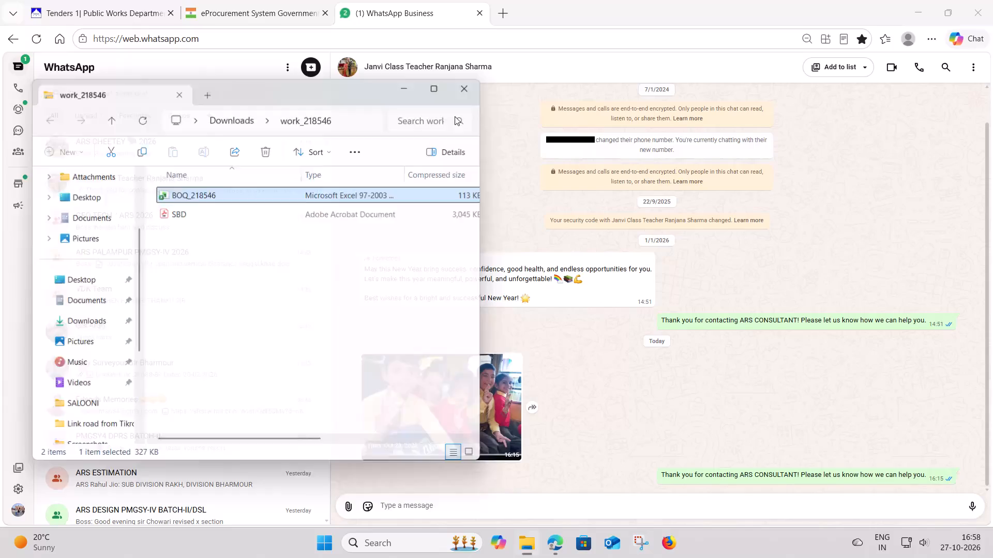
In a new file window, open F:/2024 MAIN DATA/ARS_FEB_2024/PMGSY-IV DATA/ARS PMGSY-IV BATCH-II_2026-27/ARS_PMGSY-IV-BATCH-II_2026/BHARMOUR DIVISION/DPR/Samote to Fagari_4.595km_27.10.2026_Correct volume.
{"action": "key", "text": "super+e"}
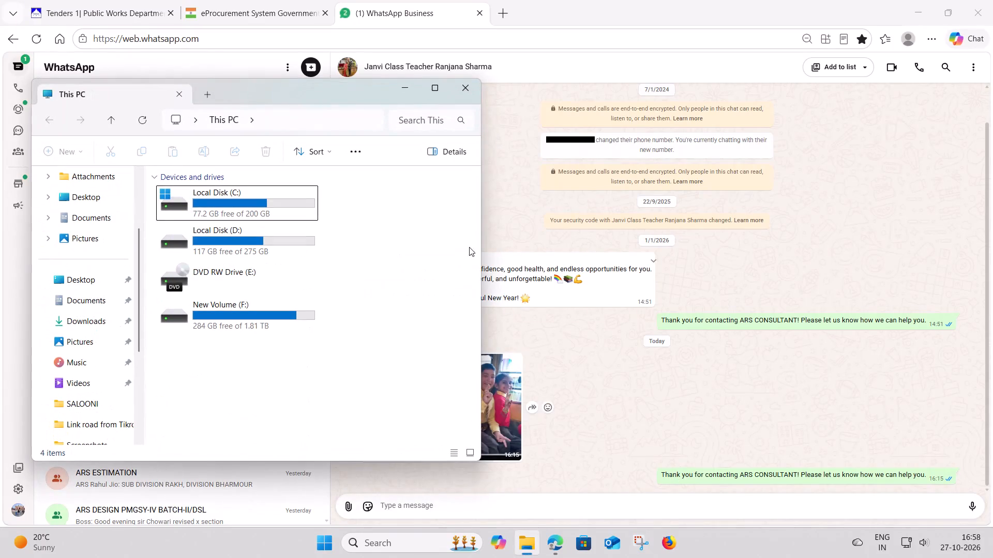
{"action": "left_click", "coordinate": [444, 92]}
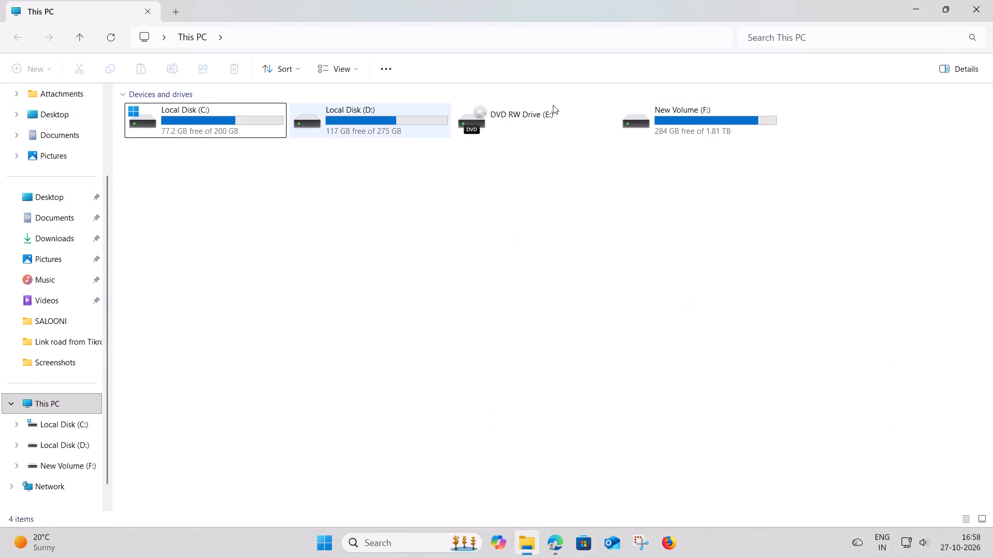
{"action": "double_click", "coordinate": [683, 118]}
{"action": "double_click", "coordinate": [207, 109]}
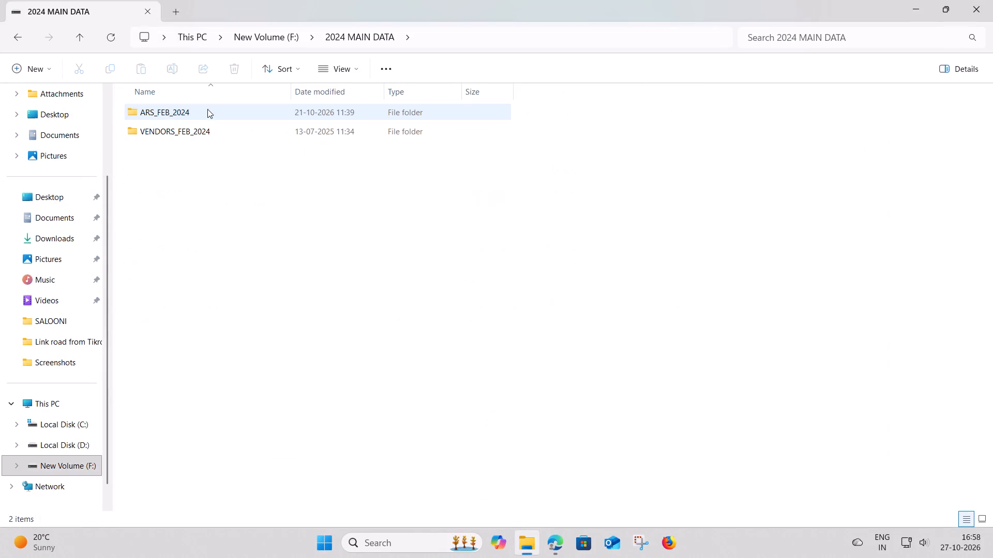
{"action": "double_click", "coordinate": [207, 109]}
{"action": "double_click", "coordinate": [189, 340]}
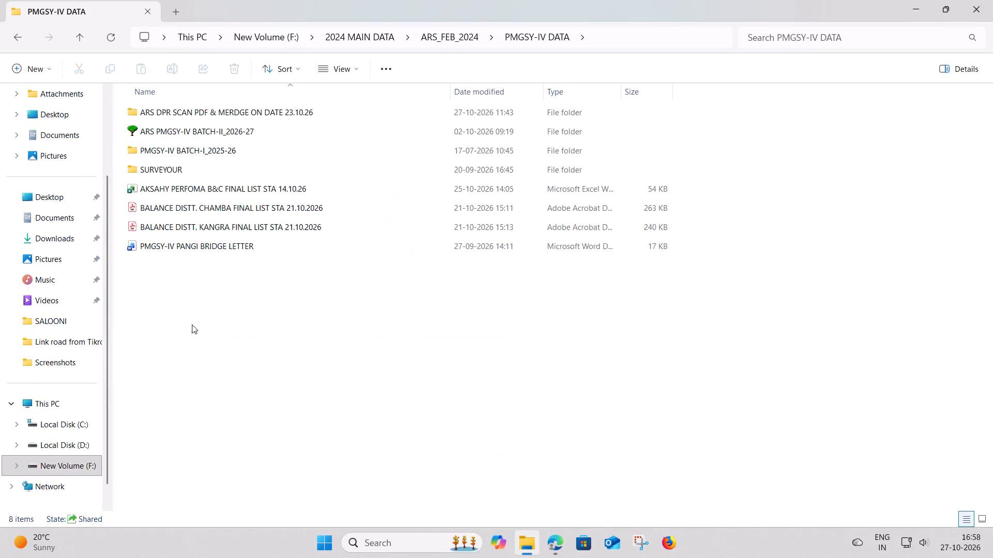
{"action": "double_click", "coordinate": [227, 126]}
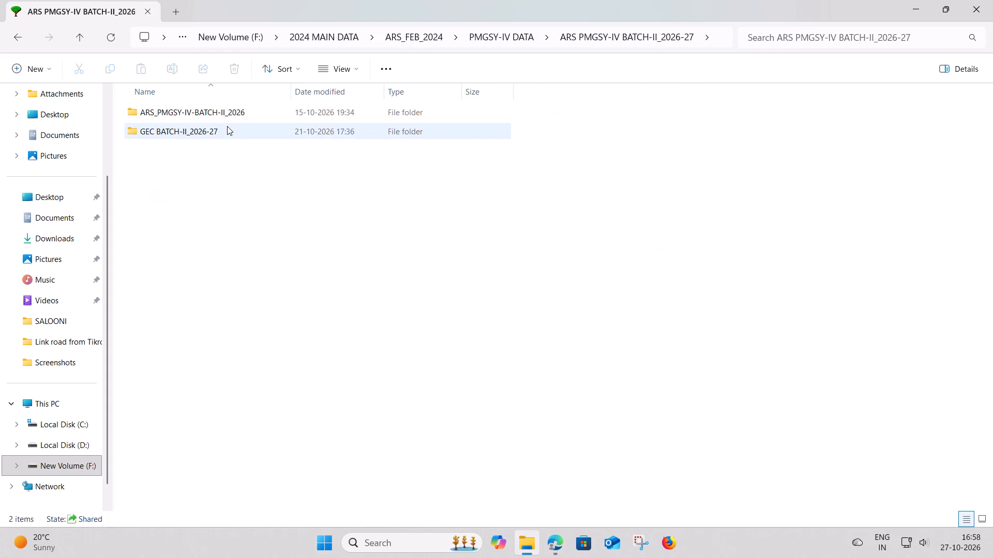
{"action": "double_click", "coordinate": [233, 114]}
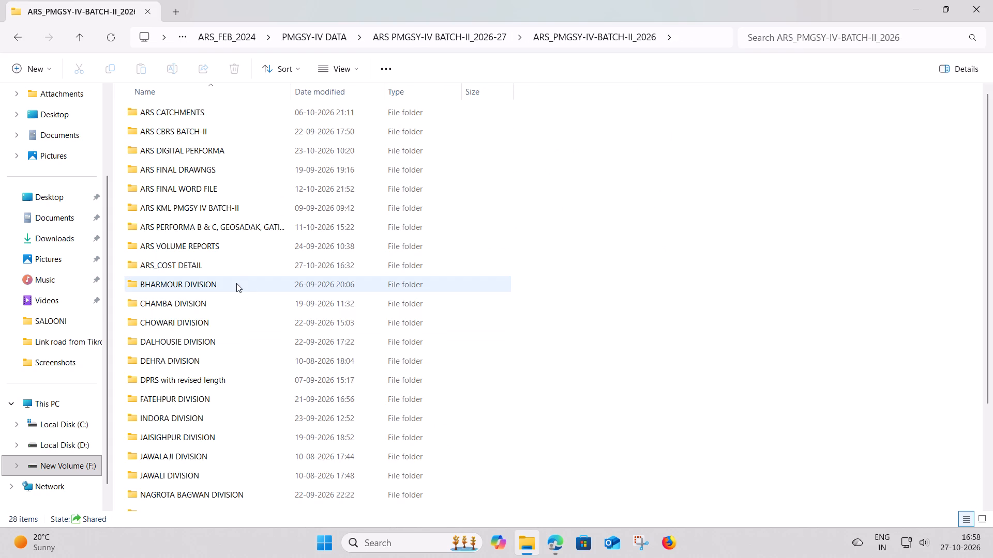
{"action": "double_click", "coordinate": [202, 286]}
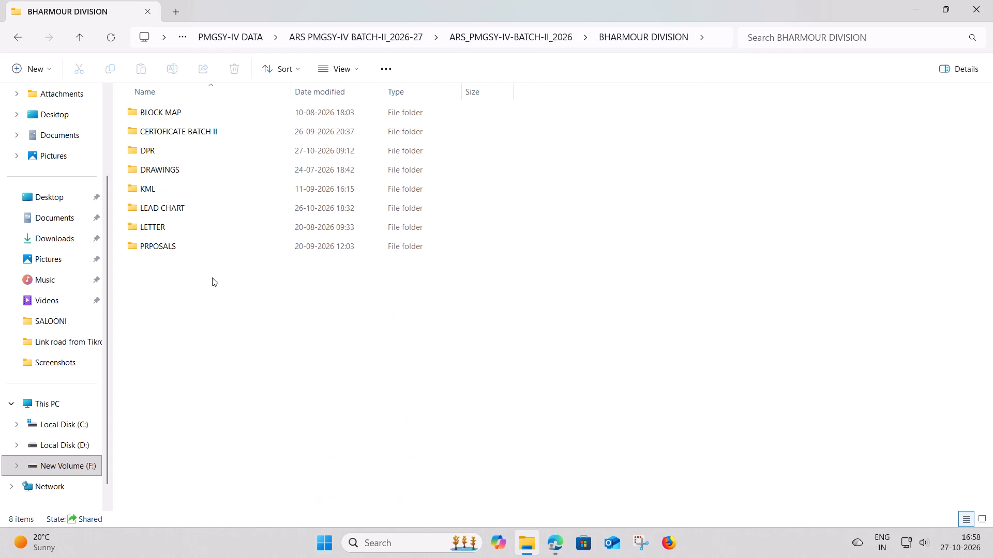
{"action": "double_click", "coordinate": [184, 151]}
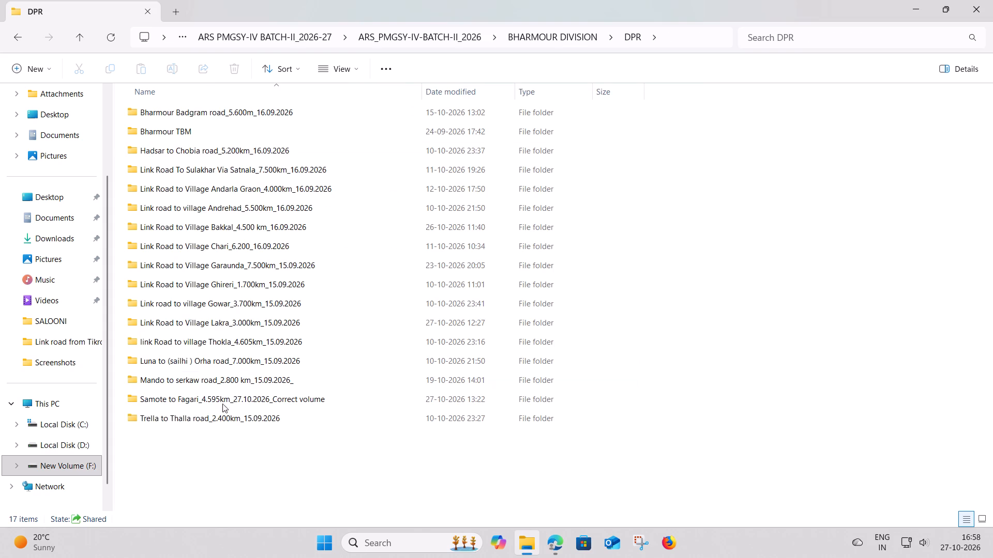
{"action": "double_click", "coordinate": [218, 399]}
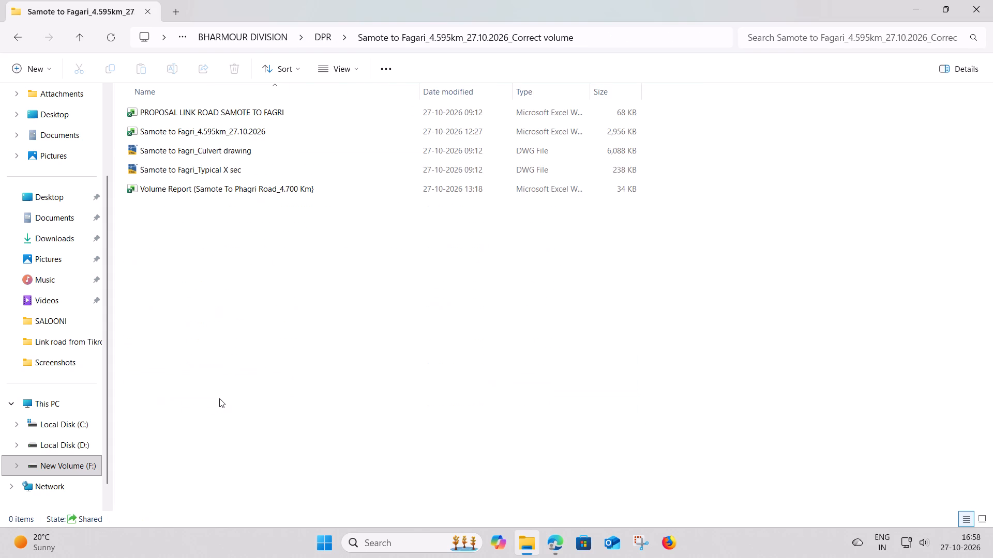
Rename the Samote to Fagri estimate workbook as Samote to Fagri_4.700km_27.10.2026.
{"action": "right_click", "coordinate": [219, 131]}
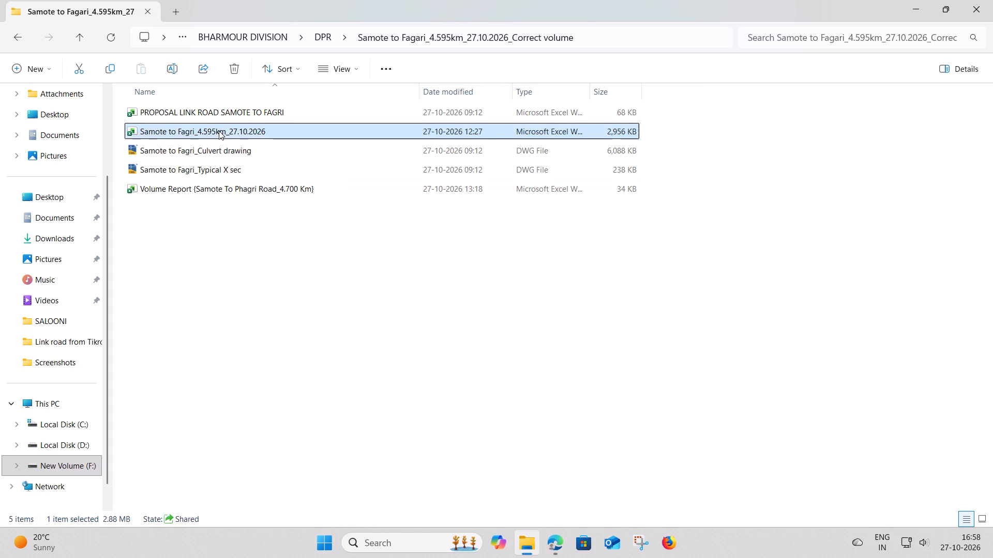
{"action": "left_click", "coordinate": [327, 93]}
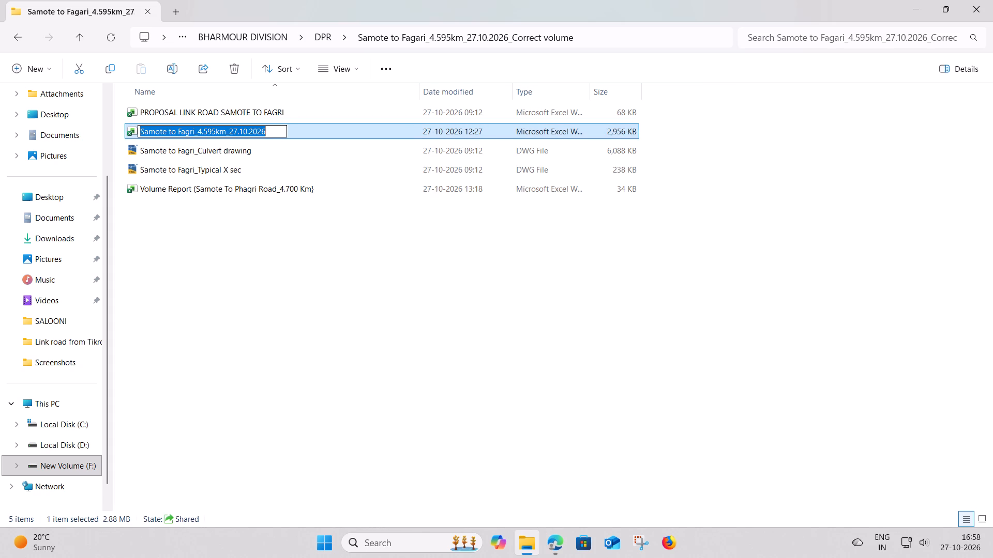
{"action": "left_click_drag", "start_coordinate": [215, 131], "coordinate": [203, 133]}
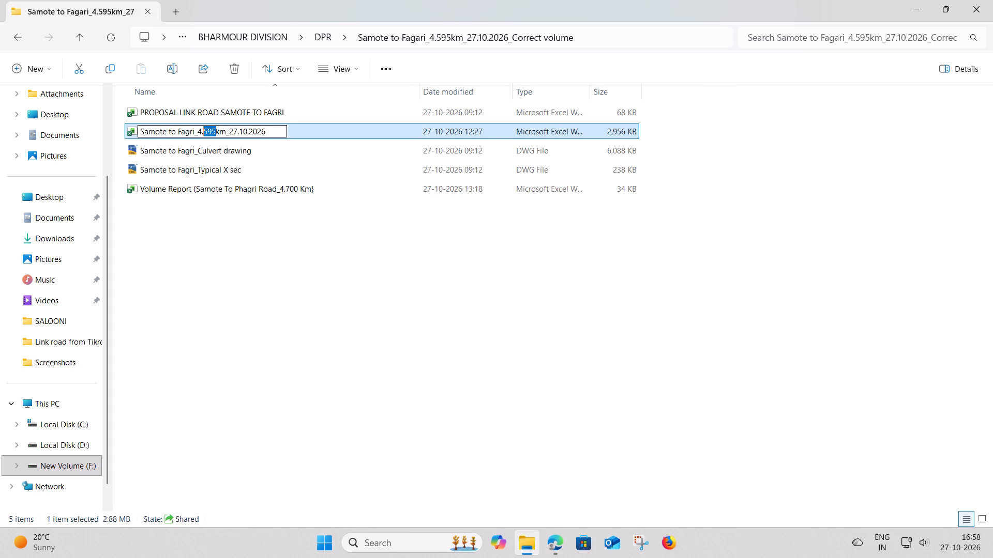
{"action": "type", "text": "700"}
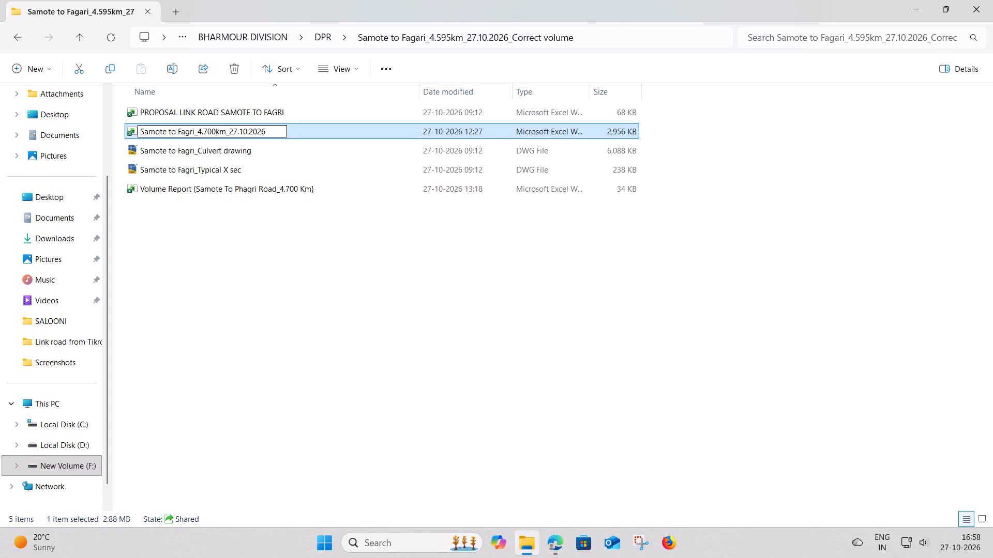
{"action": "left_click", "coordinate": [162, 259]}
Open the Samote to Fagri_4.700km_27.10.2026 workbook in Excel.
{"action": "double_click", "coordinate": [199, 131]}
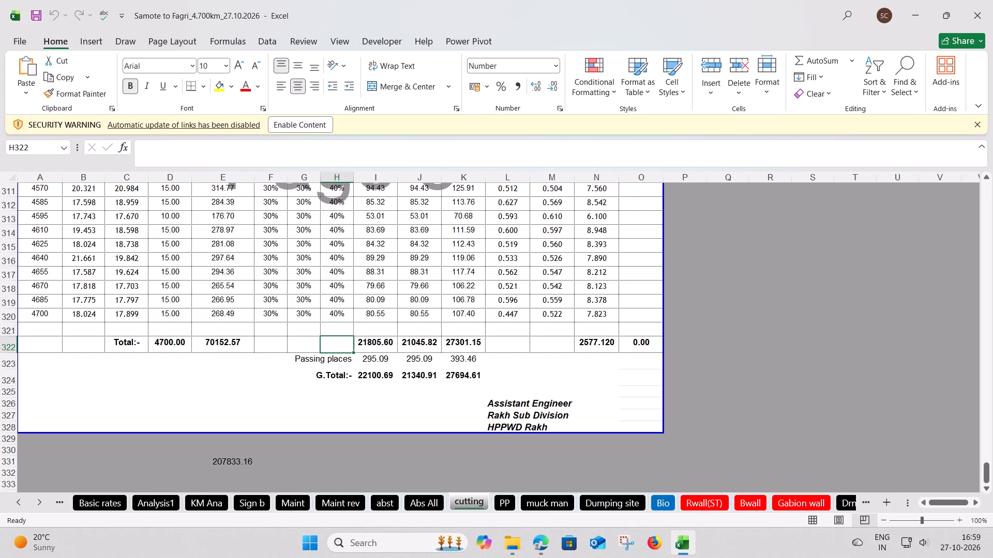
Middle-align the contents of rows 1 to 324 vertically on the cutting sheet, from the title down to the G.Total row.
{"action": "scroll", "coordinate": [281, 413], "scroll_direction": "up", "scroll_amount": 1}
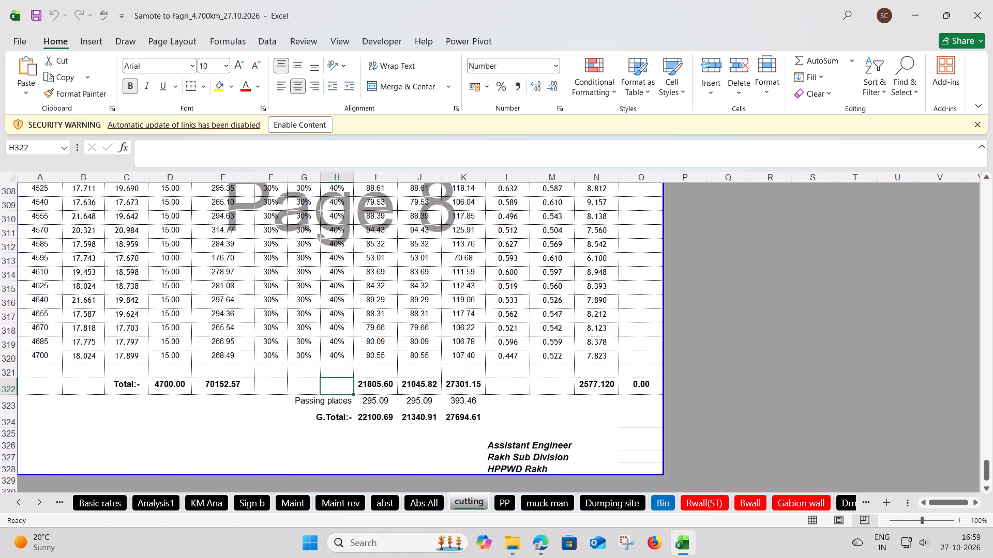
{"action": "left_click", "coordinate": [51, 363]}
{"action": "scroll", "coordinate": [51, 363], "scroll_direction": "up", "scroll_amount": 7}
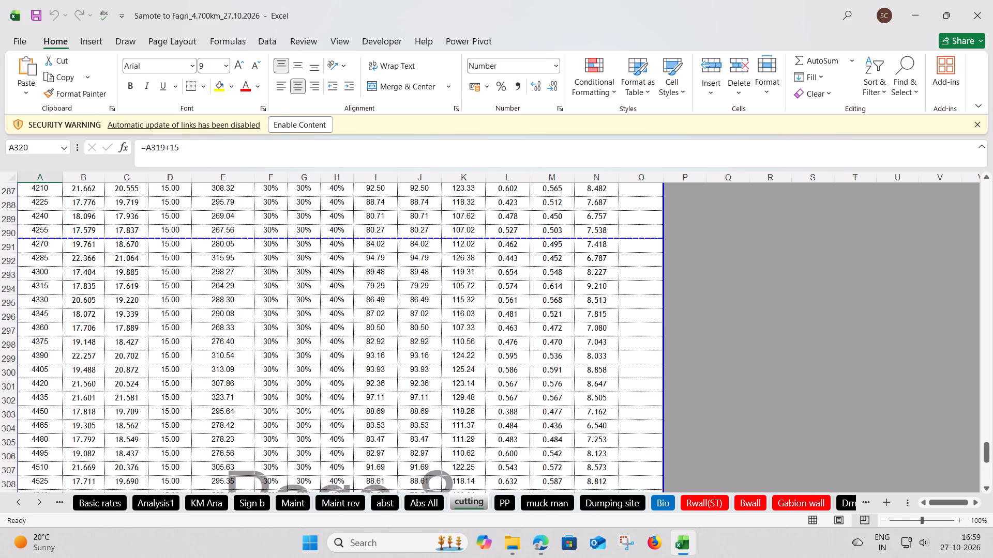
{"action": "scroll", "coordinate": [51, 363], "scroll_direction": "up", "scroll_amount": 14}
{"action": "scroll", "coordinate": [51, 363], "scroll_direction": "up", "scroll_amount": 12}
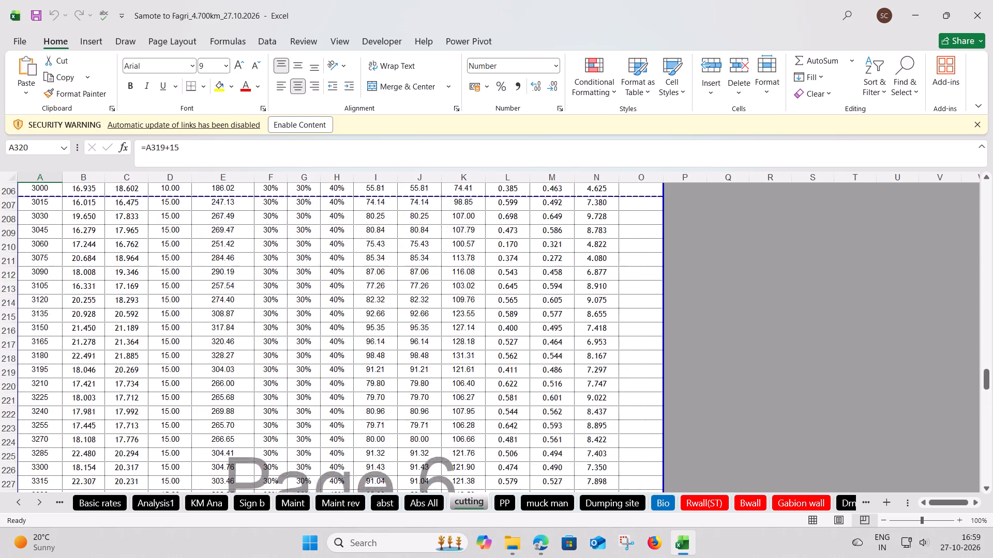
{"action": "scroll", "coordinate": [51, 363], "scroll_direction": "up", "scroll_amount": 14}
{"action": "scroll", "coordinate": [51, 363], "scroll_direction": "up", "scroll_amount": 10}
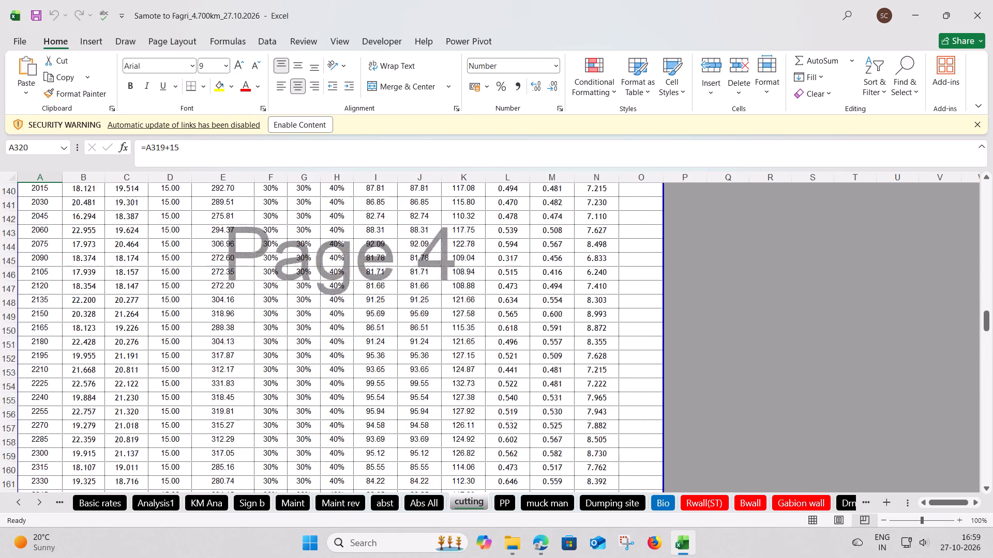
{"action": "scroll", "coordinate": [51, 363], "scroll_direction": "up", "scroll_amount": 17}
{"action": "scroll", "coordinate": [51, 363], "scroll_direction": "up", "scroll_amount": 9}
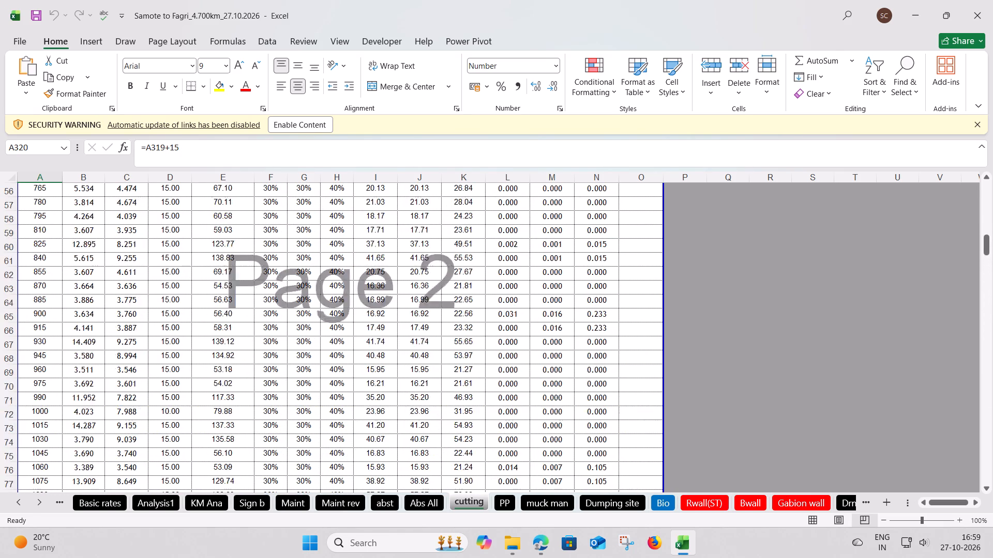
{"action": "scroll", "coordinate": [51, 363], "scroll_direction": "up", "scroll_amount": 15}
{"action": "scroll", "coordinate": [51, 363], "scroll_direction": "up", "scroll_amount": 6}
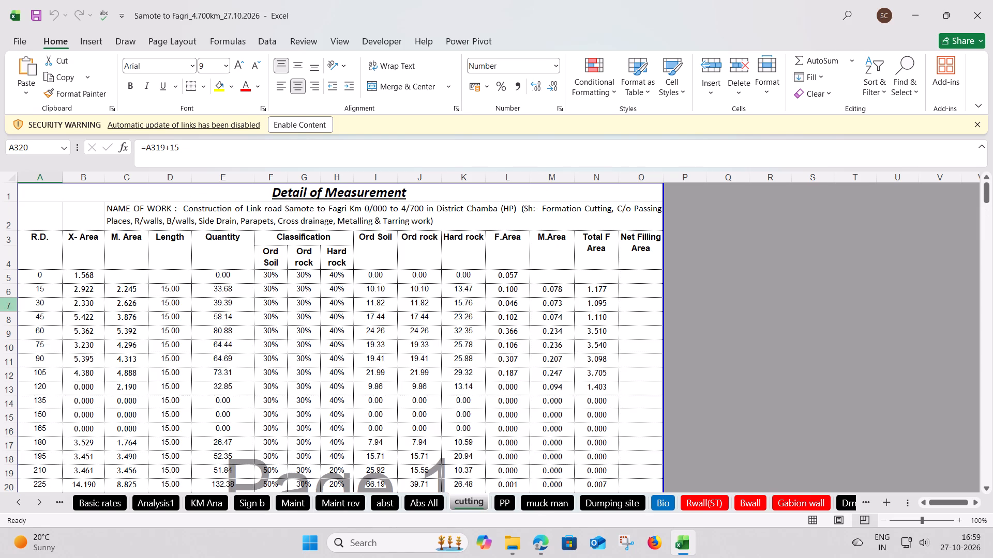
{"action": "left_click_drag", "start_coordinate": [3, 194], "coordinate": [0, 397]}
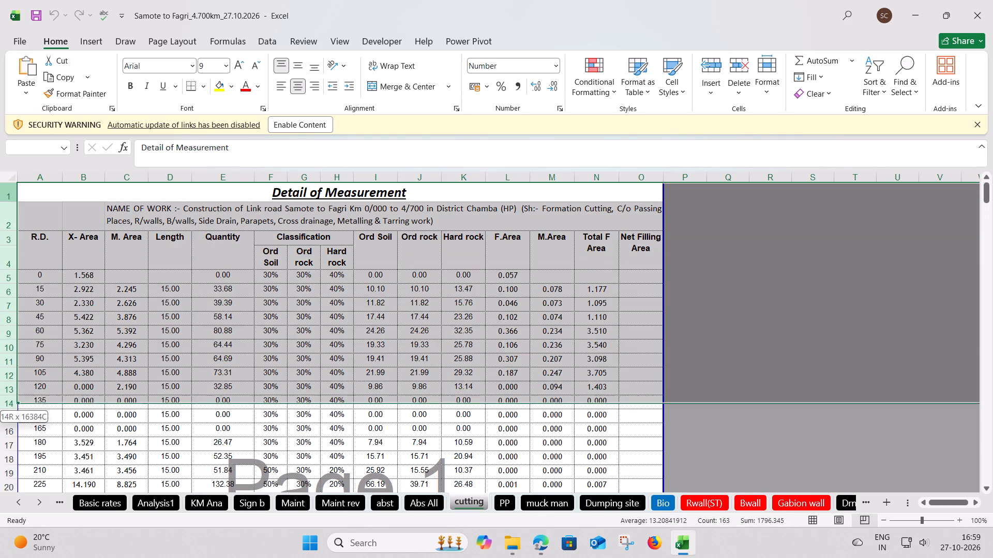
{"action": "left_click_drag", "start_coordinate": [0, 397], "coordinate": [0, 545]}
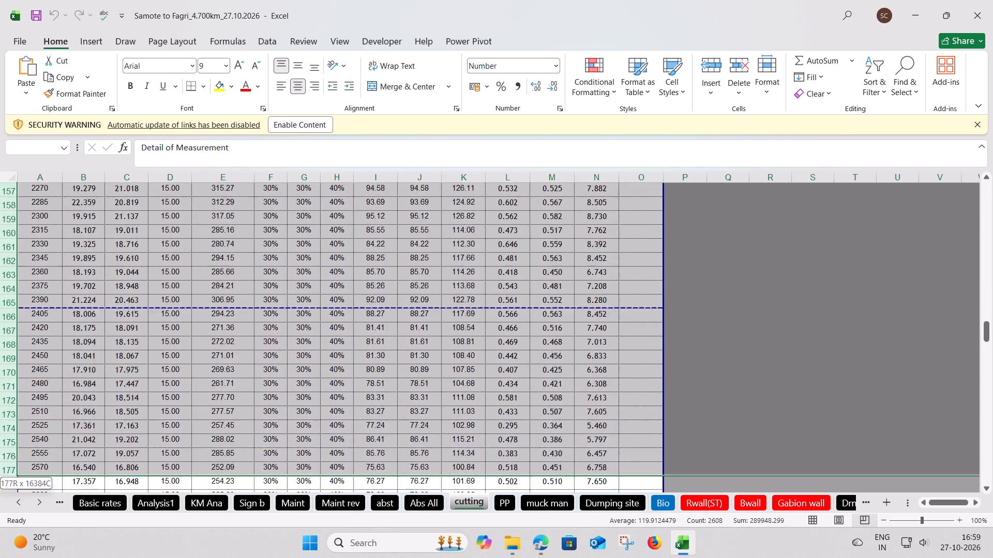
{"action": "left_click_drag", "start_coordinate": [0, 545], "coordinate": [5, 535]}
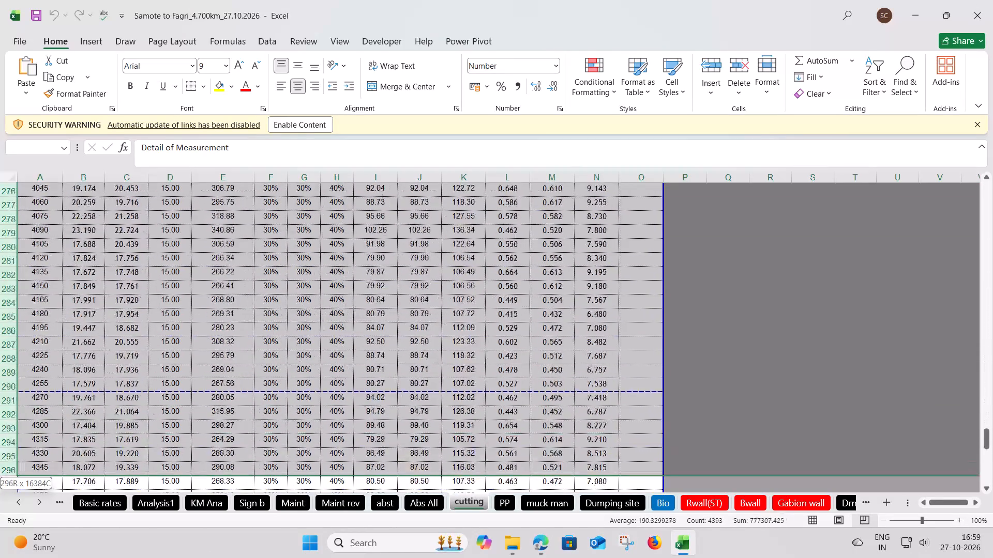
{"action": "left_click_drag", "start_coordinate": [5, 535], "coordinate": [4, 527]}
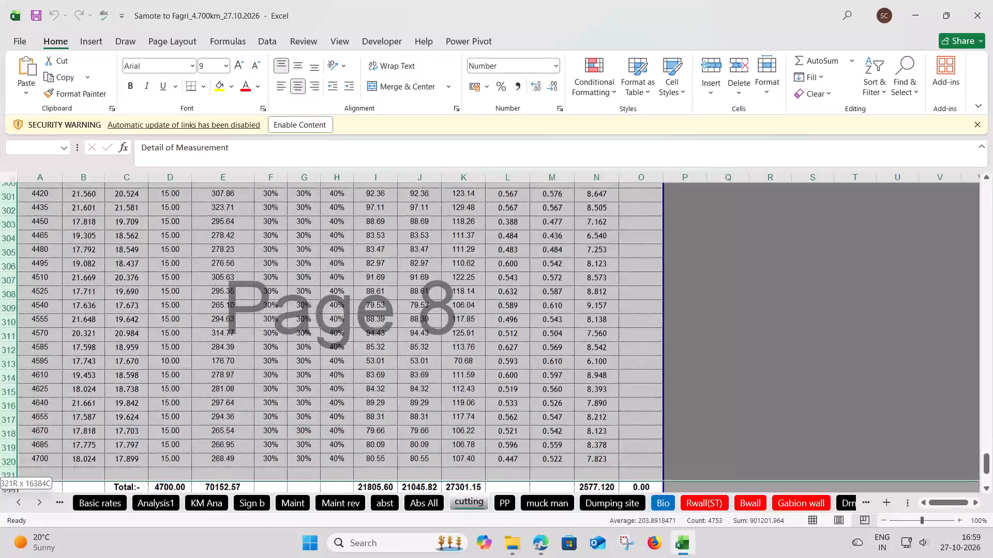
{"action": "left_click_drag", "start_coordinate": [4, 527], "coordinate": [10, 450]}
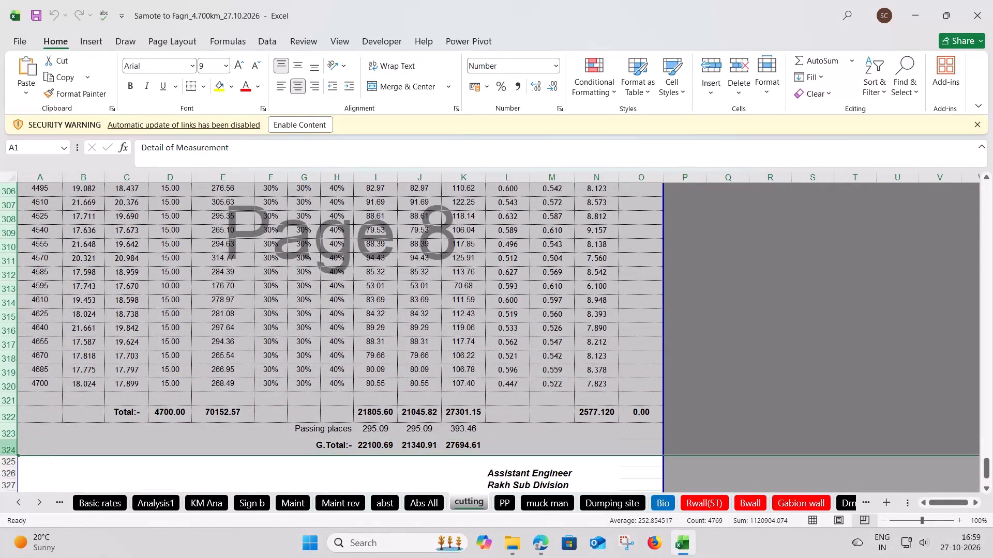
{"action": "left_click", "coordinate": [297, 66]}
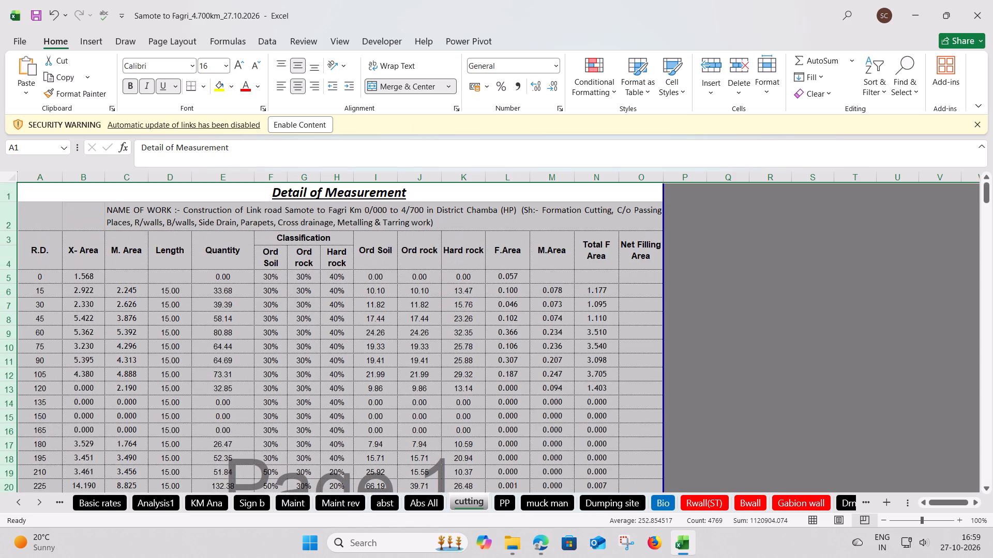
{"action": "left_click", "coordinate": [115, 329]}
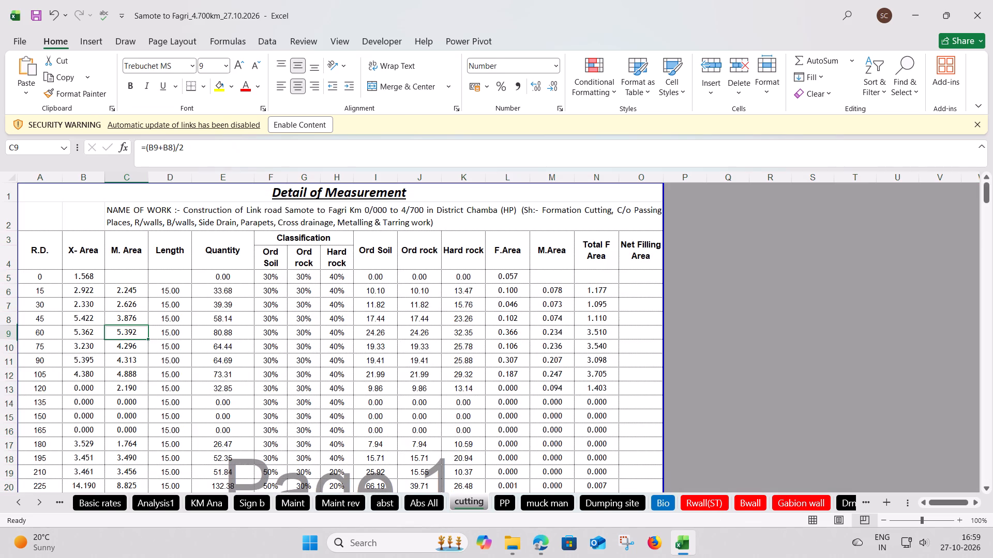
Select the table header block A3:O4 of the Detail of Measurement, from R.D. to Net Filling Area.
{"action": "left_click_drag", "start_coordinate": [44, 252], "coordinate": [652, 265]}
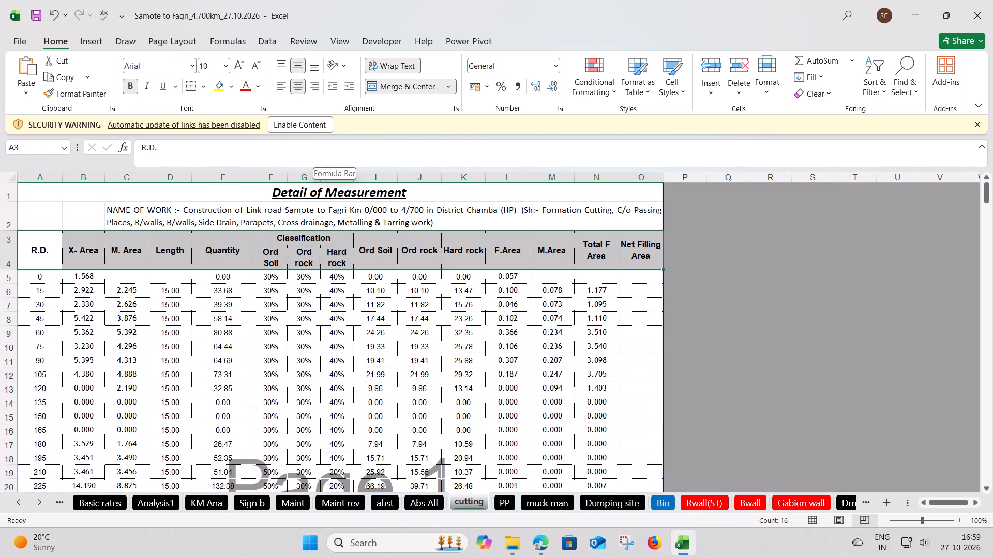
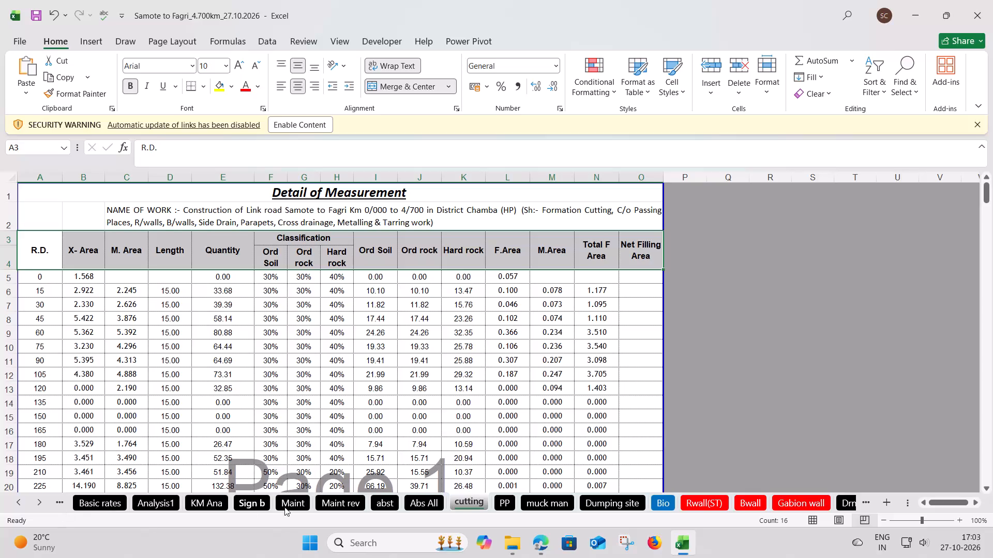
Look back through the cost abstracts on the Abs All sheet, from the dumping site abstract up to the breast walls abstract.
{"action": "left_click", "coordinate": [420, 503]}
{"action": "scroll", "coordinate": [113, 323], "scroll_direction": "up", "scroll_amount": 6}
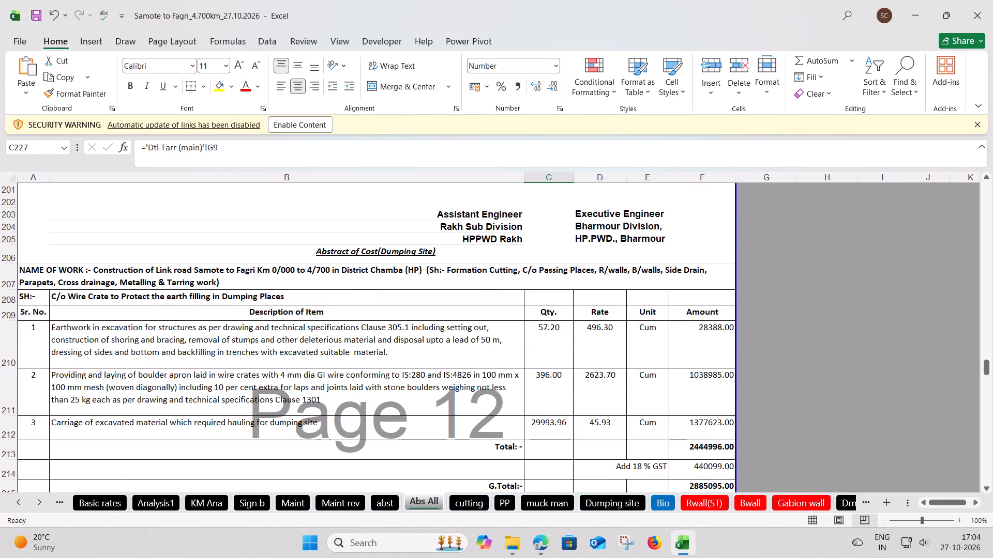
{"action": "scroll", "coordinate": [113, 323], "scroll_direction": "up", "scroll_amount": 12}
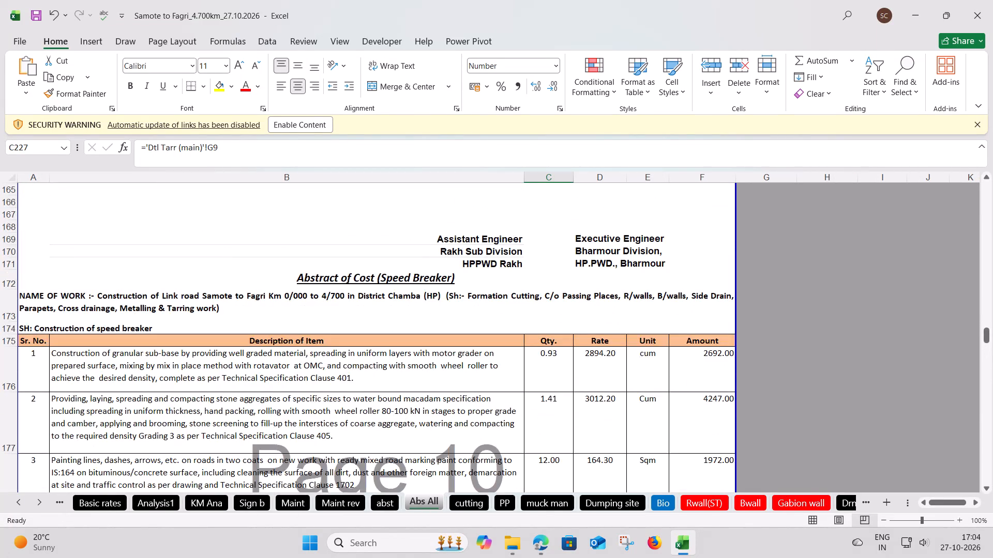
{"action": "scroll", "coordinate": [113, 323], "scroll_direction": "up", "scroll_amount": 10}
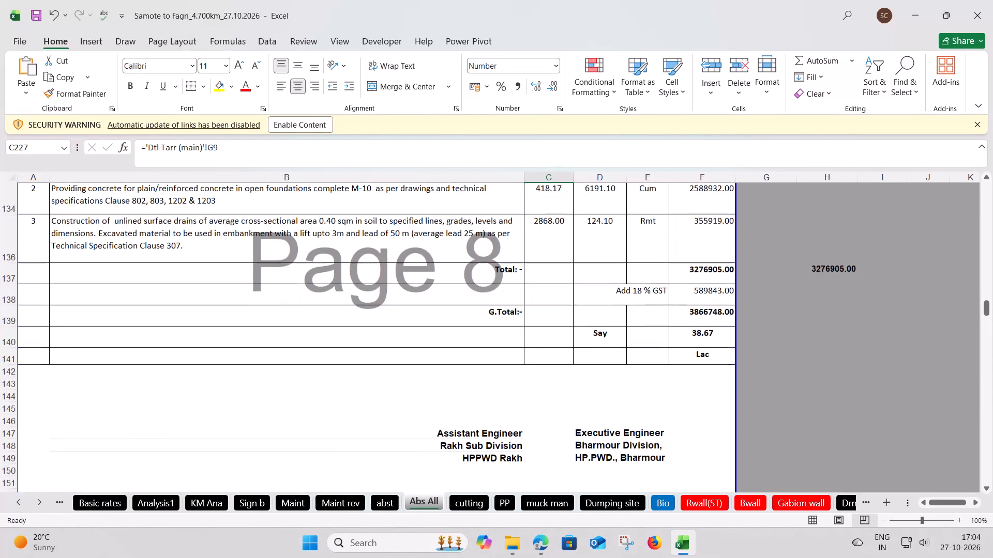
{"action": "scroll", "coordinate": [113, 323], "scroll_direction": "up", "scroll_amount": 12}
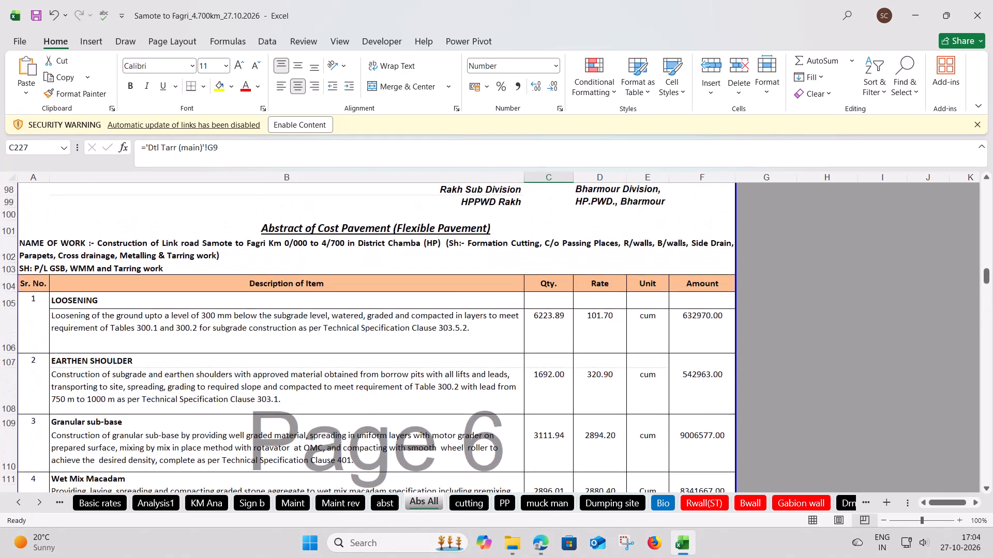
{"action": "scroll", "coordinate": [113, 323], "scroll_direction": "up", "scroll_amount": 6}
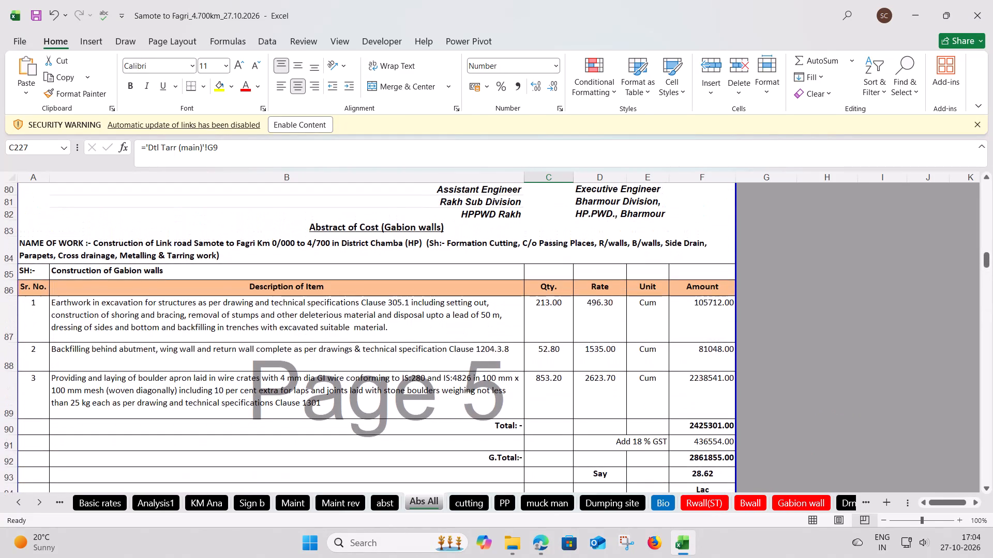
{"action": "left_click", "coordinate": [153, 364]}
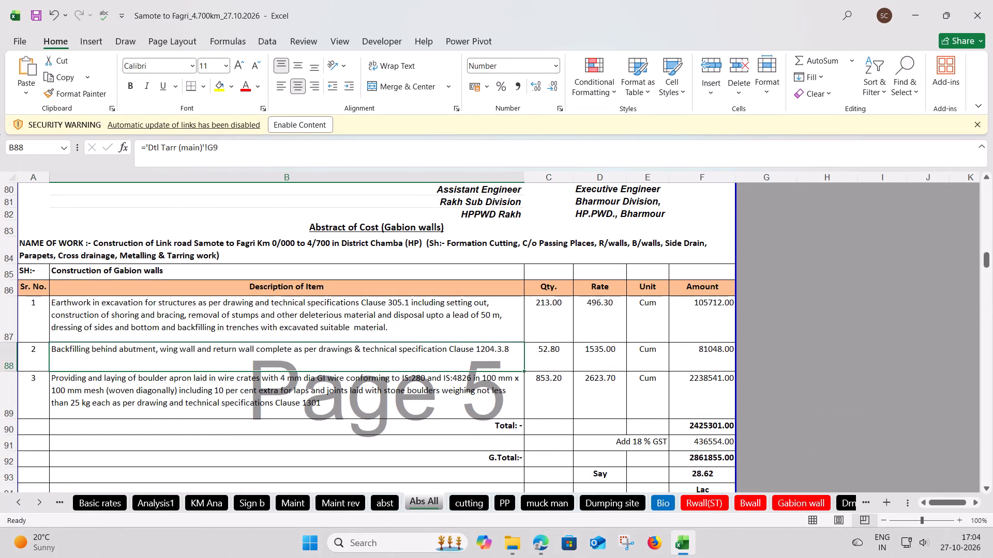
{"action": "scroll", "coordinate": [153, 364], "scroll_direction": "up", "scroll_amount": 6}
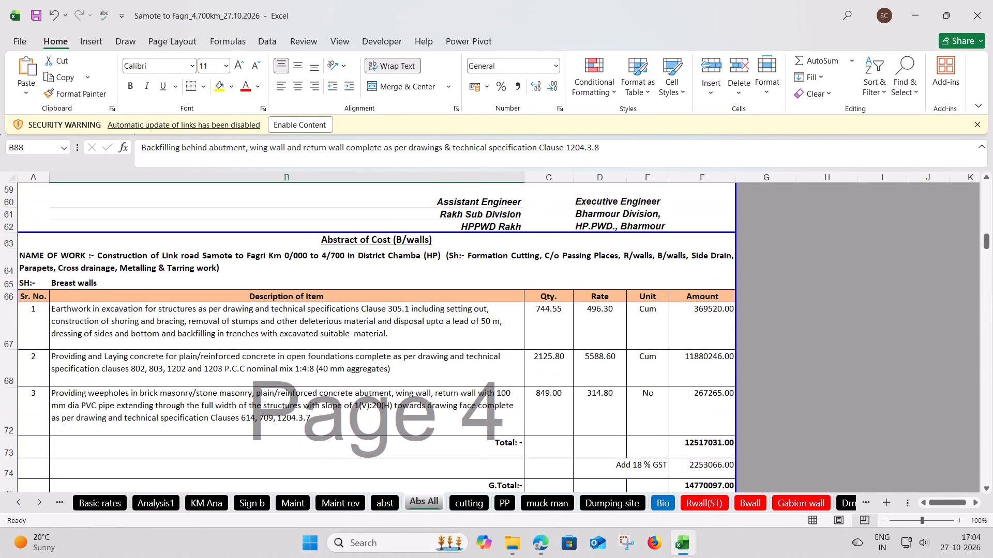
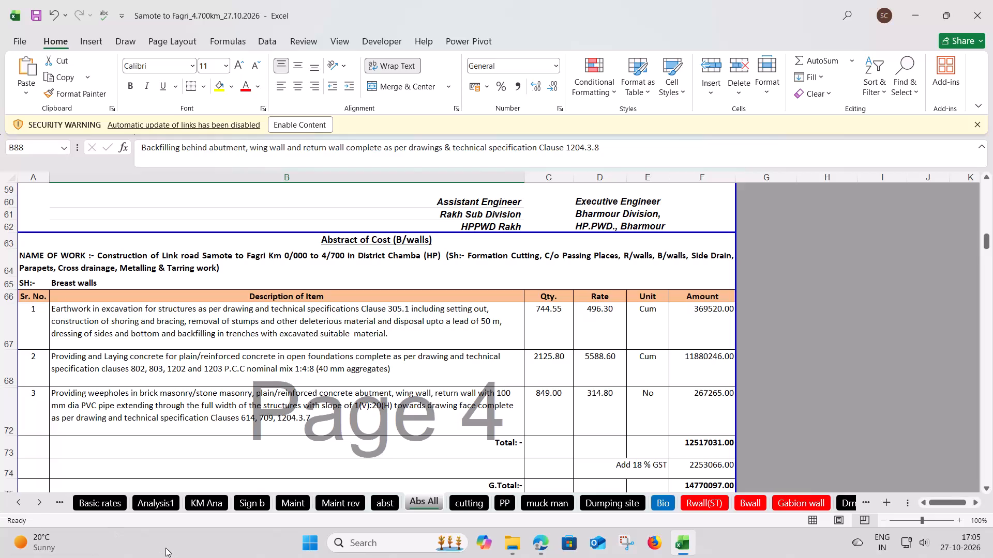
Review the material rates on the Basic rates sheet, from P.V.C. pipe and aggregates down to the bitumen and cement items.
{"action": "left_click", "coordinate": [104, 500]}
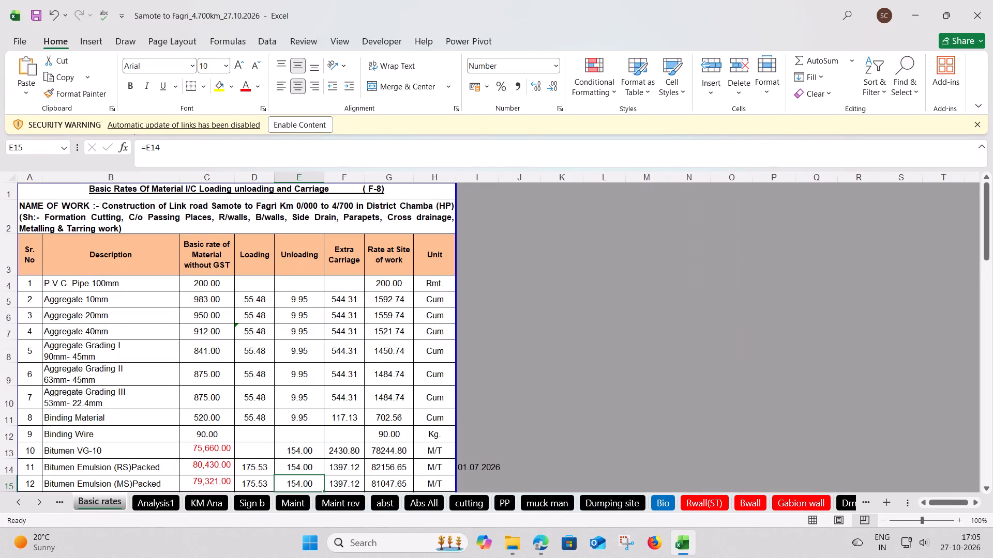
{"action": "scroll", "coordinate": [220, 339], "scroll_direction": "down", "scroll_amount": 2}
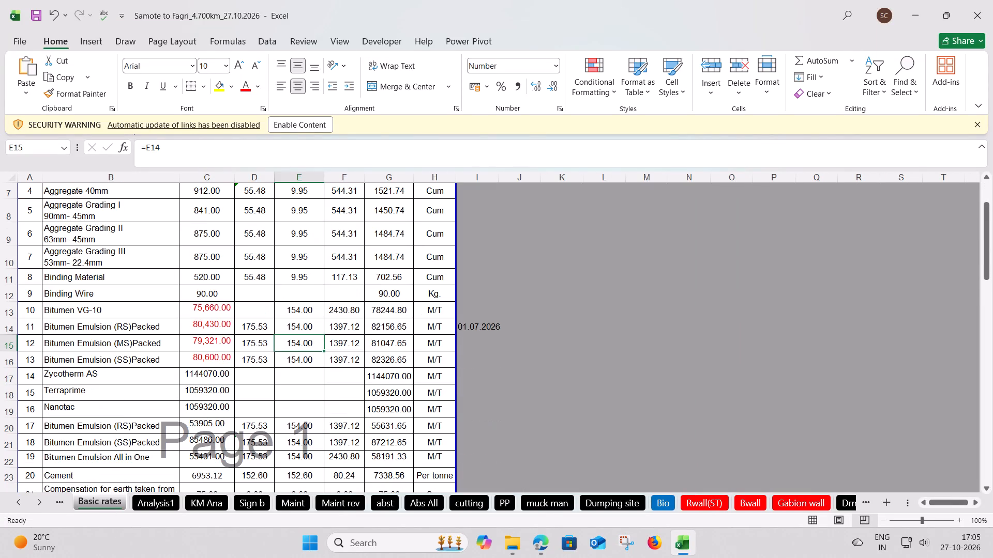
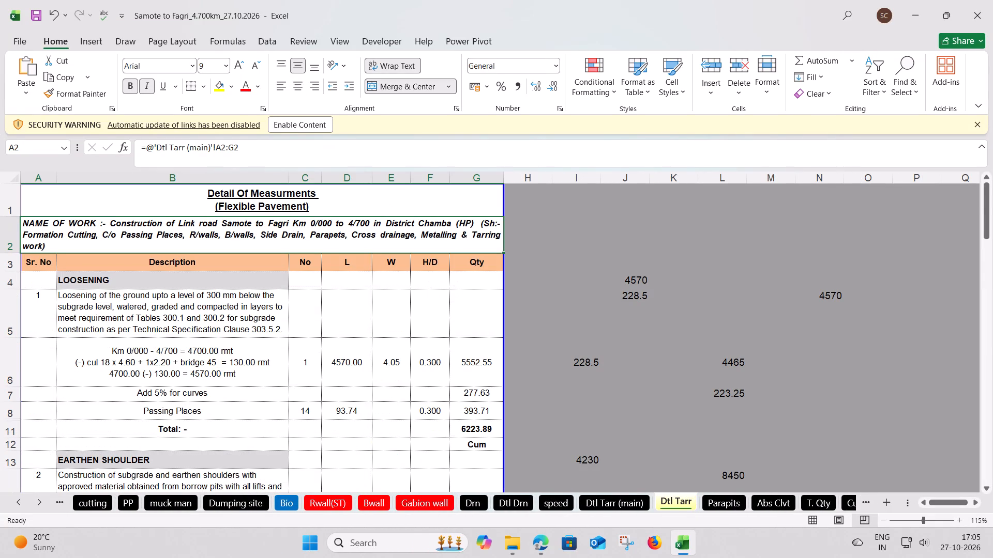
Check the loosening length calculation on the Dtl Tarr sheet, and bring up the hume pipe culvert quantities on the T. Qty sheet.
{"action": "left_click", "coordinate": [130, 370]}
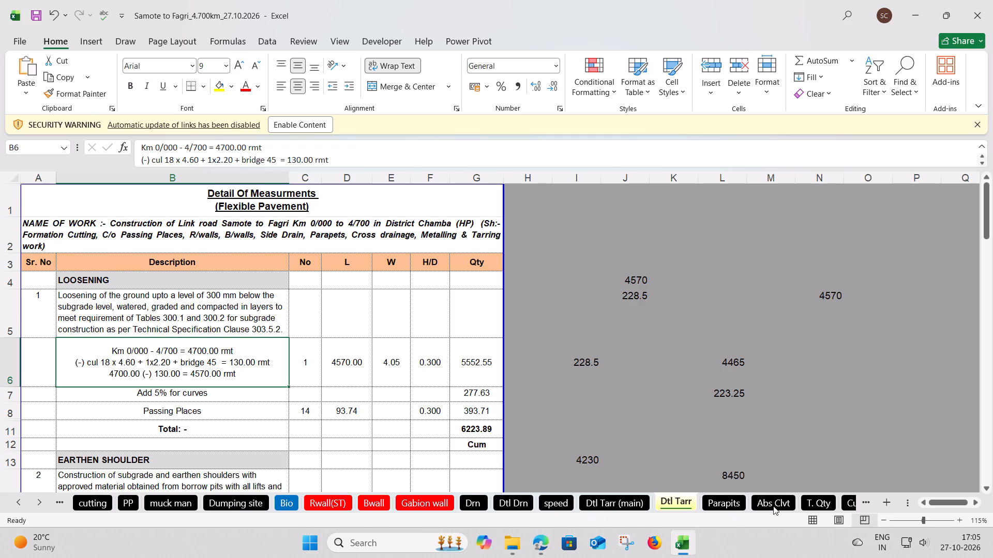
{"action": "left_click", "coordinate": [815, 504]}
{"action": "scroll", "coordinate": [191, 369], "scroll_direction": "up", "scroll_amount": 1}
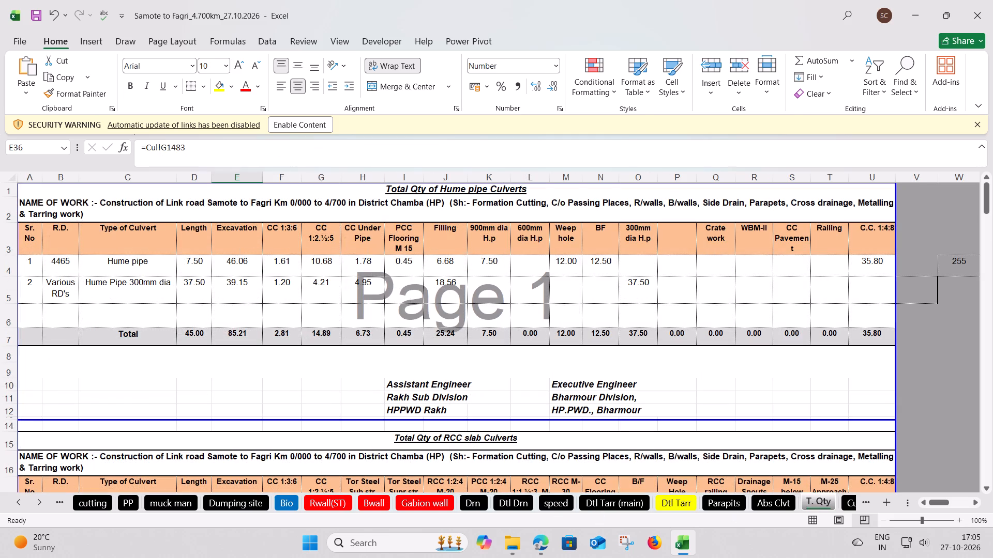
Middle-align rows 1 to 7 of the Hume pipe culverts quantity table on the T. Qty sheet.
{"action": "left_click_drag", "start_coordinate": [9, 191], "coordinate": [20, 329]}
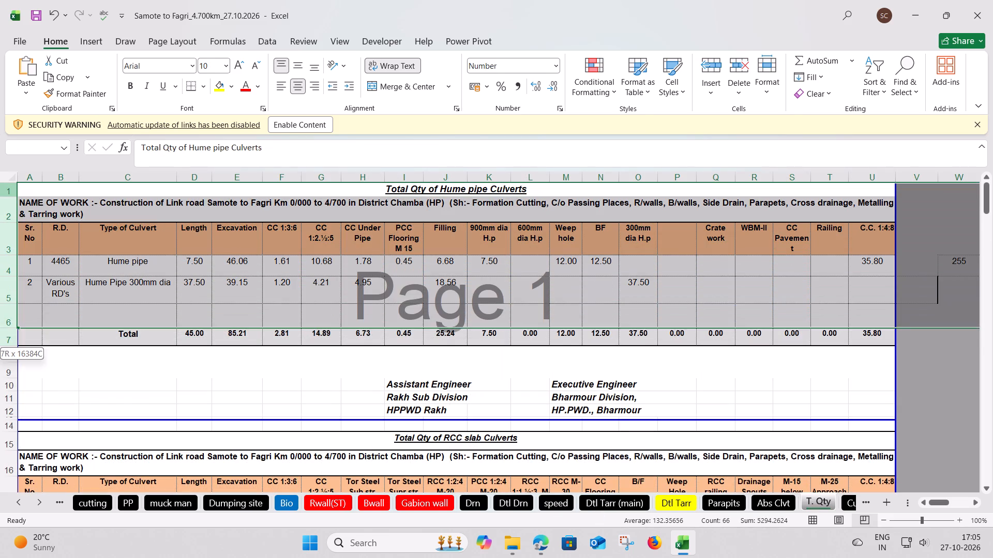
{"action": "left_click_drag", "start_coordinate": [20, 329], "coordinate": [19, 330]}
{"action": "left_click", "coordinate": [302, 67]}
{"action": "left_click", "coordinate": [198, 397]}
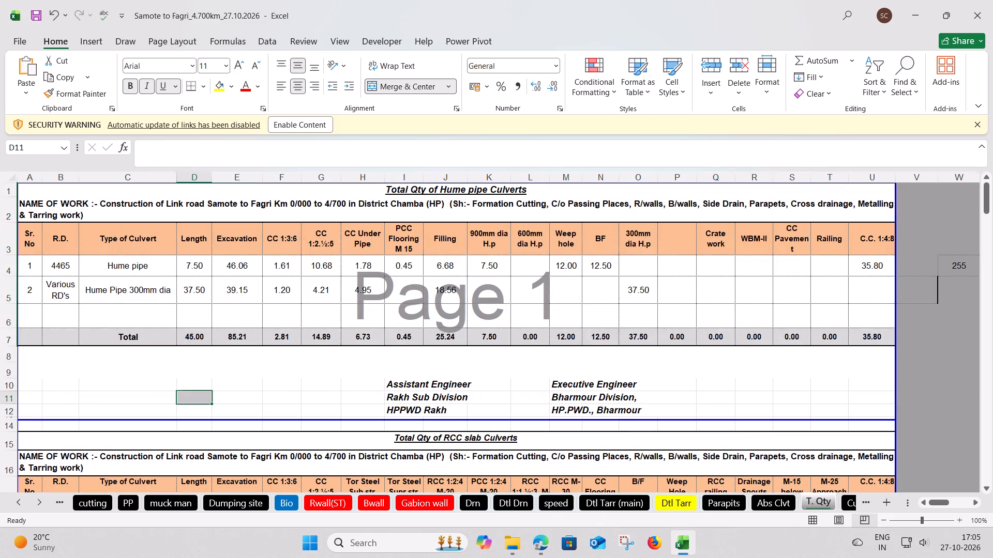
Middle-align the rows of the RCC slab culverts quantity table, from its title in row 15 down through the Total row.
{"action": "scroll", "coordinate": [197, 343], "scroll_direction": "down", "scroll_amount": 4}
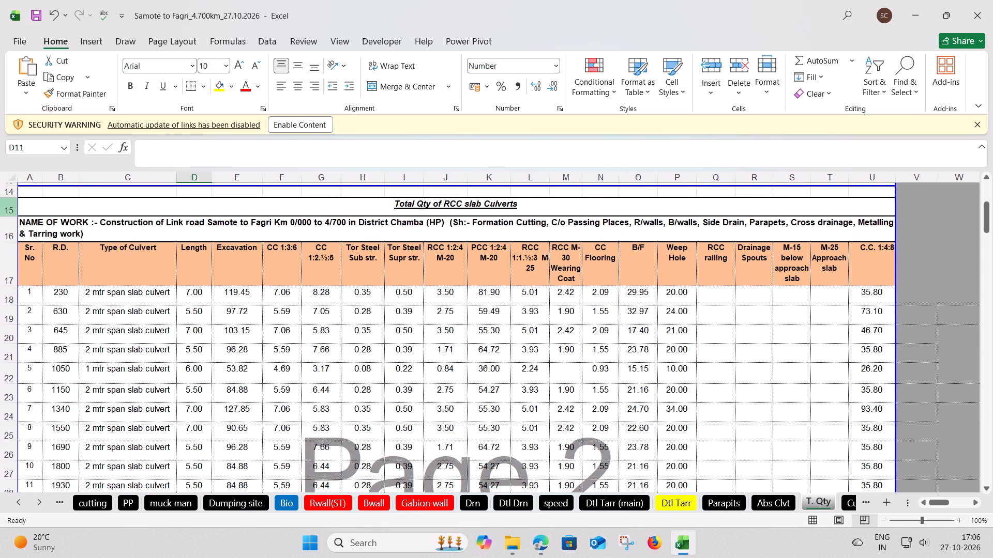
{"action": "left_click_drag", "start_coordinate": [9, 209], "coordinate": [0, 525]}
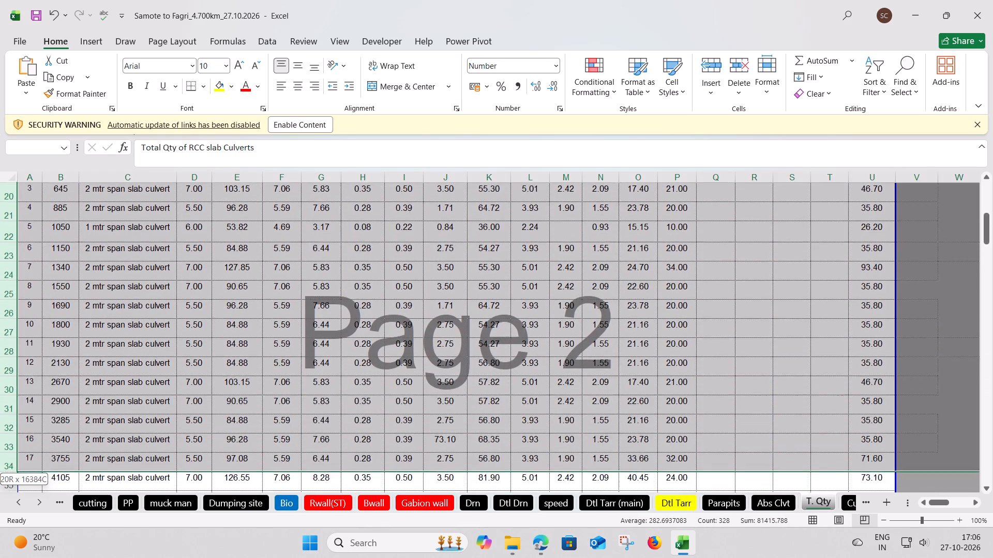
{"action": "left_click_drag", "start_coordinate": [0, 525], "coordinate": [44, 248]}
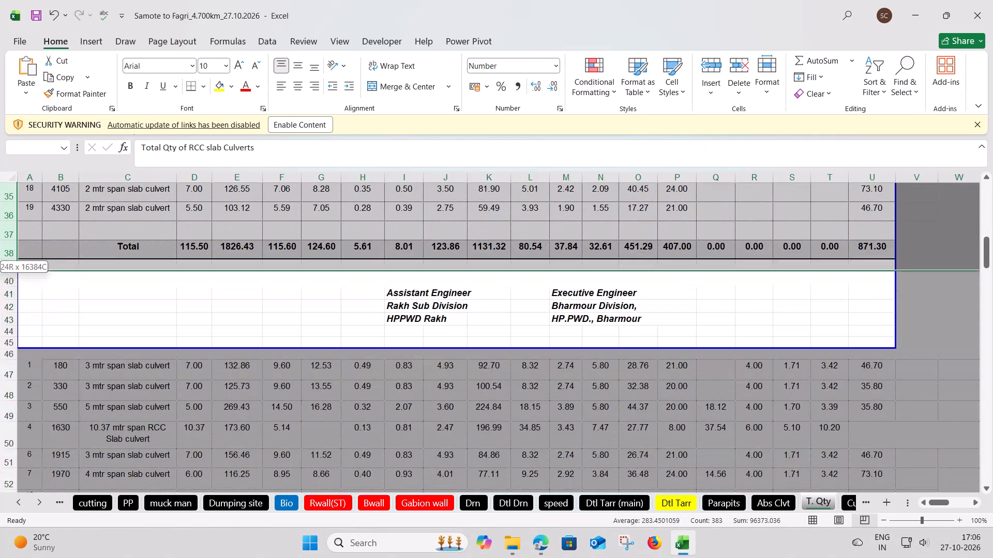
{"action": "left_click_drag", "start_coordinate": [44, 248], "coordinate": [38, 255]}
{"action": "left_click", "coordinate": [296, 67]}
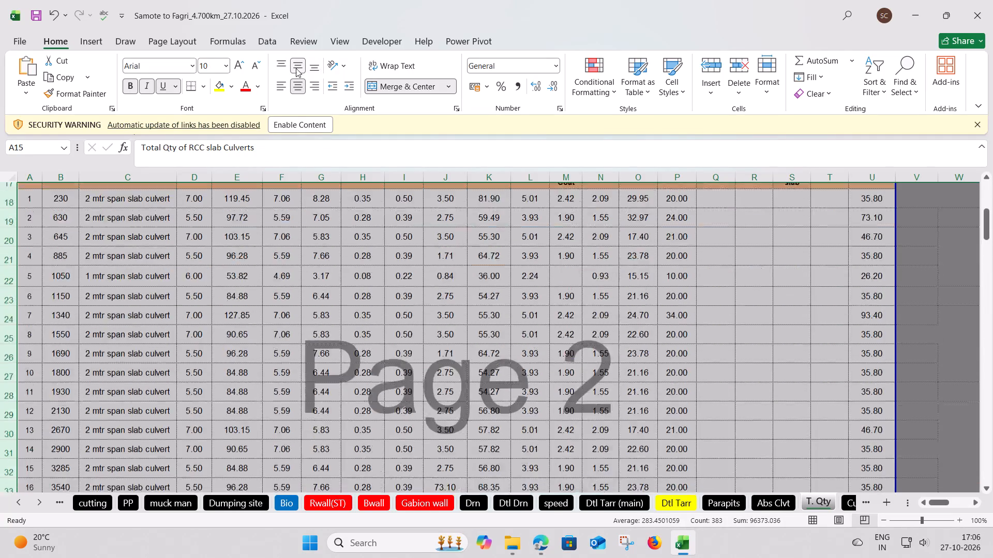
{"action": "left_click", "coordinate": [138, 444]}
Go through the culvert types in the RCC slab culverts table, from R.D. 4330 back up to R.D. 230.
{"action": "scroll", "coordinate": [157, 424], "scroll_direction": "down", "scroll_amount": 4}
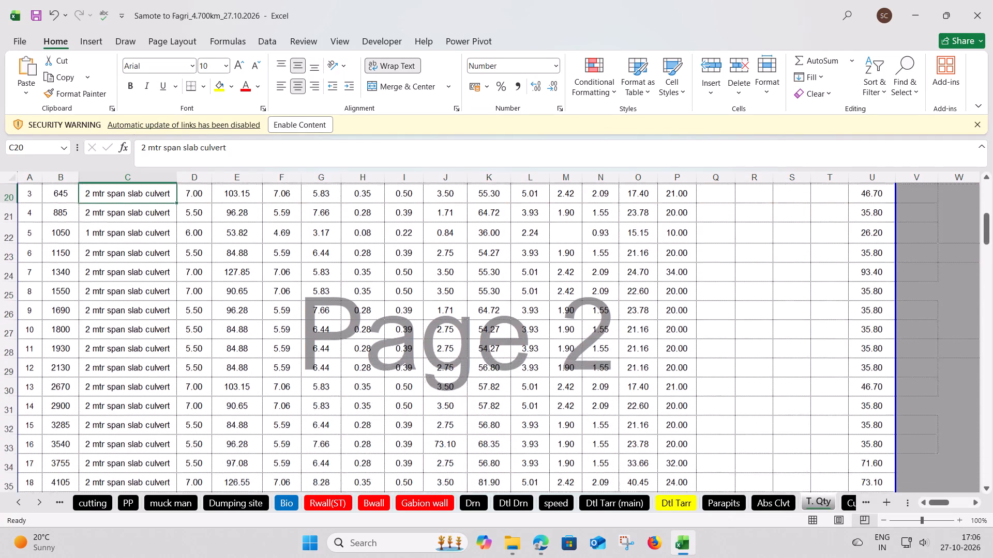
{"action": "scroll", "coordinate": [157, 424], "scroll_direction": "down", "scroll_amount": 3}
{"action": "left_click", "coordinate": [106, 366]}
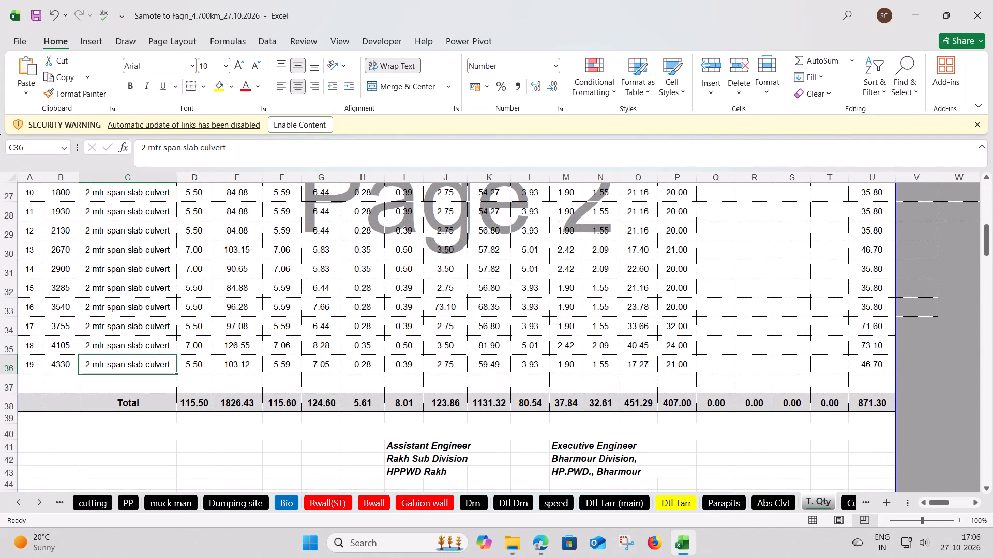
{"action": "left_click", "coordinate": [112, 343]}
{"action": "left_click", "coordinate": [112, 326]}
{"action": "left_click", "coordinate": [114, 307]}
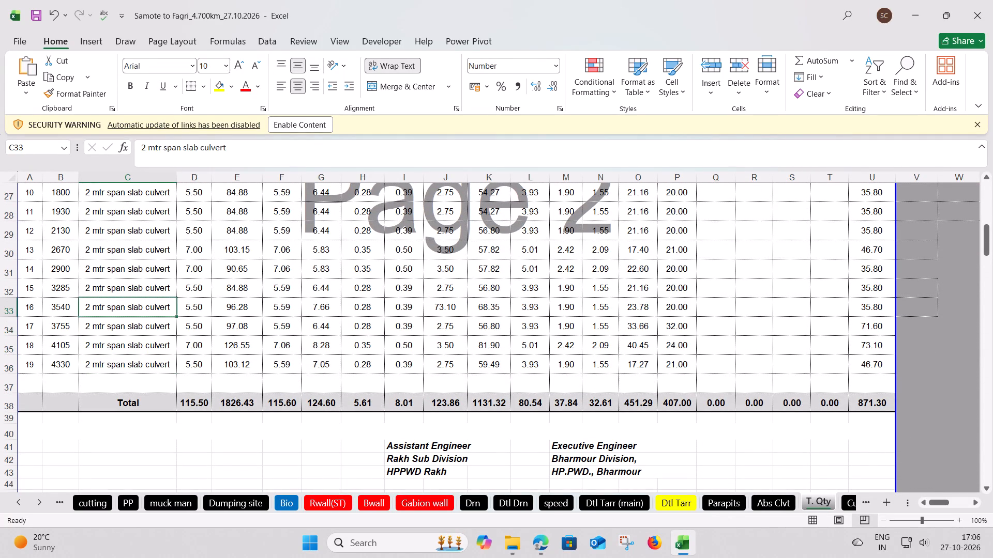
{"action": "left_click", "coordinate": [118, 291]}
{"action": "left_click", "coordinate": [114, 269]}
{"action": "left_click", "coordinate": [115, 253]}
{"action": "left_click", "coordinate": [116, 226]}
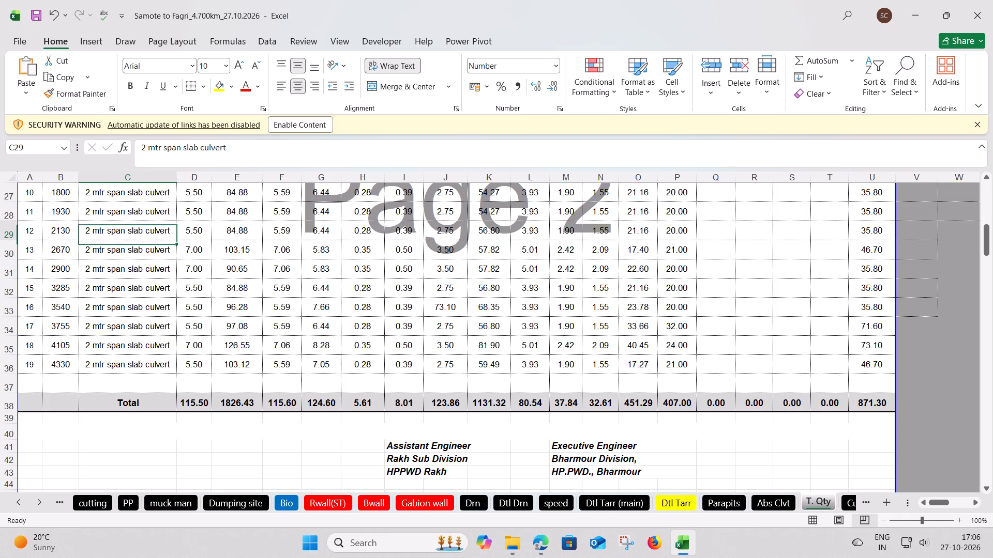
{"action": "left_click", "coordinate": [116, 206]}
{"action": "left_click", "coordinate": [123, 191]}
{"action": "scroll", "coordinate": [70, 331], "scroll_direction": "up", "scroll_amount": 2}
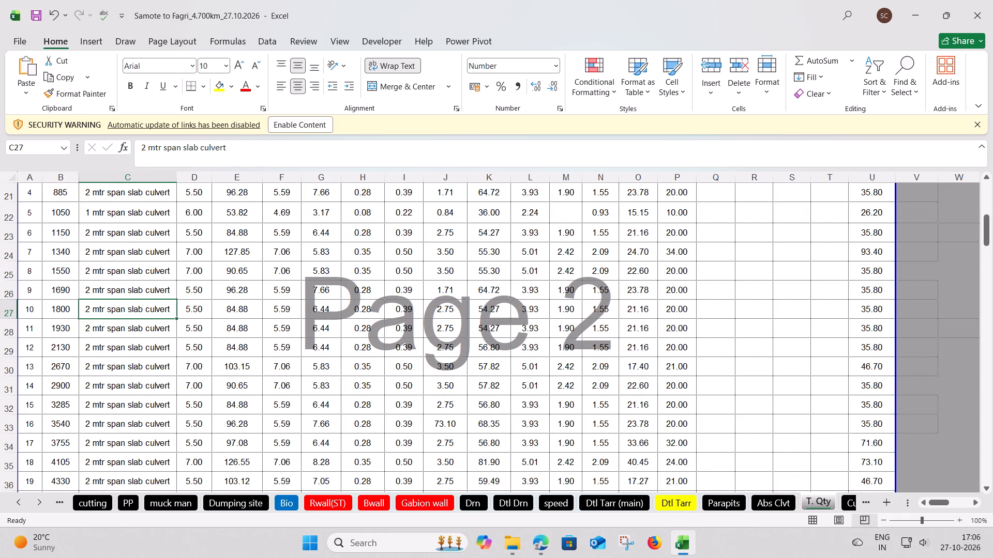
{"action": "left_click", "coordinate": [113, 291]}
{"action": "left_click", "coordinate": [103, 270]}
{"action": "left_click", "coordinate": [103, 255]}
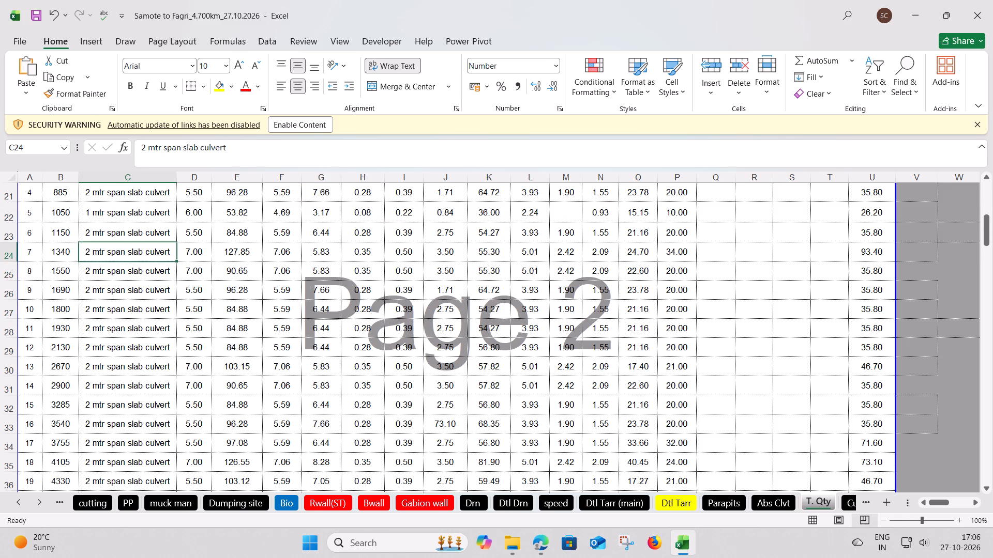
{"action": "left_click", "coordinate": [106, 236]}
{"action": "scroll", "coordinate": [97, 315], "scroll_direction": "up", "scroll_amount": 2}
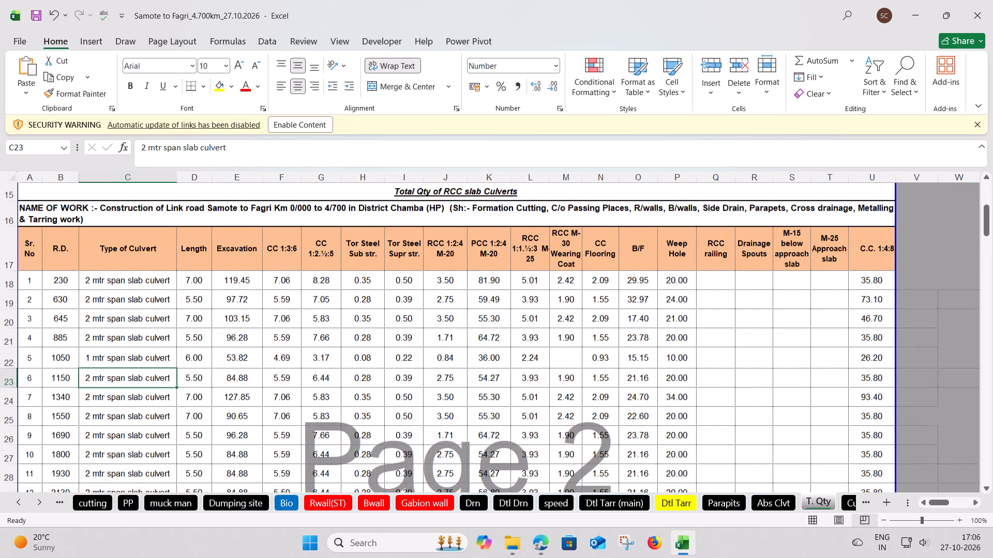
{"action": "left_click", "coordinate": [104, 341]}
{"action": "left_click", "coordinate": [109, 316]}
{"action": "left_click", "coordinate": [117, 296]}
{"action": "left_click", "coordinate": [123, 274]}
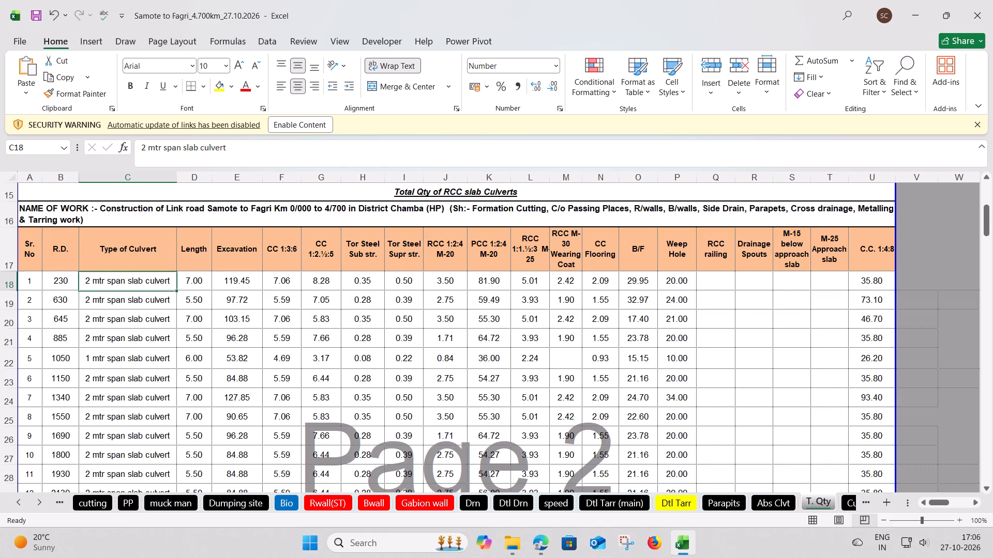
{"action": "scroll", "coordinate": [125, 365], "scroll_direction": "down", "scroll_amount": 4}
{"action": "scroll", "coordinate": [125, 365], "scroll_direction": "up", "scroll_amount": 5}
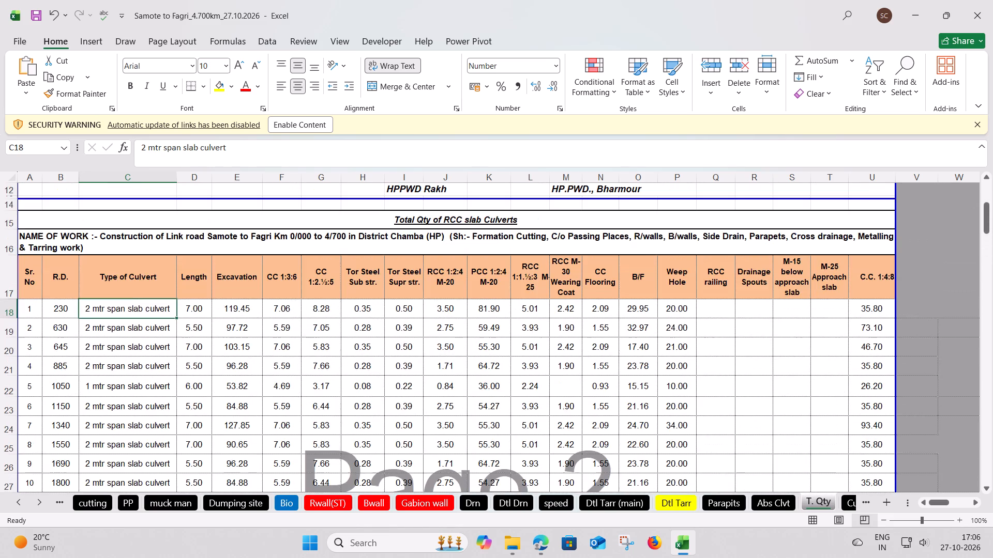
{"action": "scroll", "coordinate": [125, 365], "scroll_direction": "up", "scroll_amount": 3}
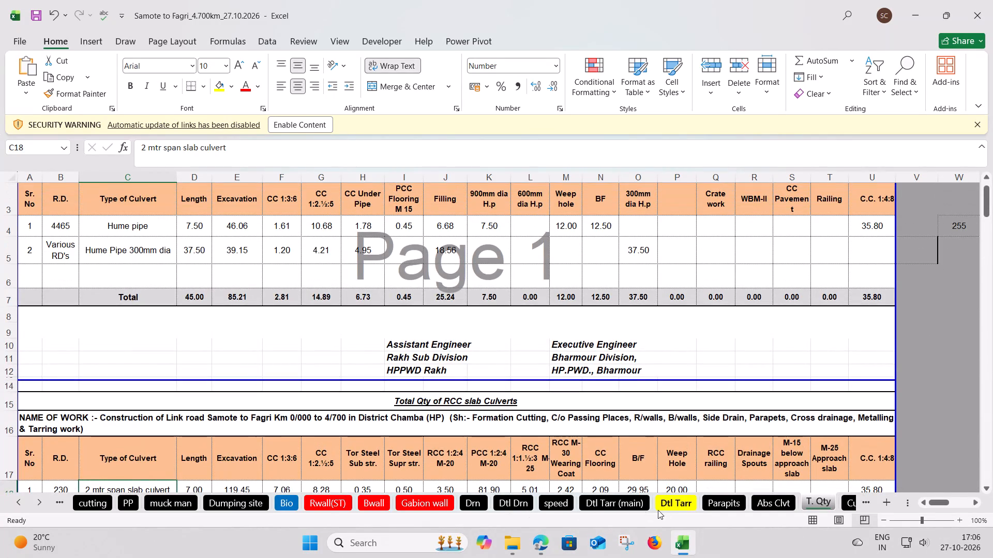
On the Dtl Tarr sheet, enter the deduction lengths beside the table: =18*2.20 in K2, 1.2 in L2 and 45 in M2.
{"action": "left_click", "coordinate": [666, 505]}
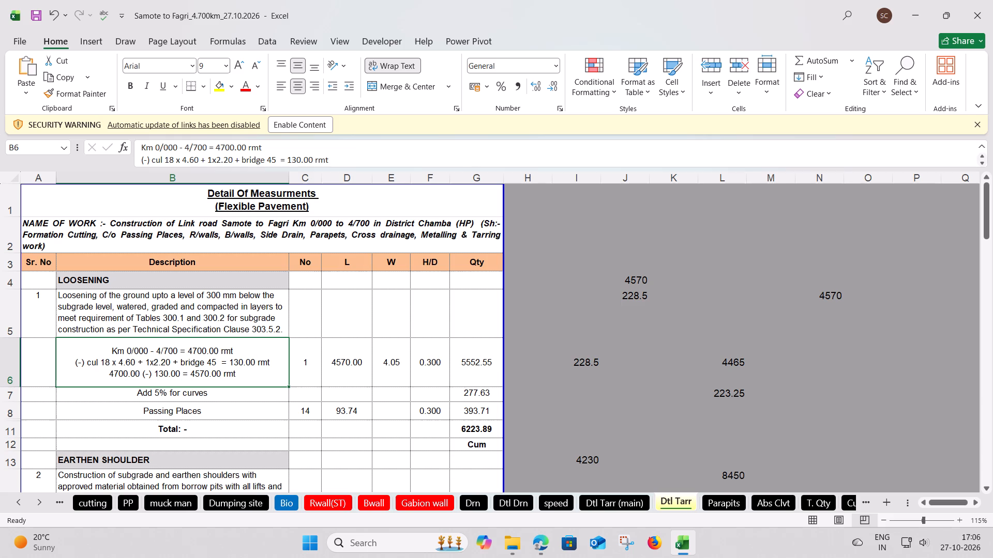
{"action": "left_click", "coordinate": [634, 281]}
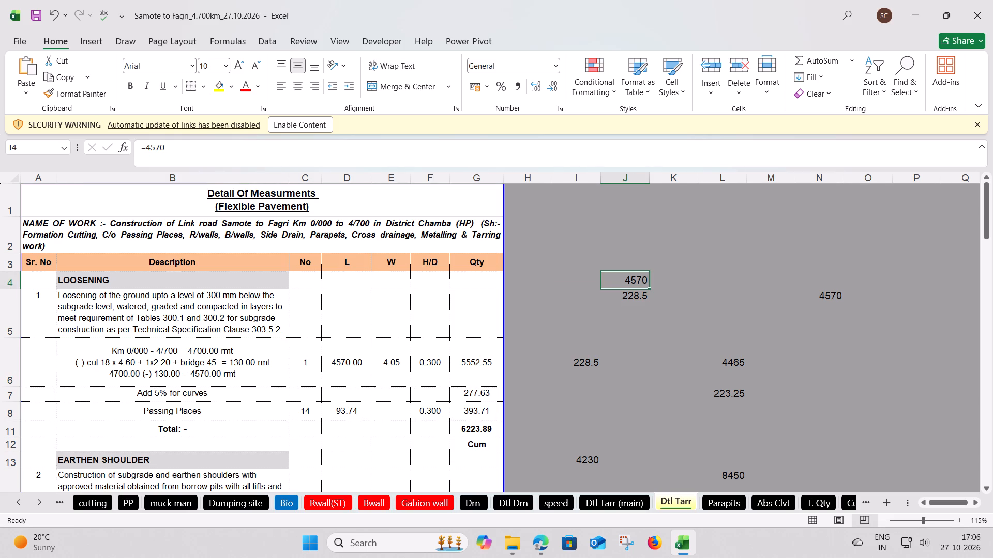
{"action": "left_click", "coordinate": [653, 246]}
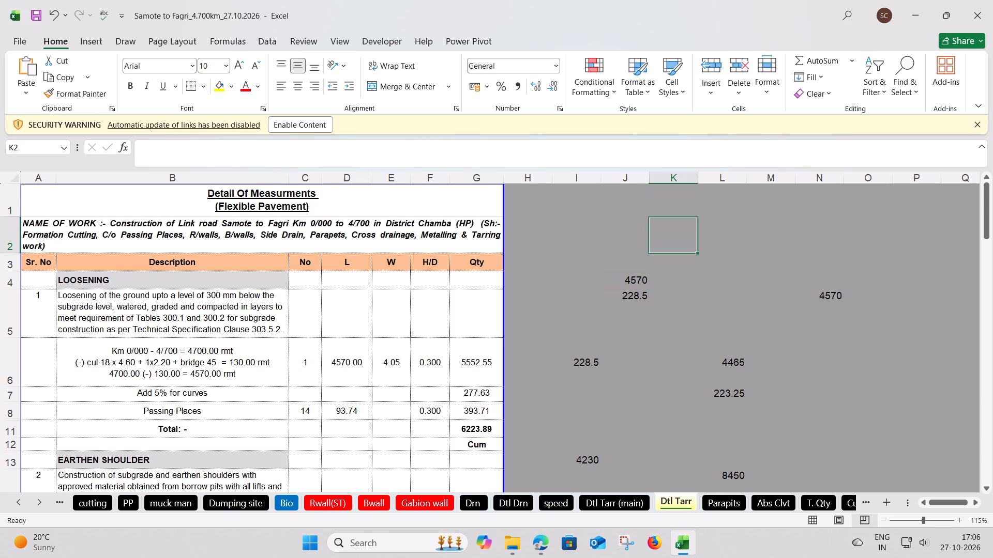
{"action": "key", "text": "equal"}
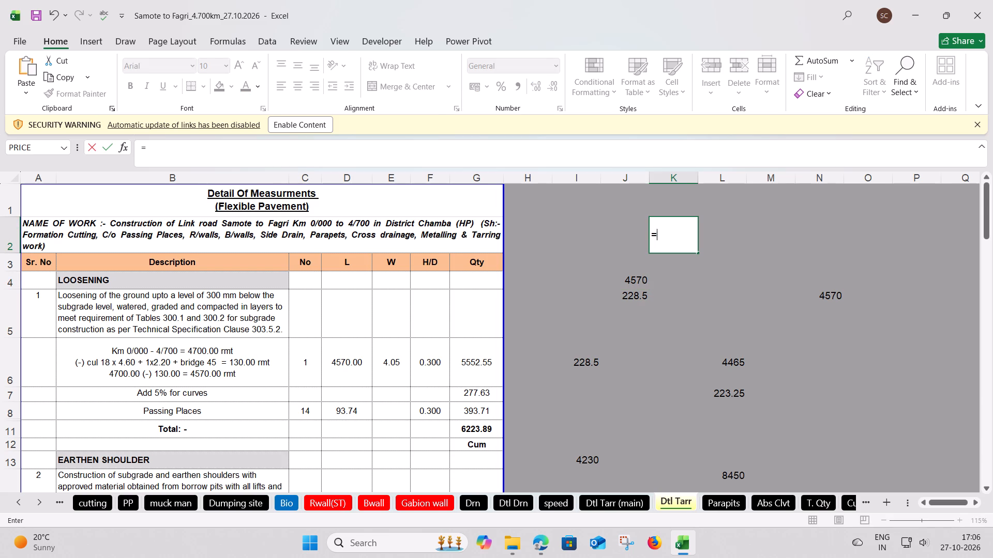
{"action": "type", "text": "18"}
{"action": "type", "text": "*2.20"}
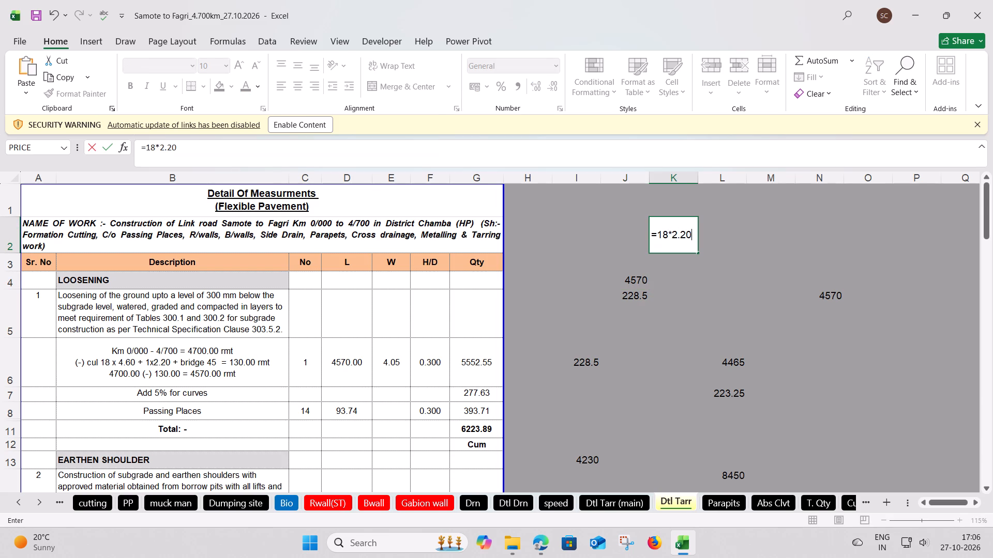
{"action": "key", "text": "Return"}
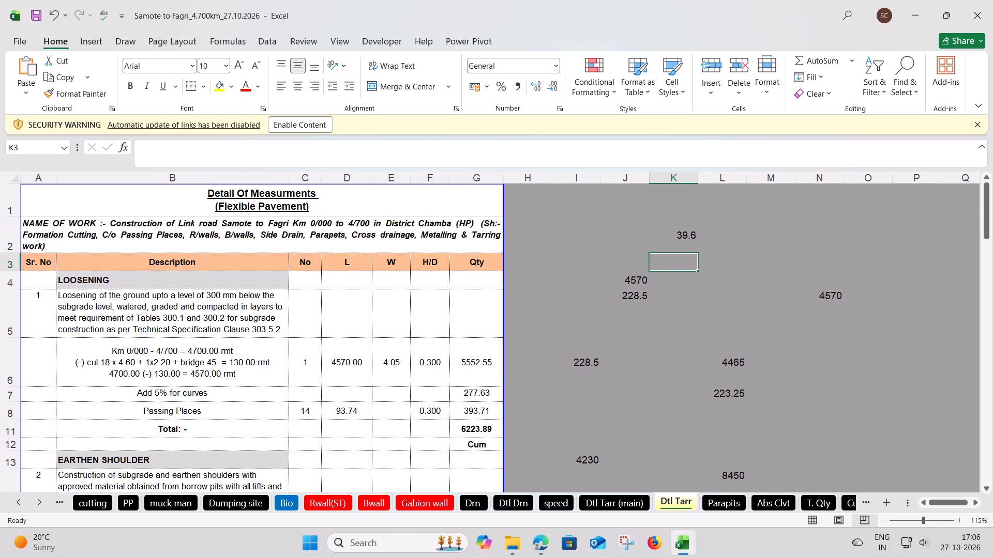
{"action": "left_click", "coordinate": [707, 232]}
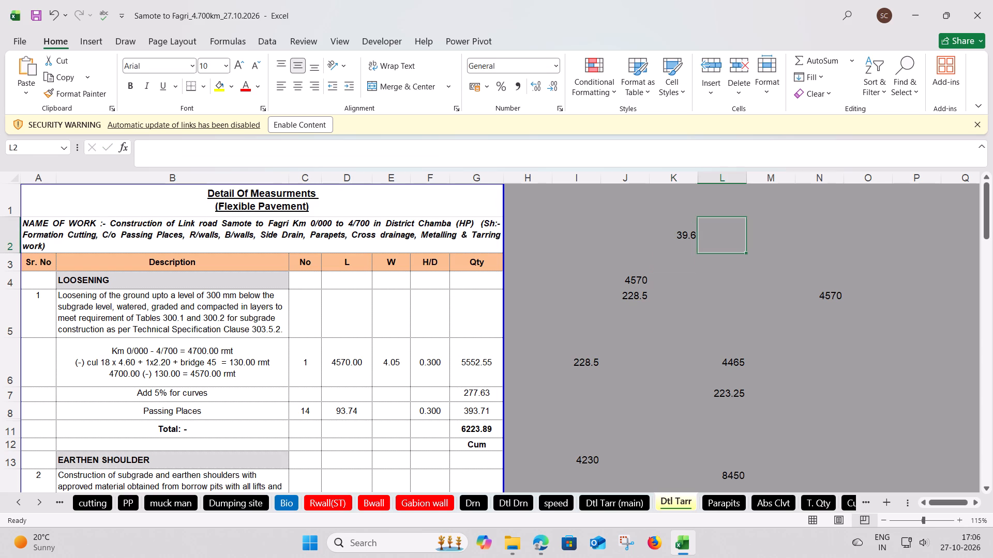
{"action": "type", "text": "1.2"}
{"action": "key", "text": "Return"}
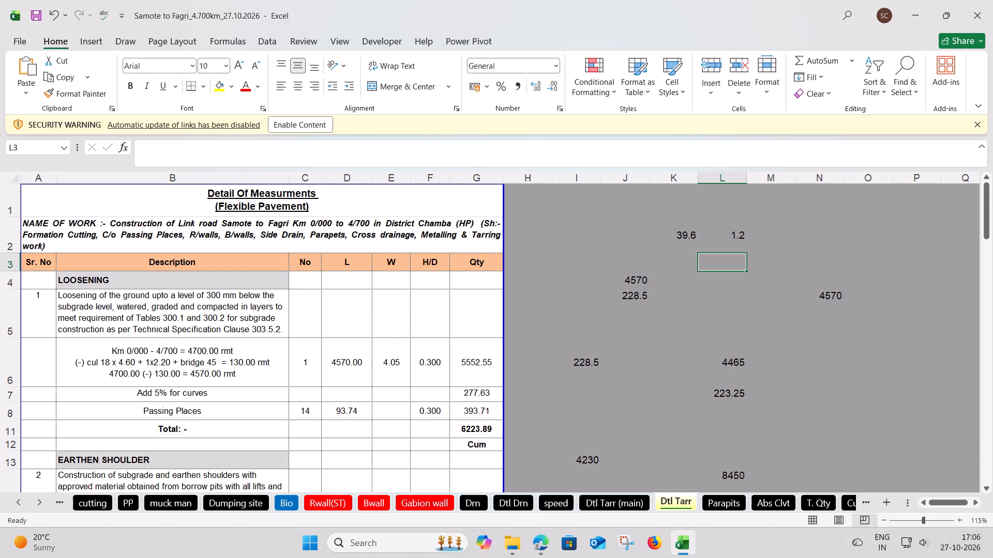
{"action": "left_click_drag", "start_coordinate": [688, 236], "coordinate": [729, 235]}
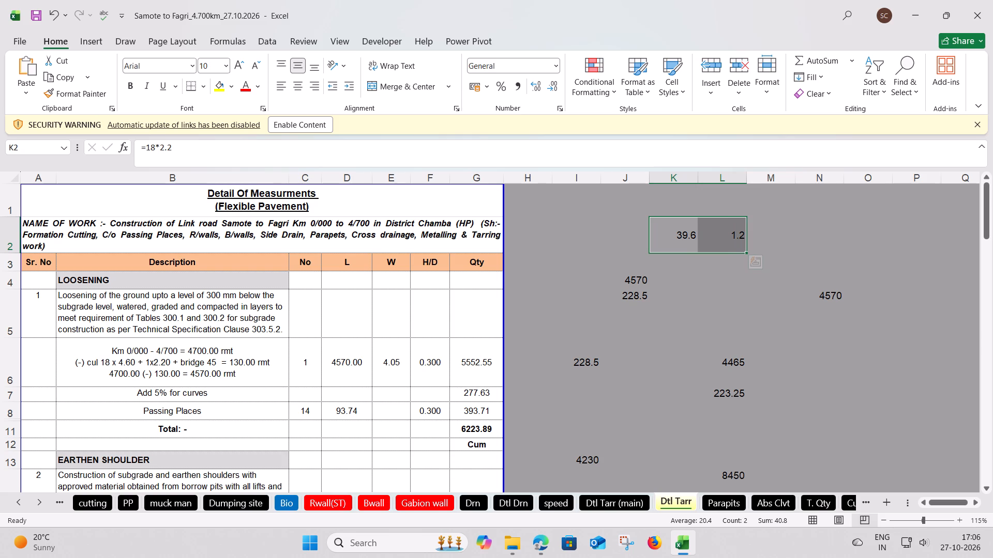
{"action": "left_click", "coordinate": [760, 237]}
{"action": "type", "text": "45"}
{"action": "key", "text": "Return"}
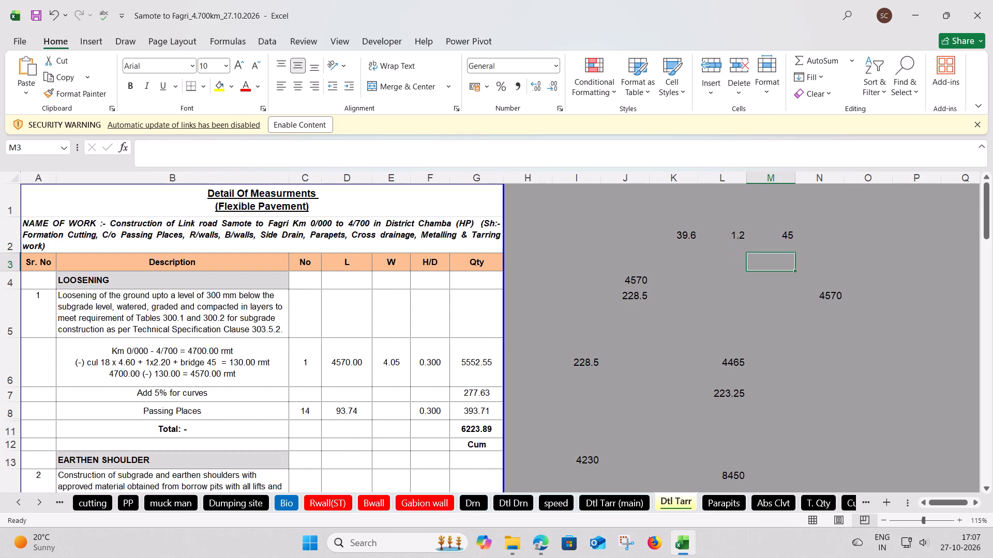
Sum the three deduction lengths K2 to M2 in cell N2.
{"action": "left_click_drag", "start_coordinate": [687, 237], "coordinate": [785, 236]}
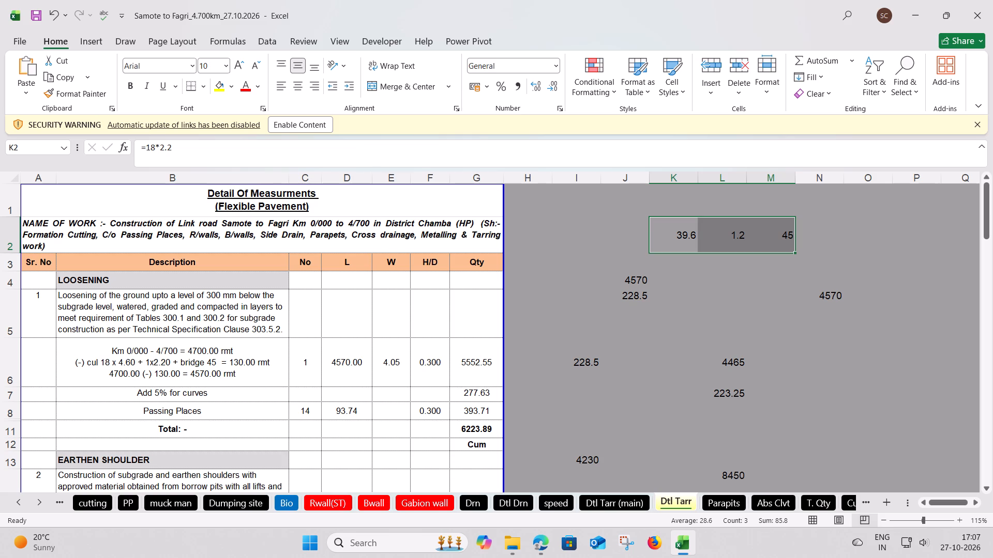
{"action": "double_click", "coordinate": [186, 363]}
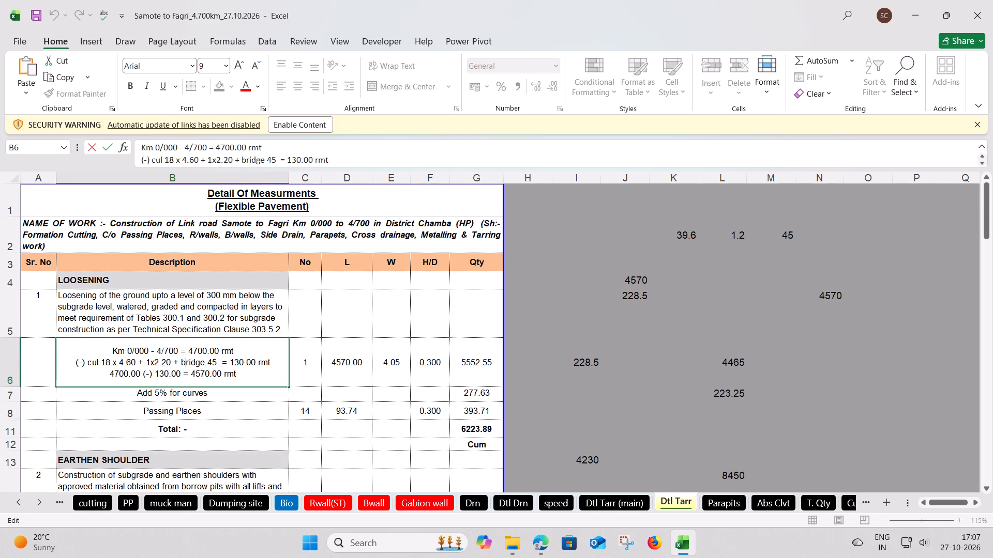
{"action": "left_click", "coordinate": [807, 233]}
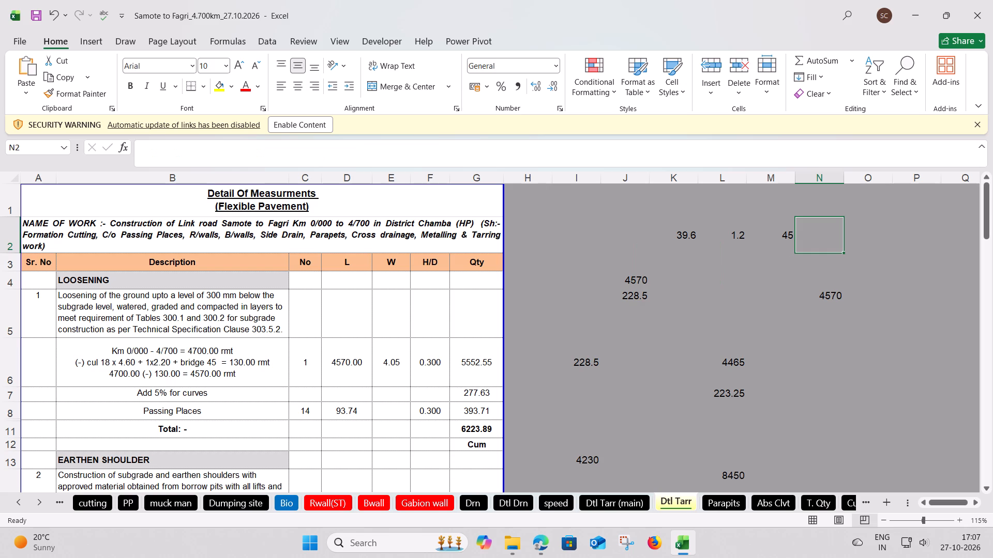
{"action": "key", "text": "alt+equal"}
{"action": "key", "text": "Return"}
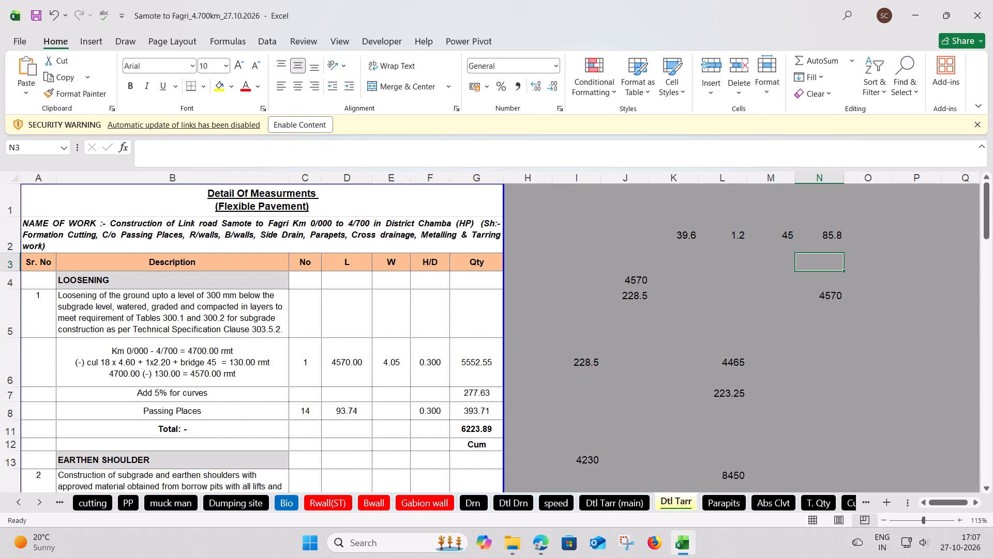
In the loosening description in B6, set the culvert deduction to 18 x 2.20 + 1x1.20 and both total deduction figures to 85.80.
{"action": "double_click", "coordinate": [175, 356]}
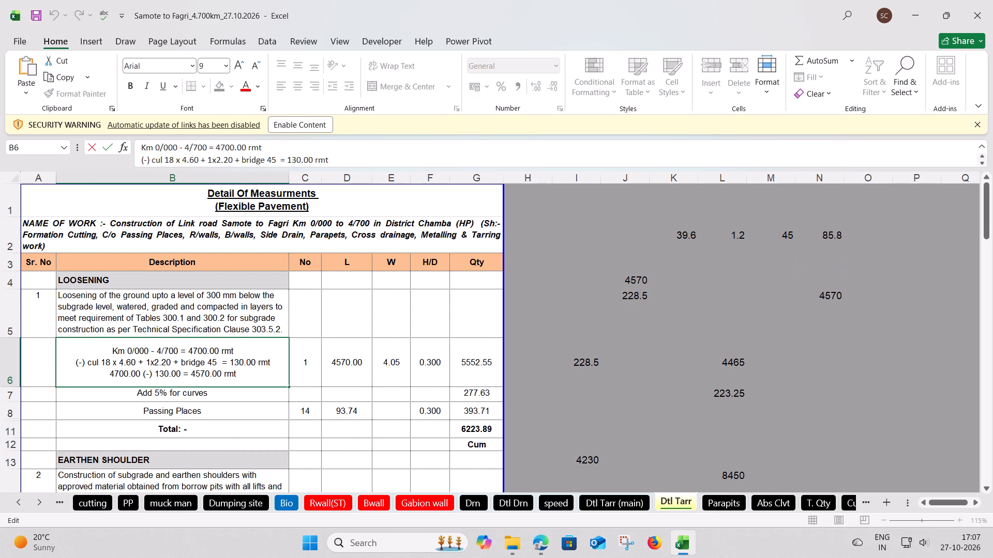
{"action": "left_click_drag", "start_coordinate": [255, 360], "coordinate": [232, 362]}
{"action": "type", "text": "85.80"}
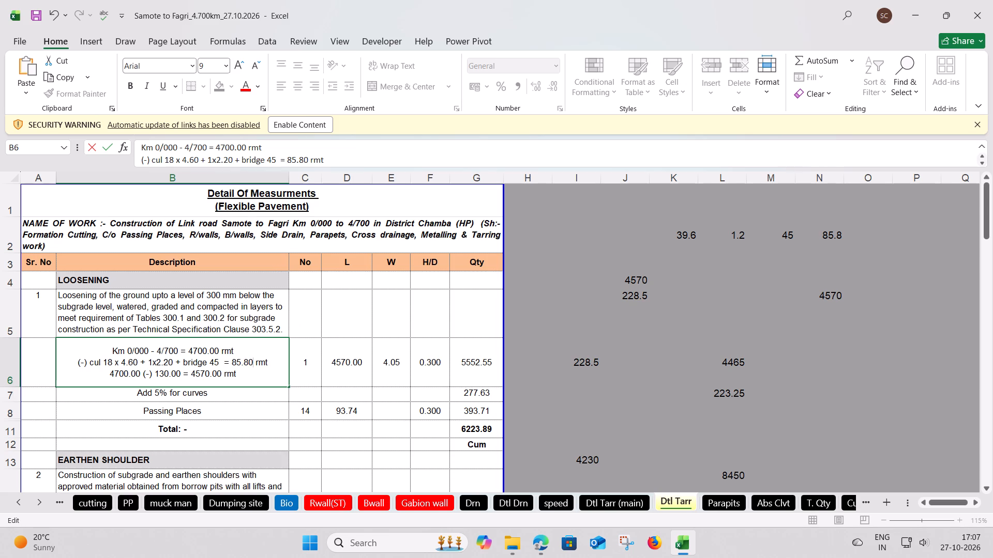
{"action": "left_click_drag", "start_coordinate": [179, 371], "coordinate": [157, 373]}
{"action": "type", "text": "85.80"}
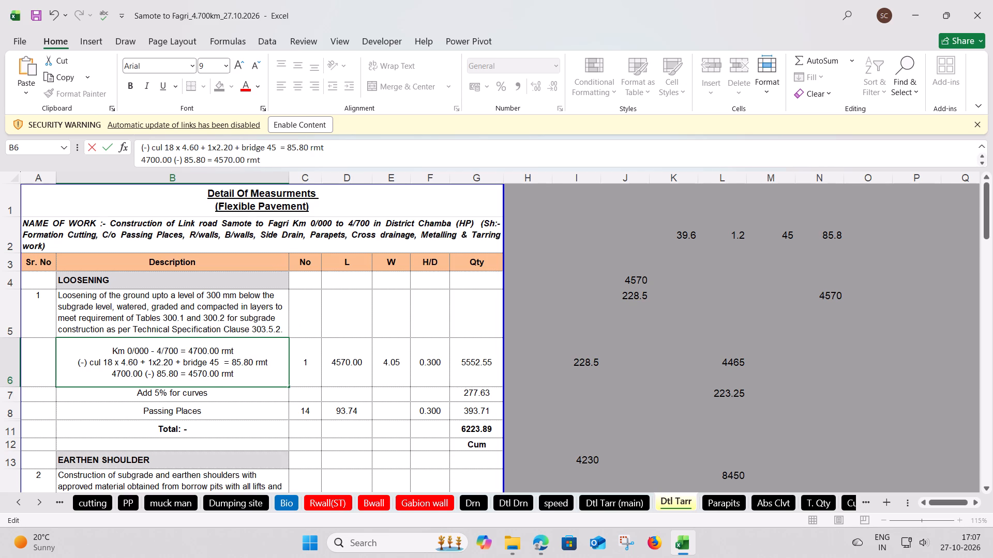
{"action": "left_click_drag", "start_coordinate": [138, 362], "coordinate": [122, 361]}
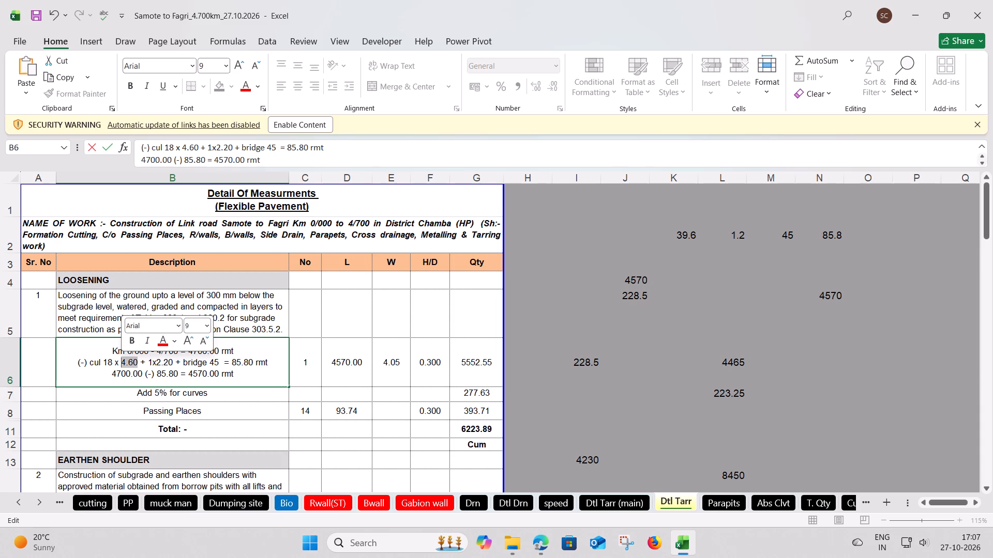
{"action": "type", "text": "2.20"}
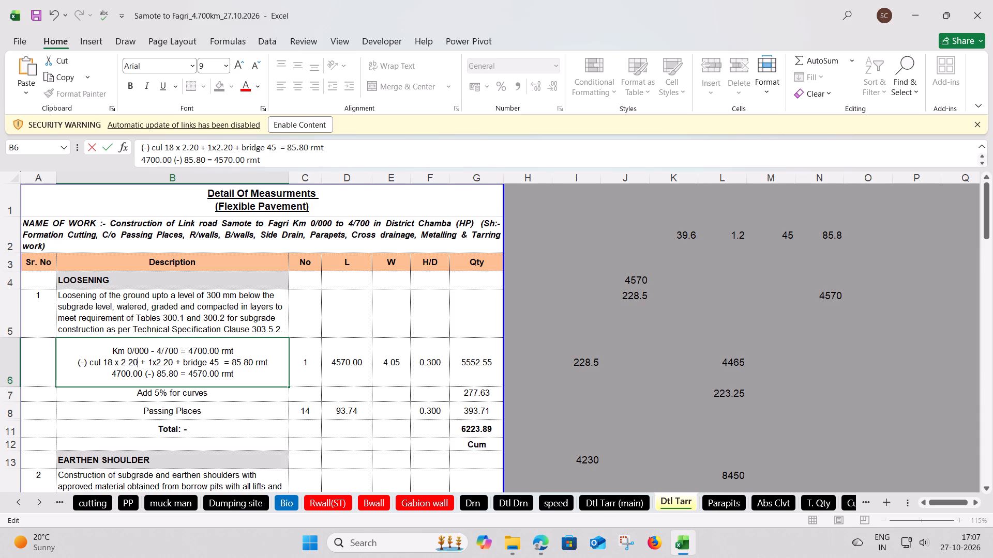
{"action": "left_click_drag", "start_coordinate": [172, 364], "coordinate": [158, 362]}
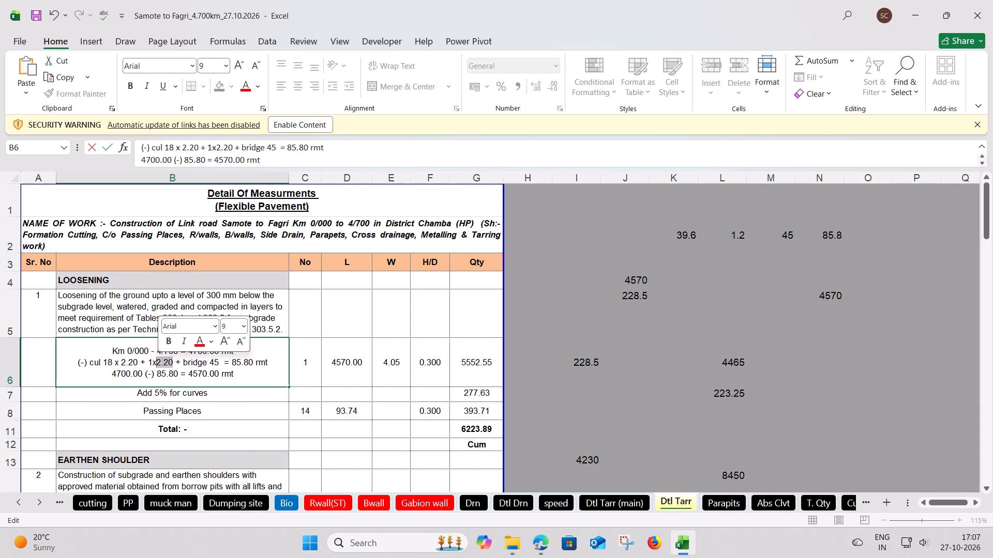
{"action": "type", "text": "1.20"}
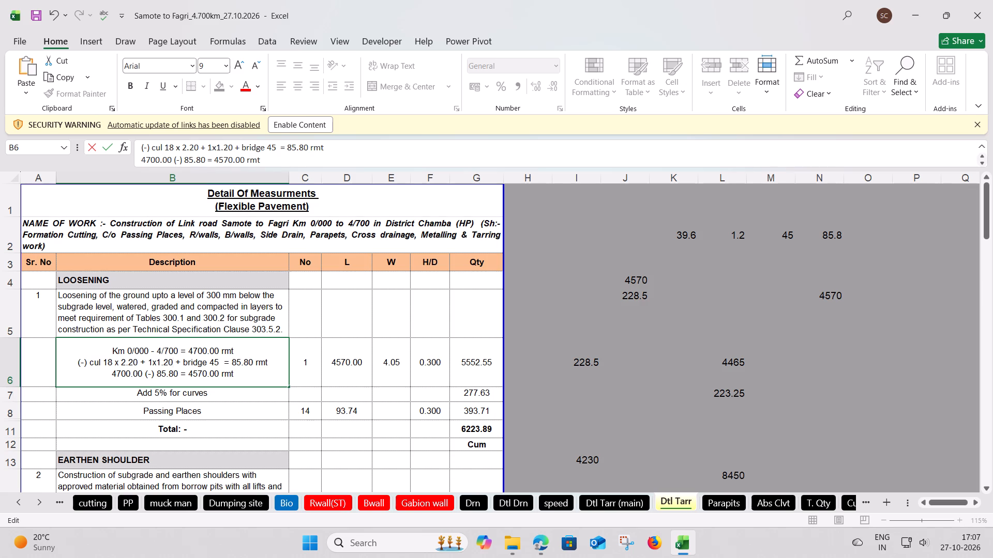
{"action": "left_click", "coordinate": [625, 296]}
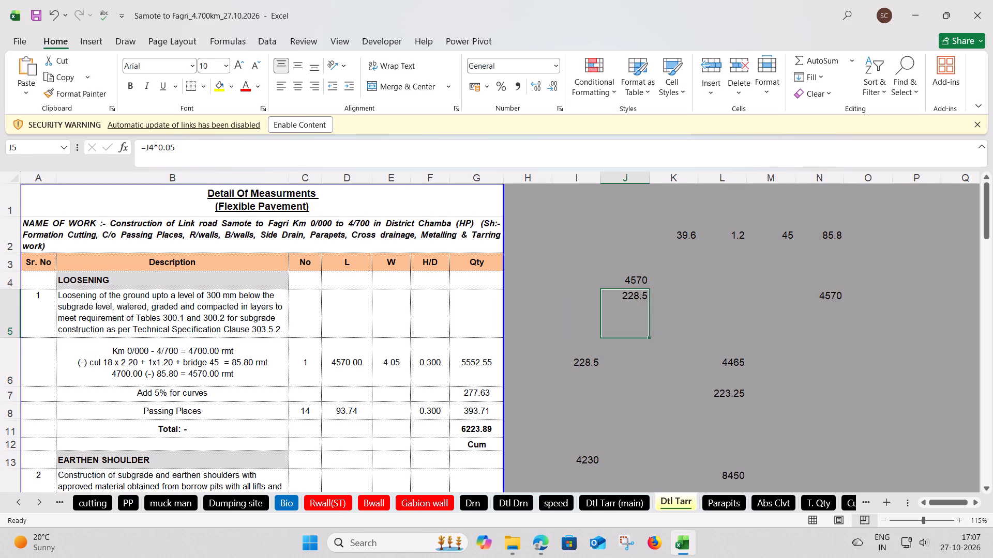
Change the net length formula in N5 to =4700-85.80.
{"action": "left_click", "coordinate": [826, 291]}
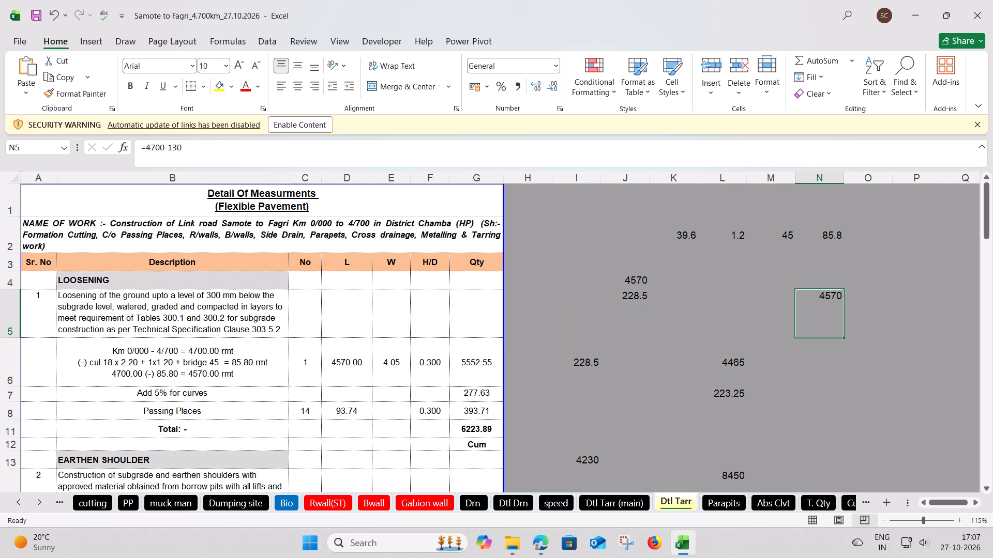
{"action": "left_click_drag", "start_coordinate": [203, 145], "coordinate": [169, 148]}
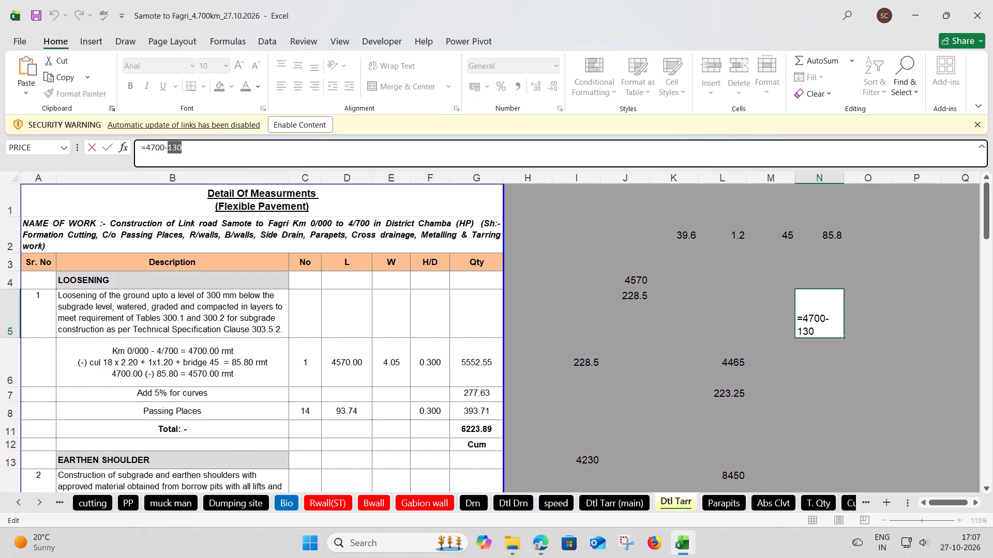
{"action": "type", "text": "85.80"}
{"action": "key", "text": "Return"}
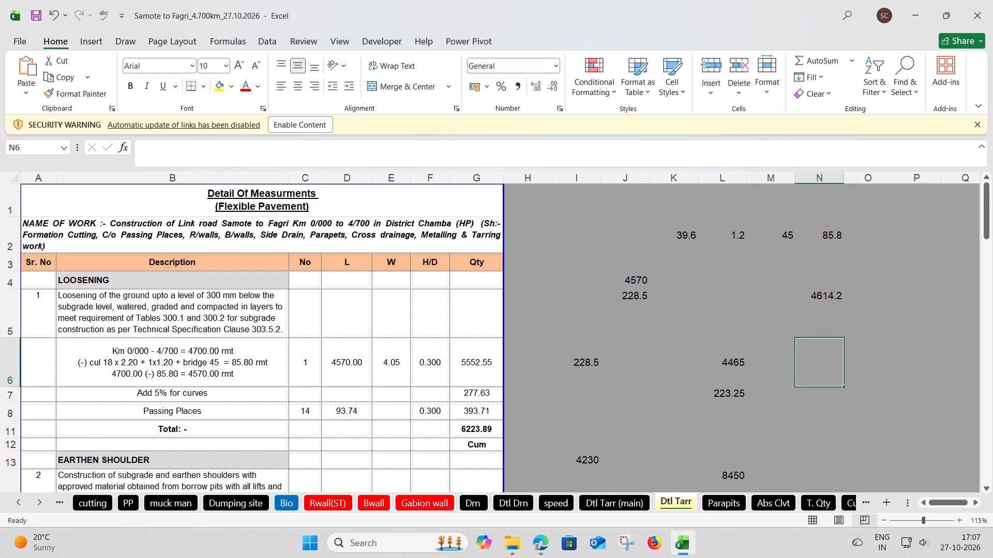
Set the loosening item's net length to 4614.20 in both the B6 description and the length cell D6.
{"action": "double_click", "coordinate": [162, 371]}
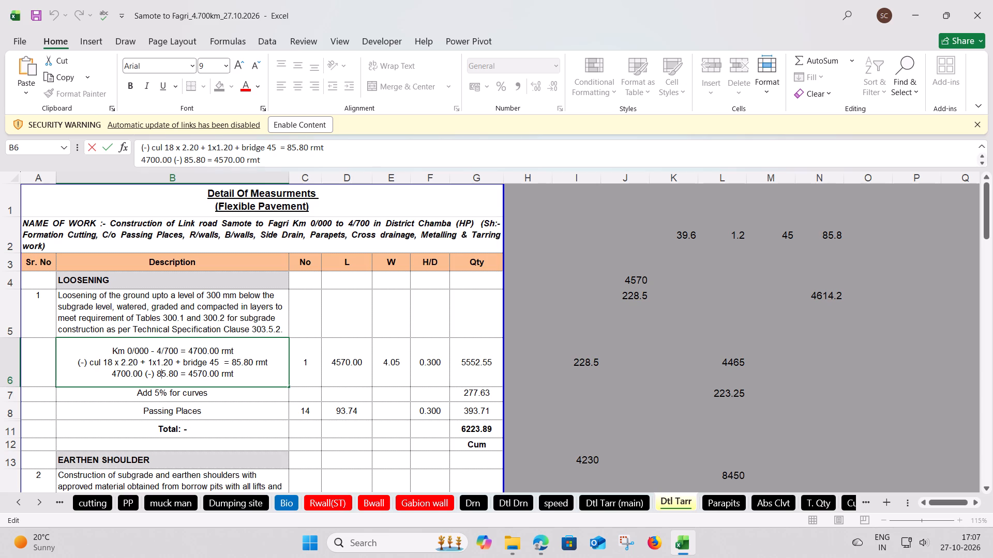
{"action": "left_click_drag", "start_coordinate": [219, 373], "coordinate": [194, 372]}
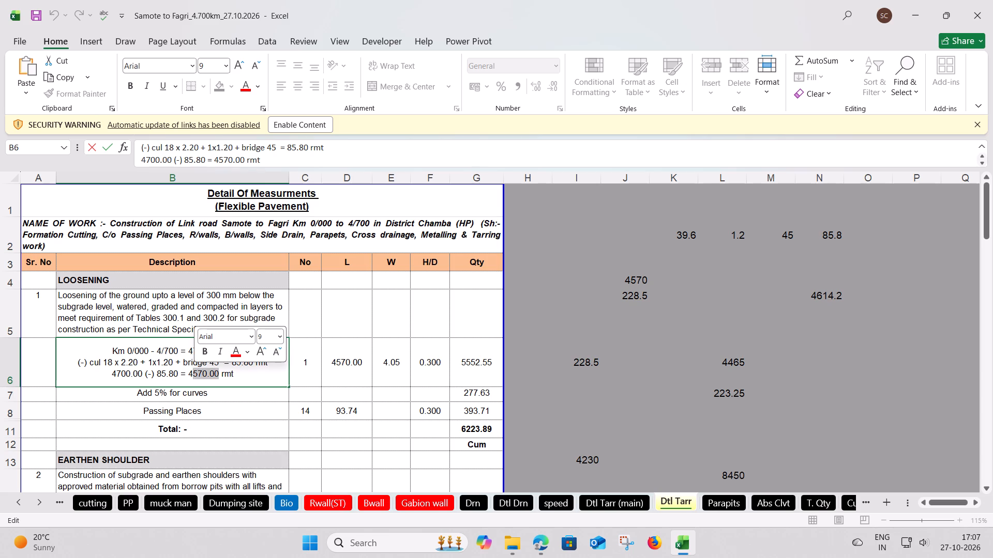
{"action": "type", "text": "614"}
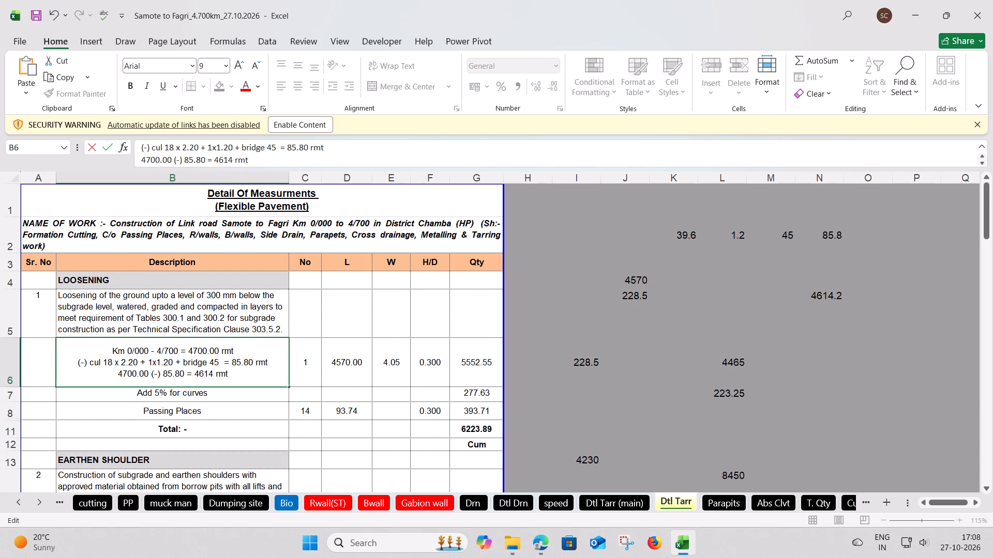
{"action": "type", "text": ".20"}
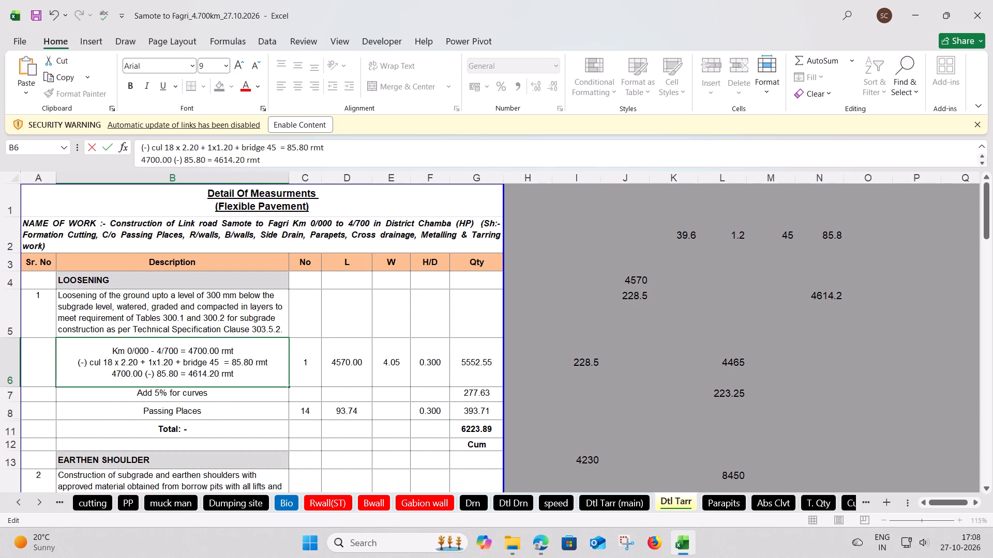
{"action": "left_click", "coordinate": [347, 360]}
{"action": "type", "text": "4614"}
{"action": "type", "text": ".20"}
{"action": "key", "text": "Return"}
{"action": "left_click", "coordinate": [347, 360]}
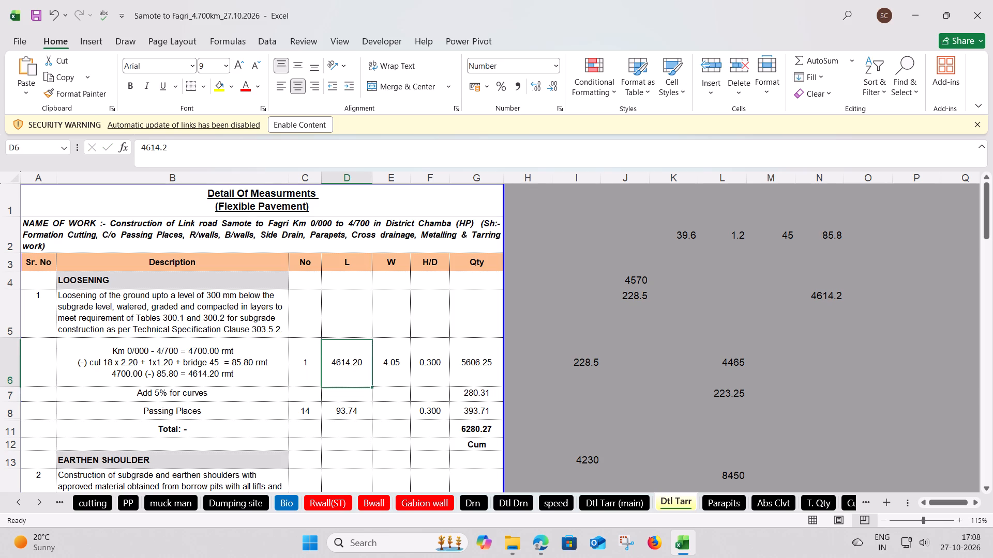
Check the earthen shoulder and GSB entries further down the sheet, including their length formulas and the description linked to B6.
{"action": "scroll", "coordinate": [347, 360], "scroll_direction": "down", "scroll_amount": 2}
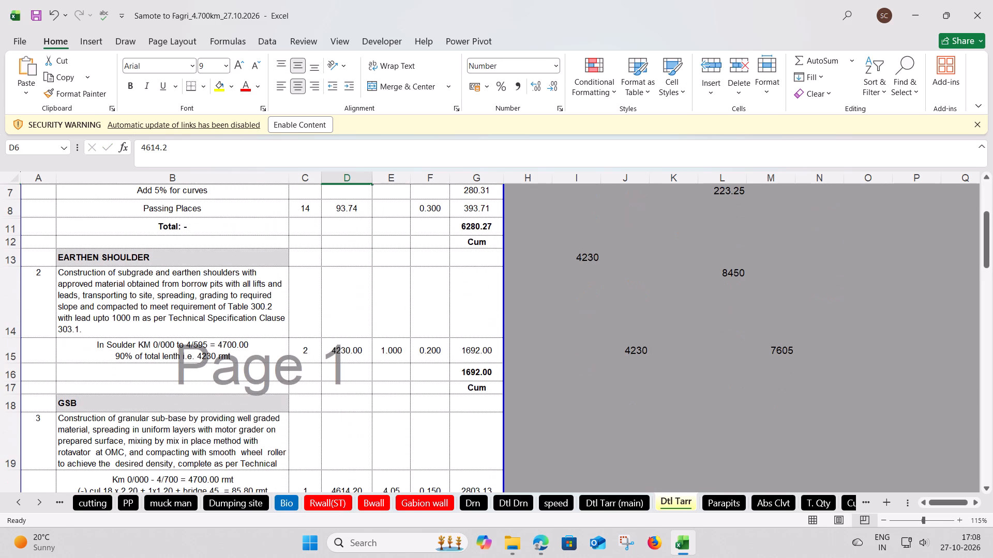
{"action": "left_click", "coordinate": [634, 349]}
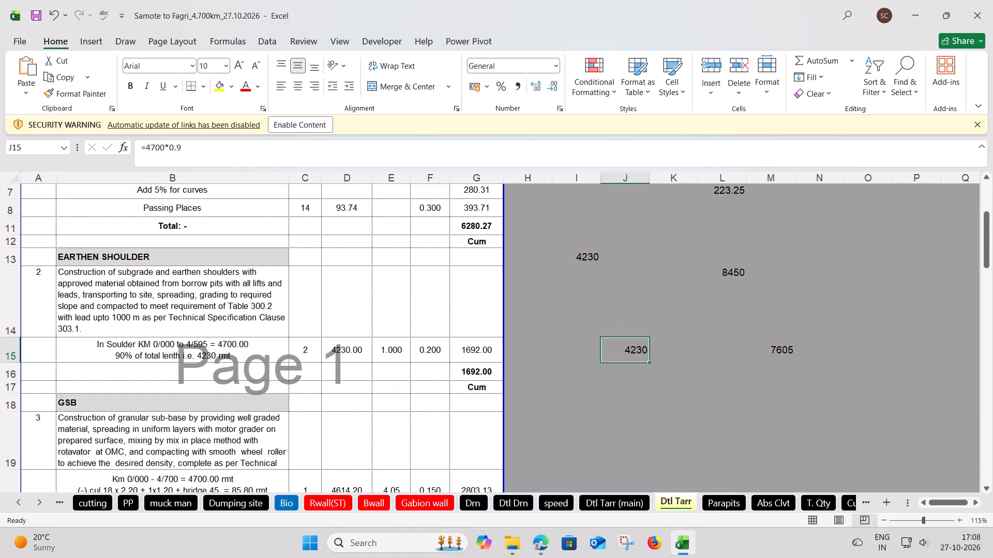
{"action": "left_click", "coordinate": [731, 272]}
{"action": "left_click", "coordinate": [636, 350]}
{"action": "left_click", "coordinate": [221, 358]}
{"action": "left_click", "coordinate": [336, 356]}
{"action": "scroll", "coordinate": [275, 367], "scroll_direction": "down", "scroll_amount": 2}
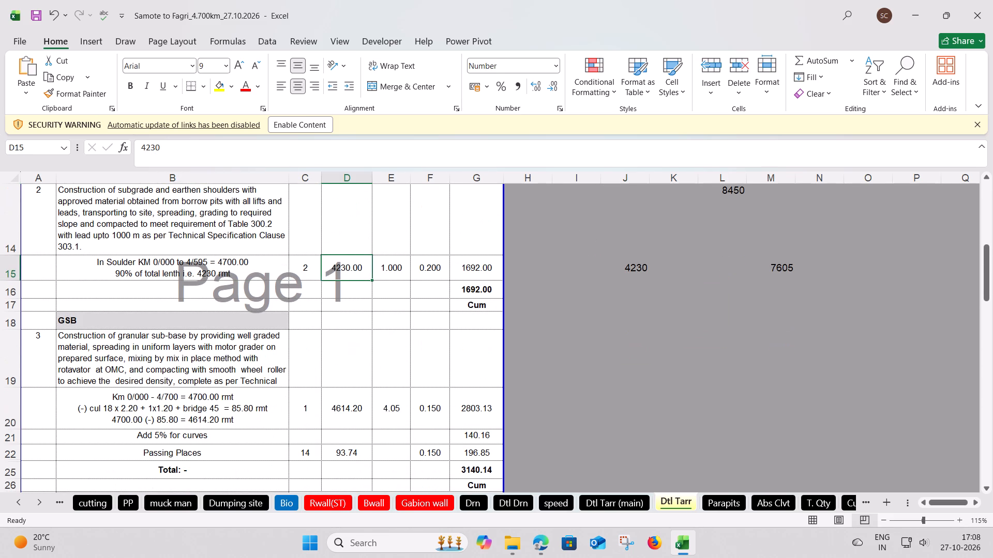
{"action": "left_click", "coordinate": [193, 402]}
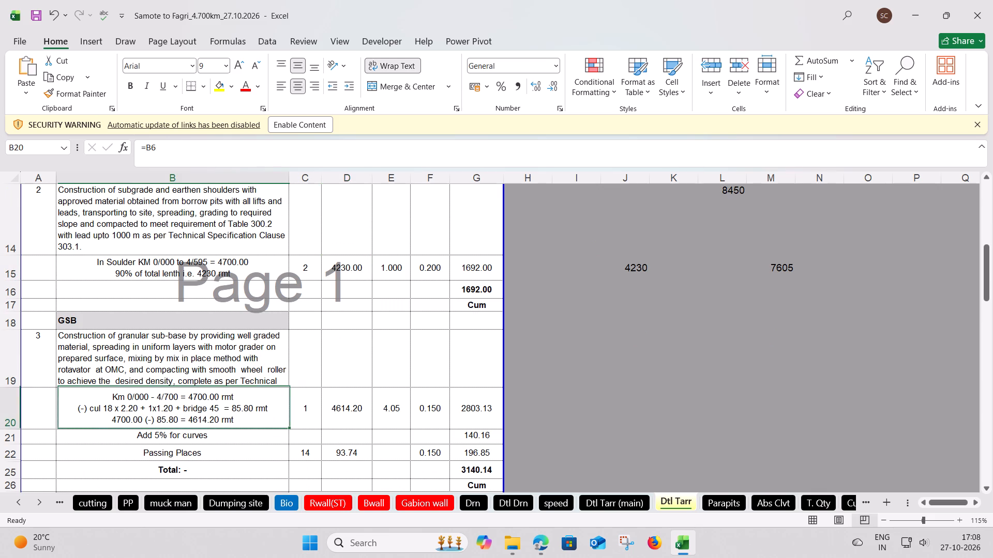
{"action": "scroll", "coordinate": [212, 406], "scroll_direction": "down", "scroll_amount": 1}
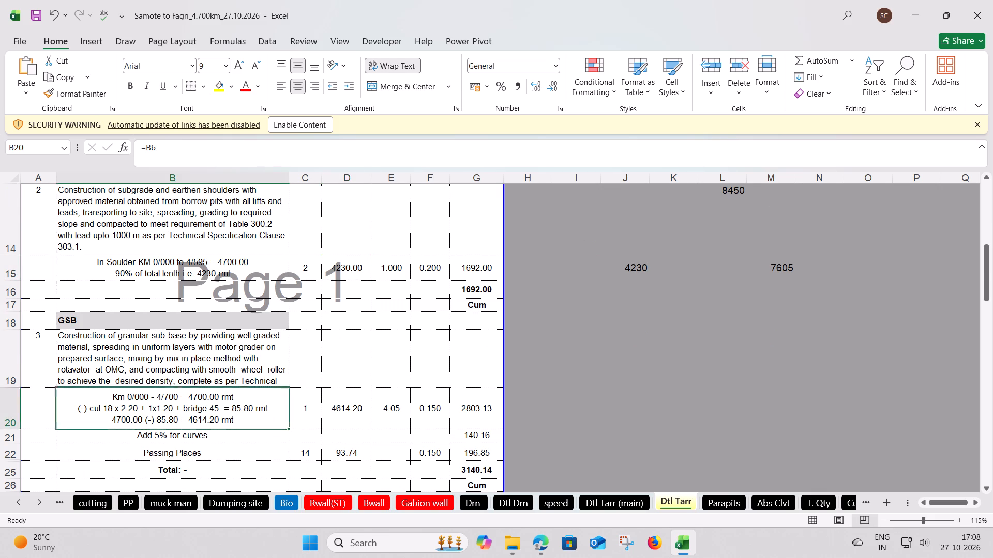
{"action": "scroll", "coordinate": [212, 406], "scroll_direction": "down", "scroll_amount": 5}
{"action": "scroll", "coordinate": [212, 406], "scroll_direction": "up", "scroll_amount": 6}
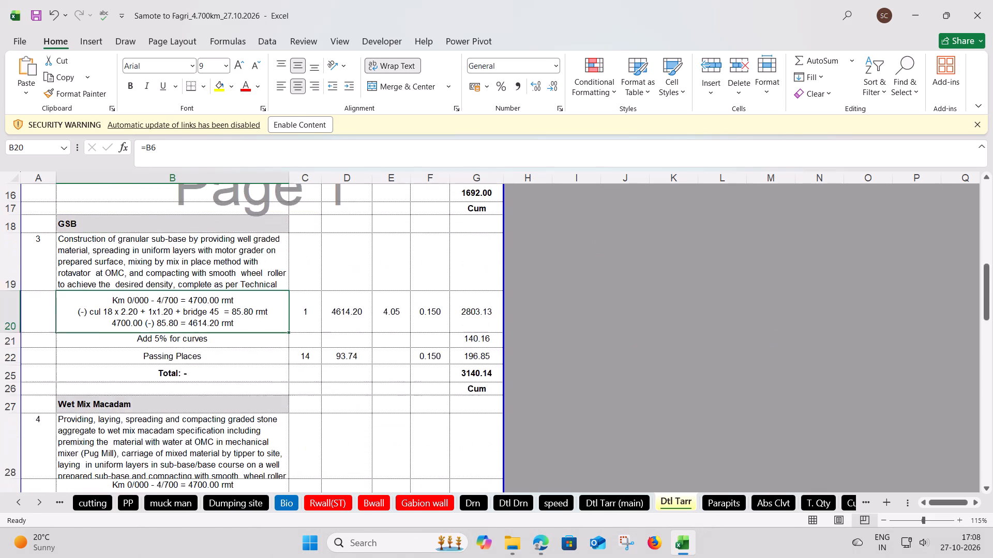
{"action": "scroll", "coordinate": [212, 406], "scroll_direction": "up", "scroll_amount": 12}
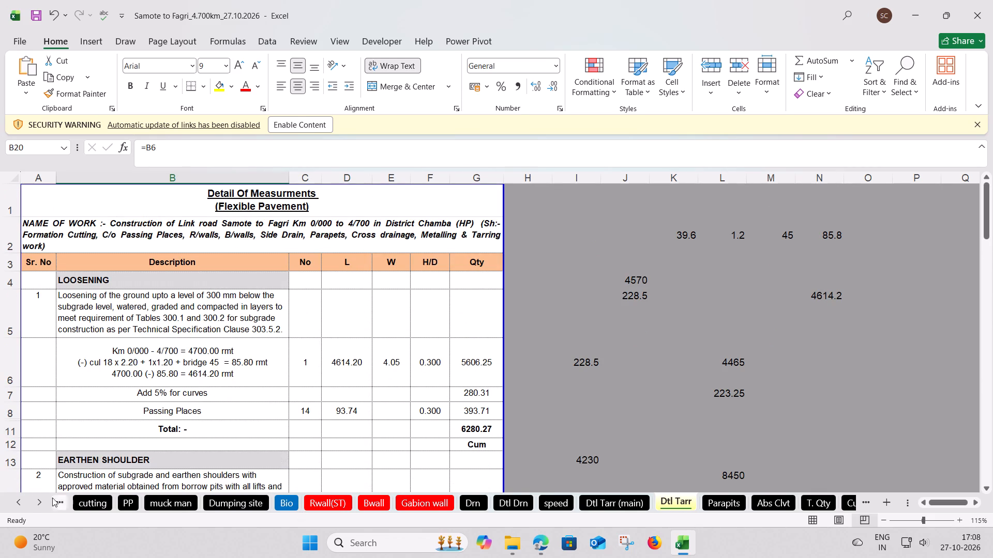
On the Maint rev sheet, left-align and middle-align the name-of-work text in row 2.
{"action": "triple_click", "coordinate": [13, 503]}
{"action": "triple_click", "coordinate": [13, 503]}
{"action": "double_click", "coordinate": [13, 503]}
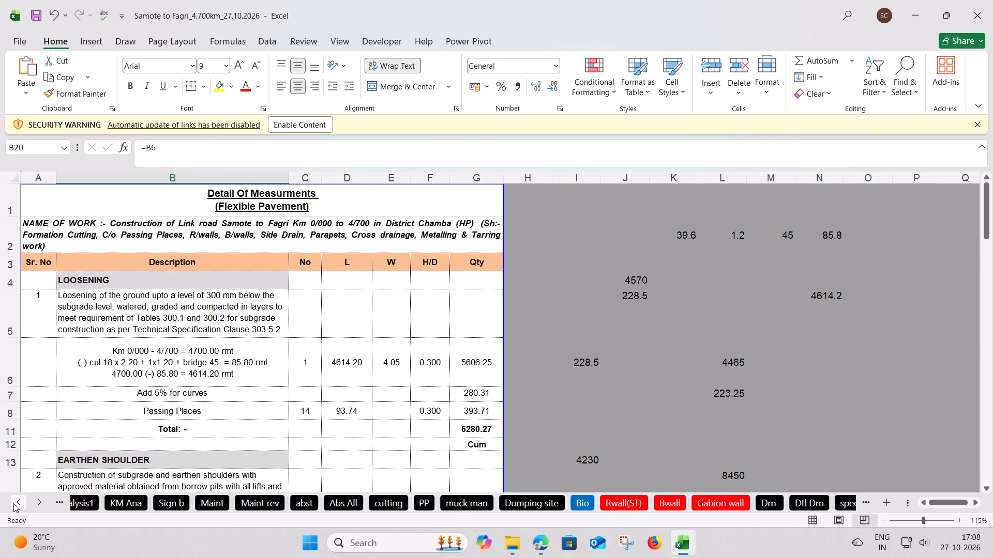
{"action": "left_click", "coordinate": [334, 502]}
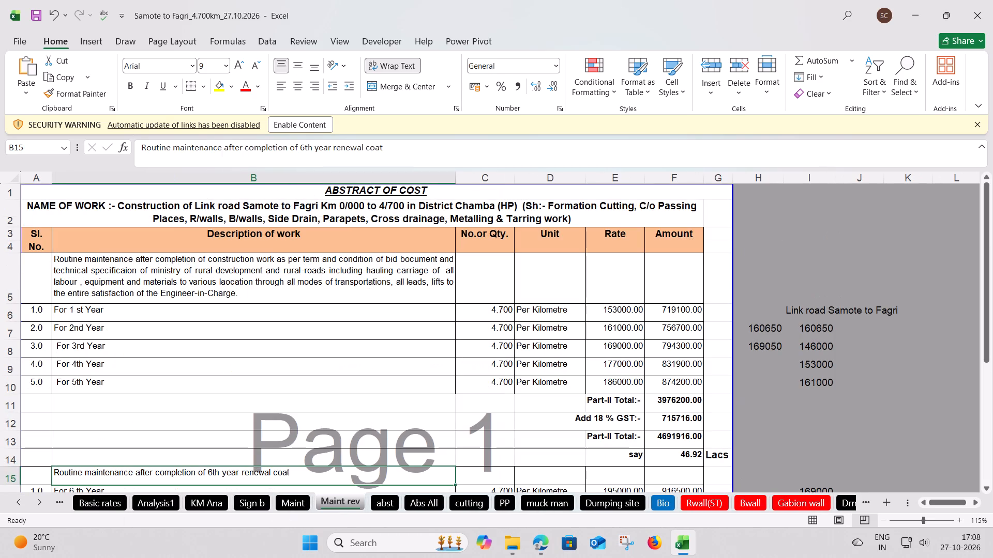
{"action": "scroll", "coordinate": [454, 342], "scroll_direction": "down", "scroll_amount": 4}
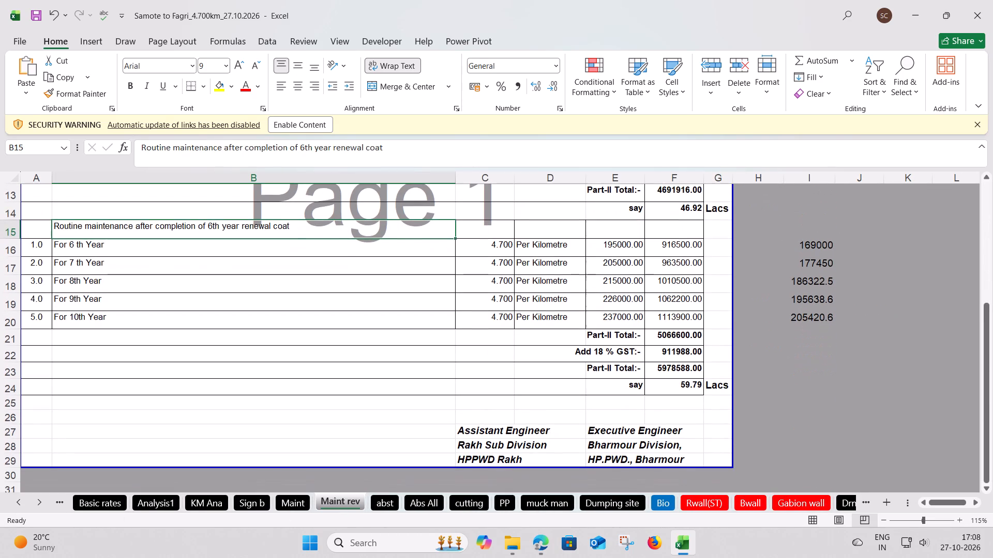
{"action": "scroll", "coordinate": [454, 342], "scroll_direction": "up", "scroll_amount": 4}
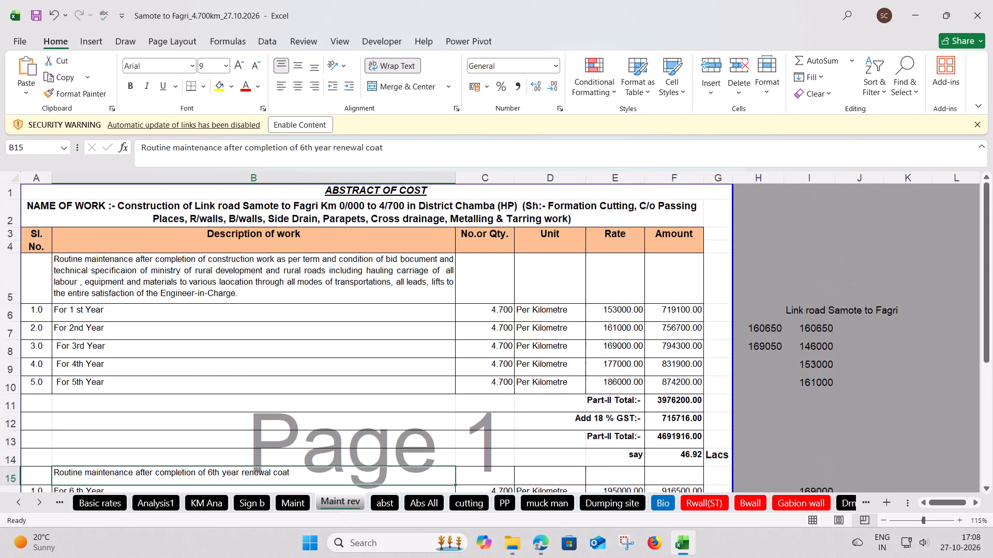
{"action": "left_click", "coordinate": [319, 211]}
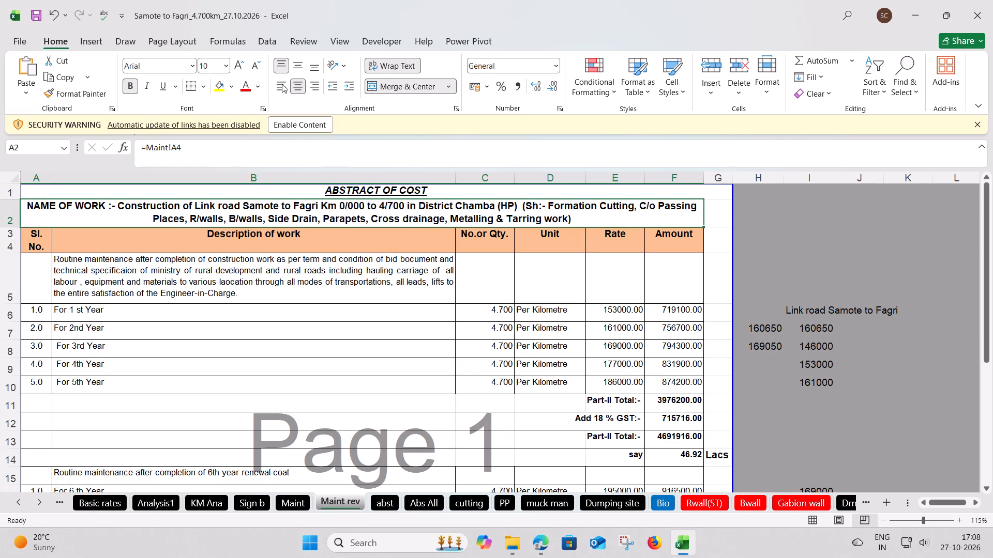
{"action": "left_click", "coordinate": [282, 85]}
{"action": "left_click", "coordinate": [297, 63]}
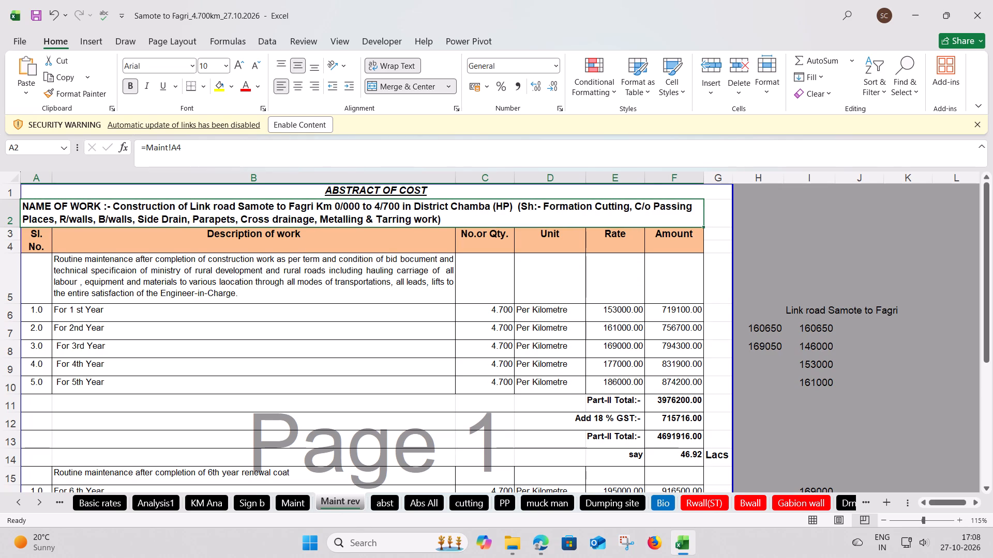
Middle-align the abstract of cost table's header rows 3 and 4.
{"action": "left_click_drag", "start_coordinate": [9, 237], "coordinate": [9, 246]}
{"action": "left_click", "coordinate": [294, 61]}
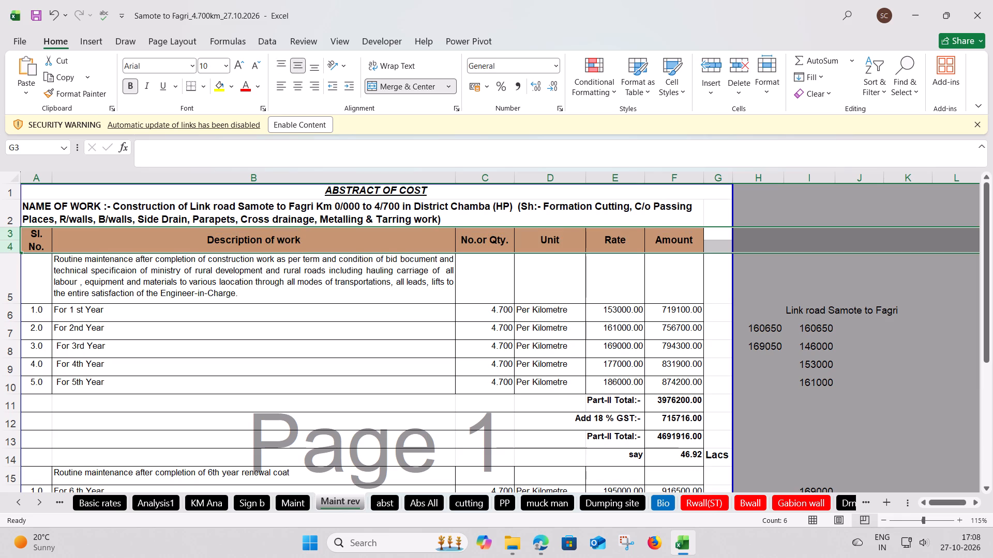
{"action": "left_click", "coordinate": [291, 335]}
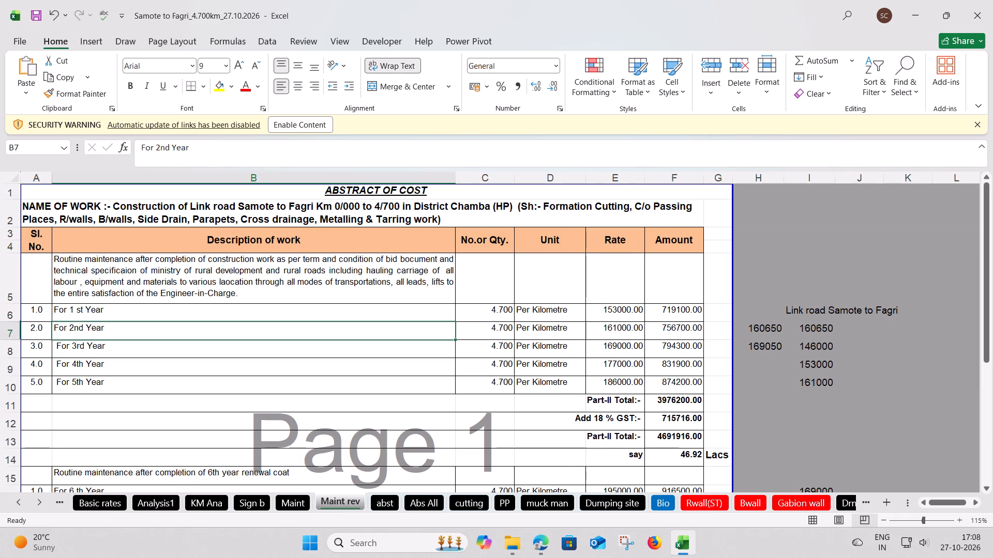
On the Sign b sheet, change the Chevron markers number entry in C39 to 4.700 x 2.
{"action": "left_click", "coordinate": [250, 505]}
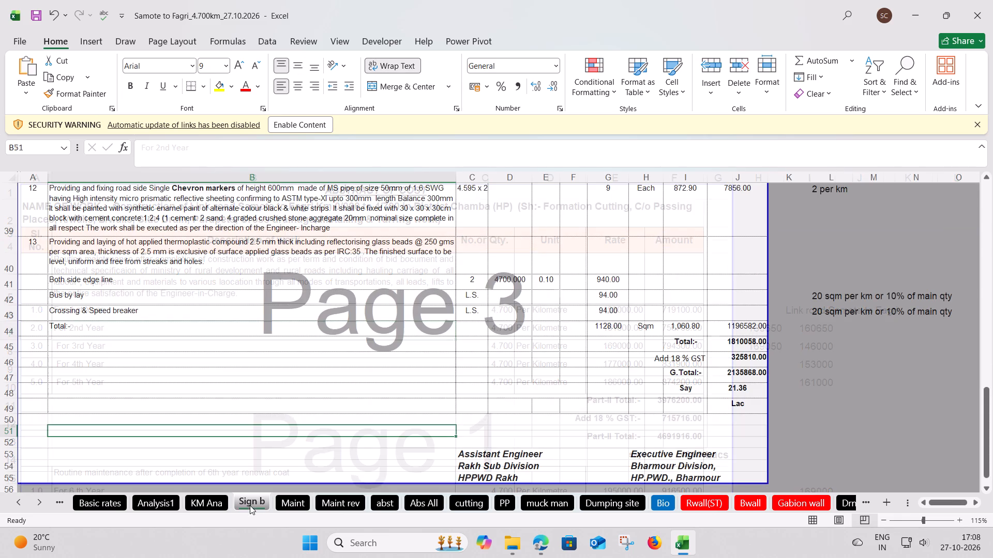
{"action": "scroll", "coordinate": [231, 407], "scroll_direction": "up", "scroll_amount": 2}
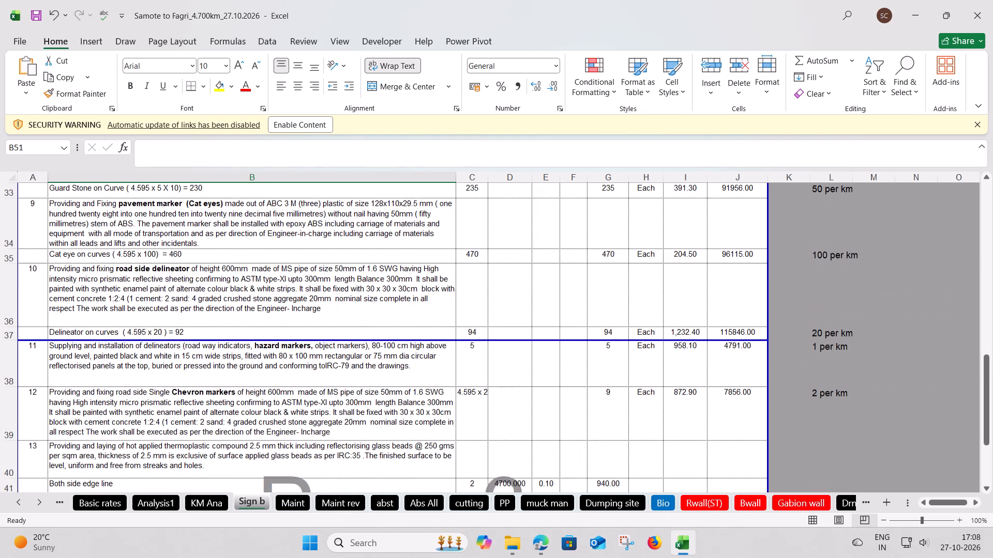
{"action": "left_click", "coordinate": [469, 400]}
{"action": "left_click", "coordinate": [469, 400]}
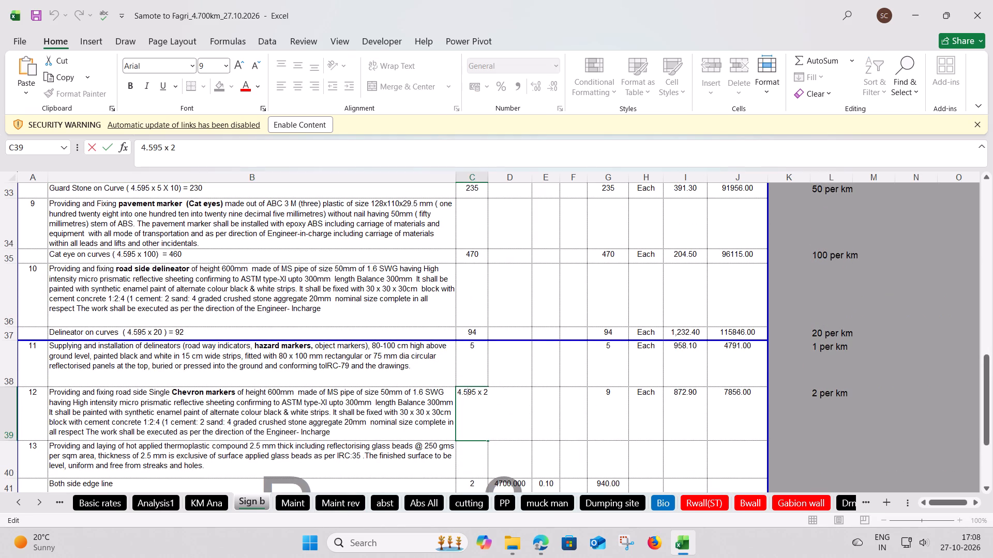
{"action": "left_click_drag", "start_coordinate": [476, 391], "coordinate": [464, 393]}
{"action": "type", "text": "700"}
Update the delineator on curves description in B37 to read ( 4.700 x 20 ) = 94.
{"action": "double_click", "coordinate": [129, 331]}
{"action": "left_click_drag", "start_coordinate": [147, 330], "coordinate": [137, 330]}
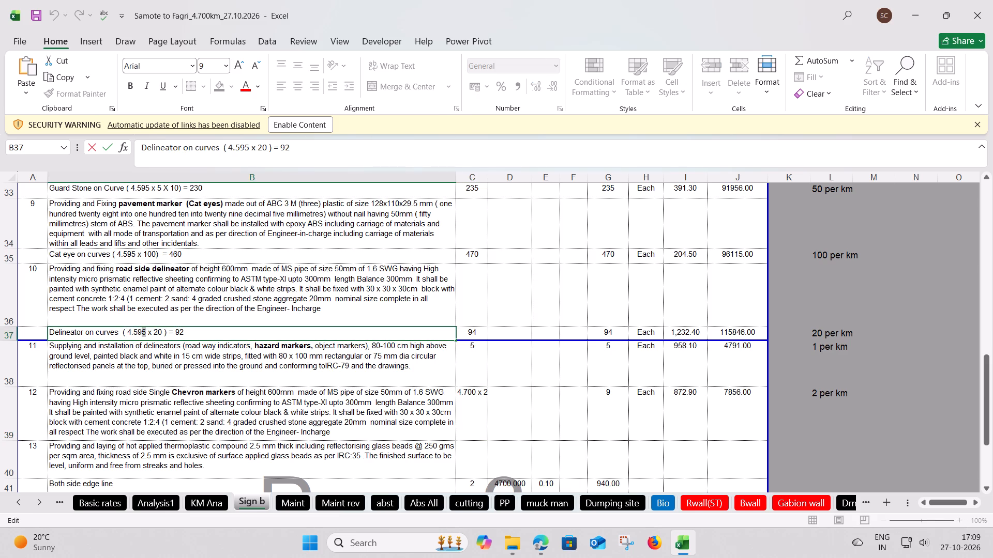
{"action": "left_click_drag", "start_coordinate": [137, 330], "coordinate": [134, 330]}
{"action": "type", "text": "700"}
{"action": "left_click_drag", "start_coordinate": [192, 334], "coordinate": [179, 333]}
{"action": "key", "text": "4"}
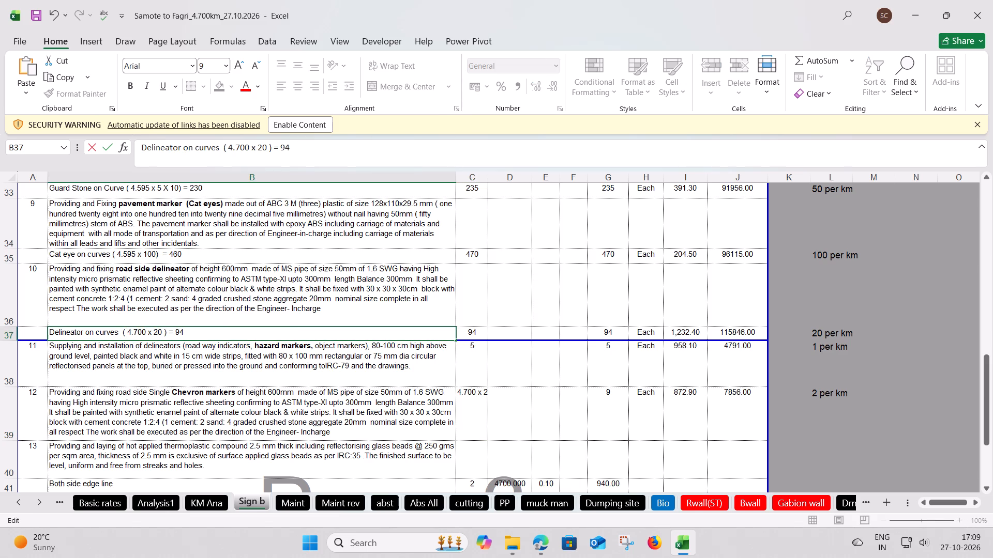
{"action": "left_click", "coordinate": [204, 361]}
Update the cat eye on curves description in B35 to read ( 4.700 x 100) = 470.
{"action": "double_click", "coordinate": [118, 254]}
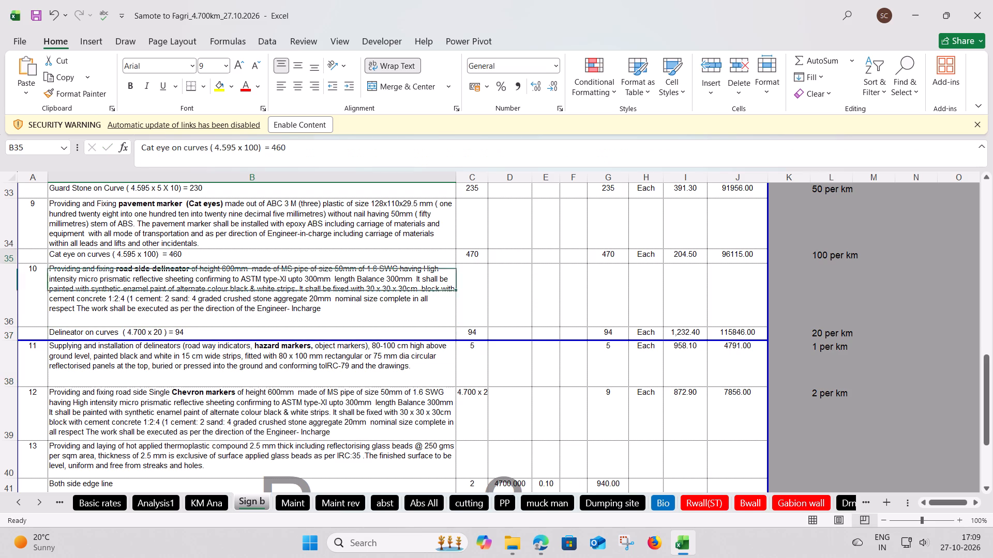
{"action": "left_click_drag", "start_coordinate": [134, 255], "coordinate": [125, 254]}
{"action": "type", "text": "700"}
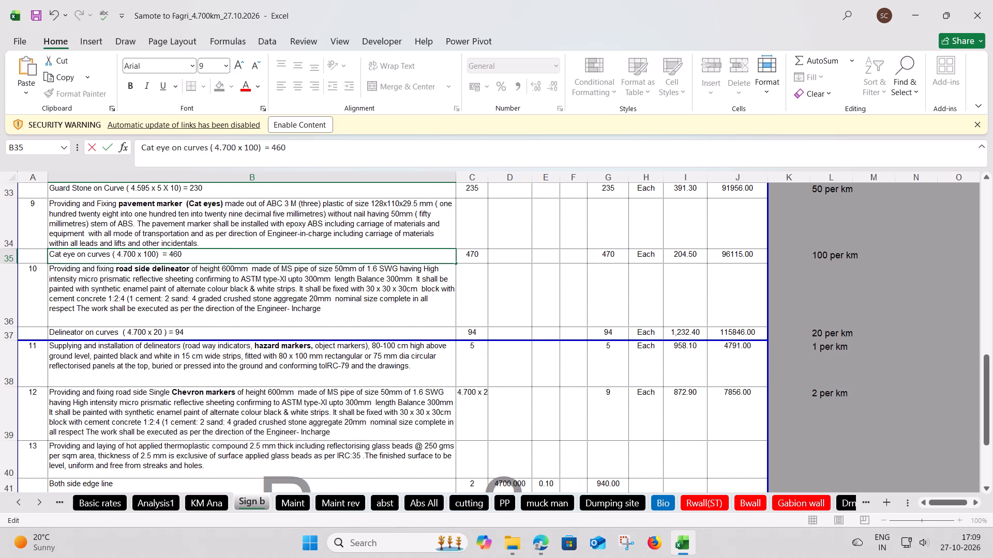
{"action": "left_click_drag", "start_coordinate": [187, 256], "coordinate": [174, 253]}
{"action": "type", "text": "70"}
{"action": "left_click", "coordinate": [178, 286]}
Update the guard stone on curve description in B33 to read ( 4.700 x 5 X 10) = 235.
{"action": "scroll", "coordinate": [178, 286], "scroll_direction": "up", "scroll_amount": 2}
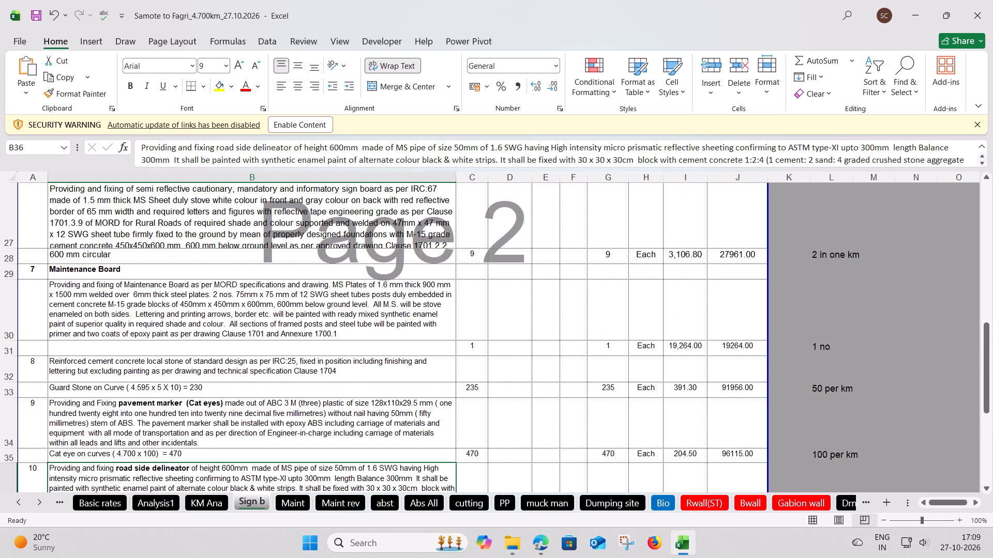
{"action": "double_click", "coordinate": [131, 389]}
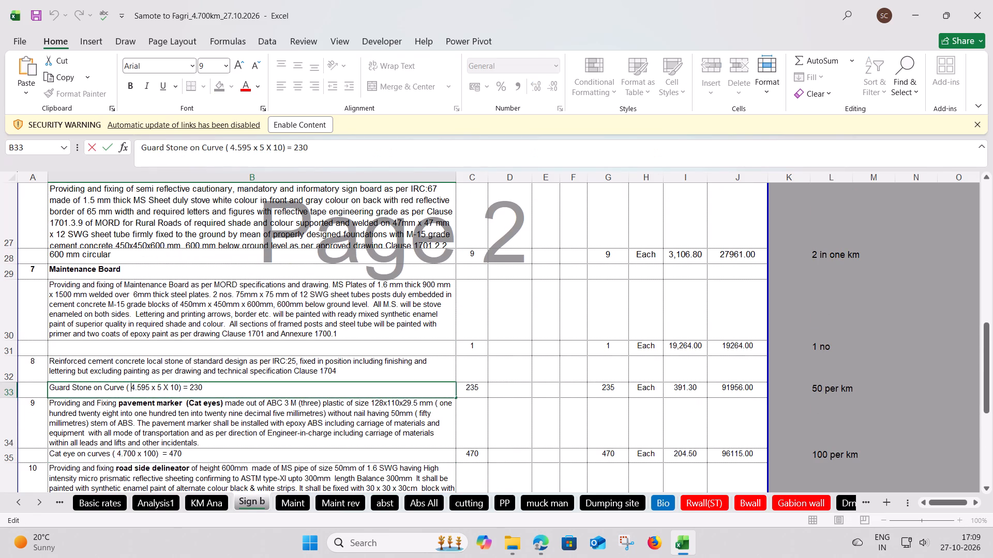
{"action": "left_click_drag", "start_coordinate": [148, 388], "coordinate": [139, 387]}
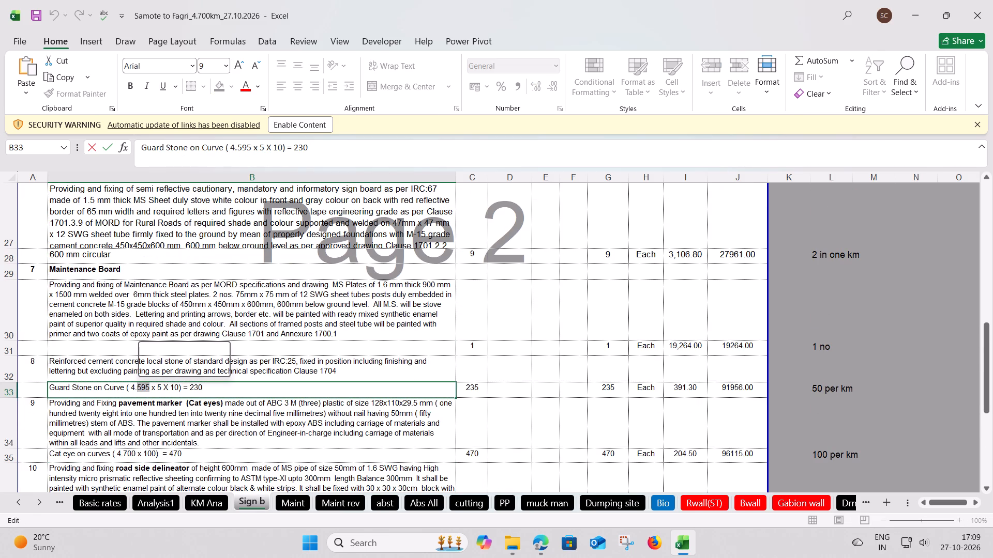
{"action": "type", "text": "700"}
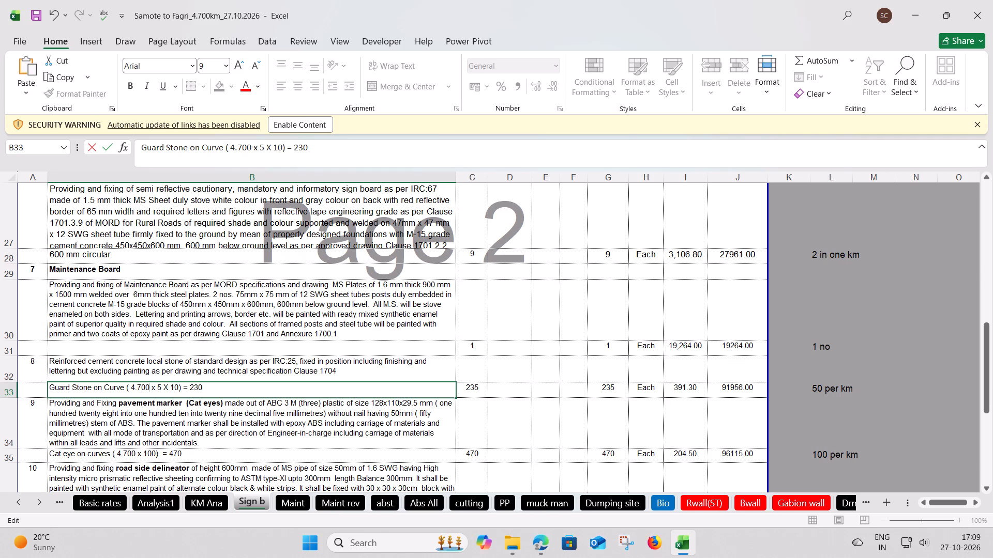
{"action": "left_click", "coordinate": [204, 388]}
{"action": "key", "text": "5"}
{"action": "key", "text": "Return"}
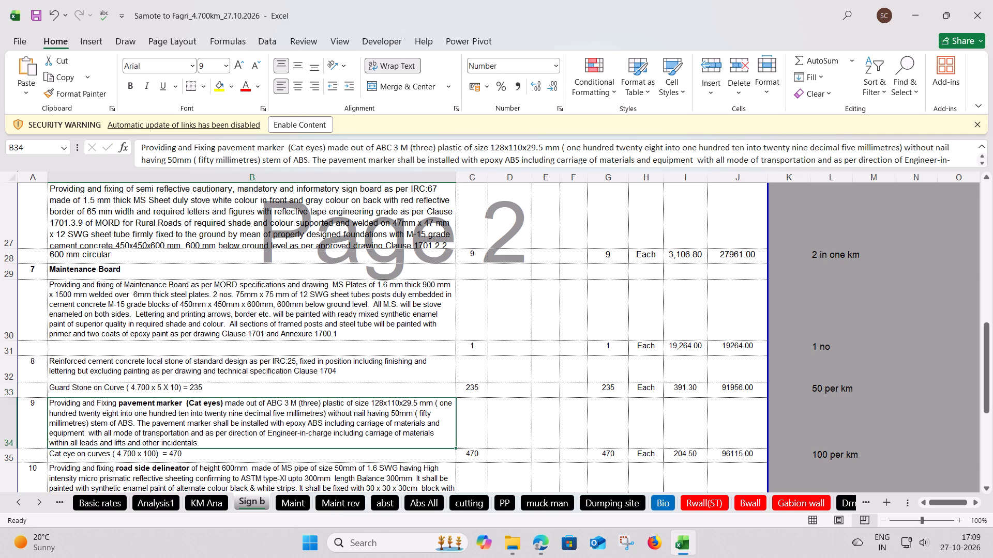
{"action": "left_click", "coordinate": [209, 386]}
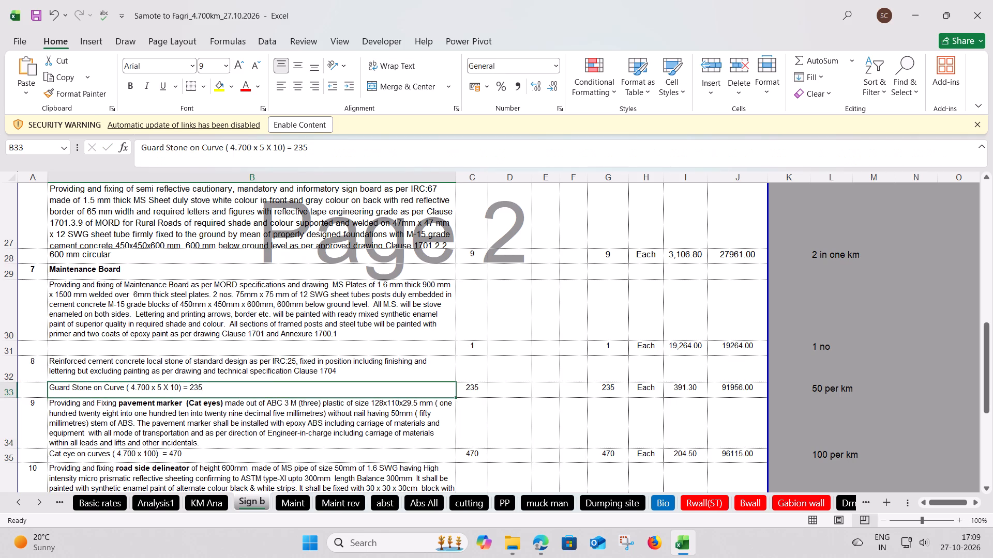
Review the Sign b sheet's heading, and check the F Page cover's project details, name of work and estimated cost.
{"action": "scroll", "coordinate": [209, 386], "scroll_direction": "up", "scroll_amount": 12}
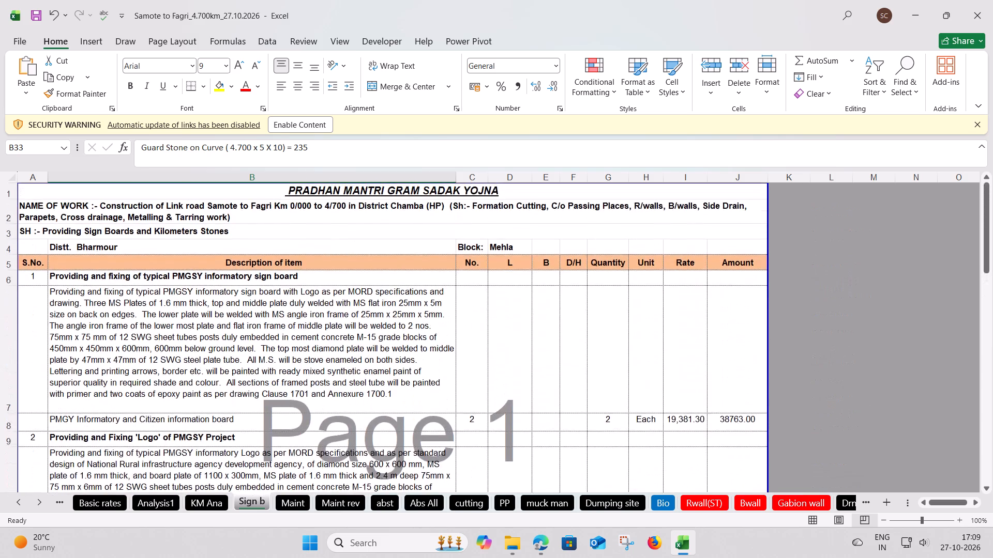
{"action": "scroll", "coordinate": [209, 386], "scroll_direction": "up", "scroll_amount": 1}
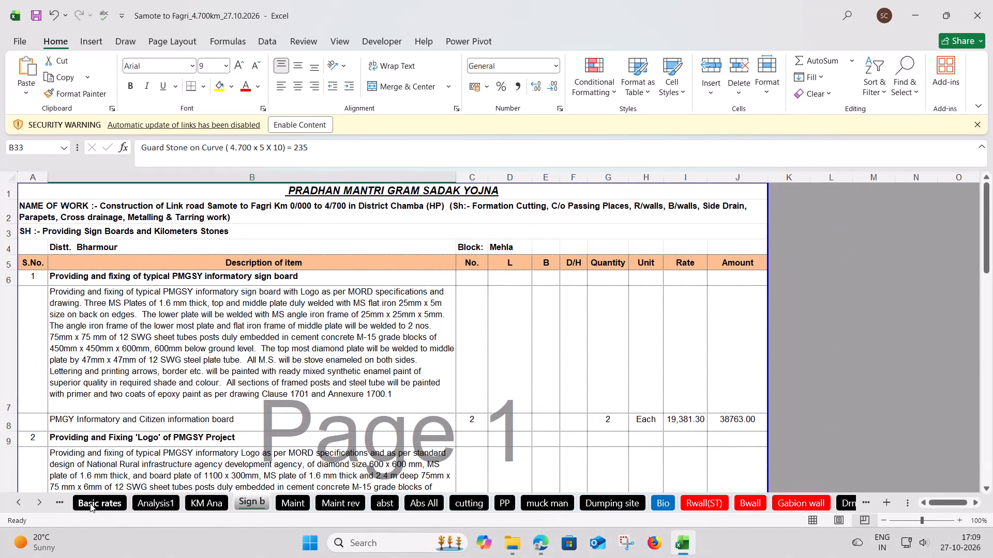
{"action": "triple_click", "coordinate": [20, 503]}
{"action": "triple_click", "coordinate": [20, 503]}
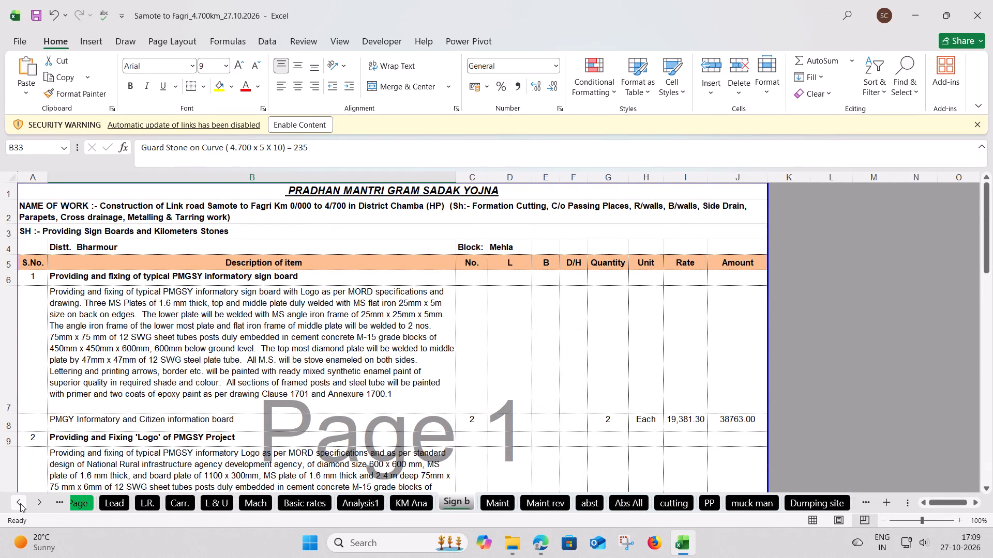
{"action": "triple_click", "coordinate": [20, 503]}
{"action": "double_click", "coordinate": [20, 503]}
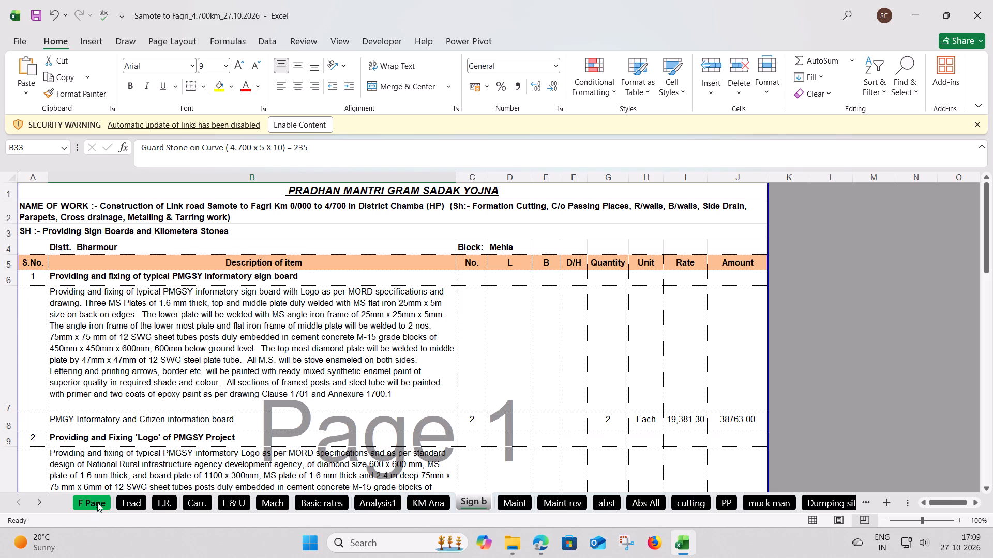
{"action": "left_click", "coordinate": [97, 503]}
{"action": "scroll", "coordinate": [155, 419], "scroll_direction": "down", "scroll_amount": 3}
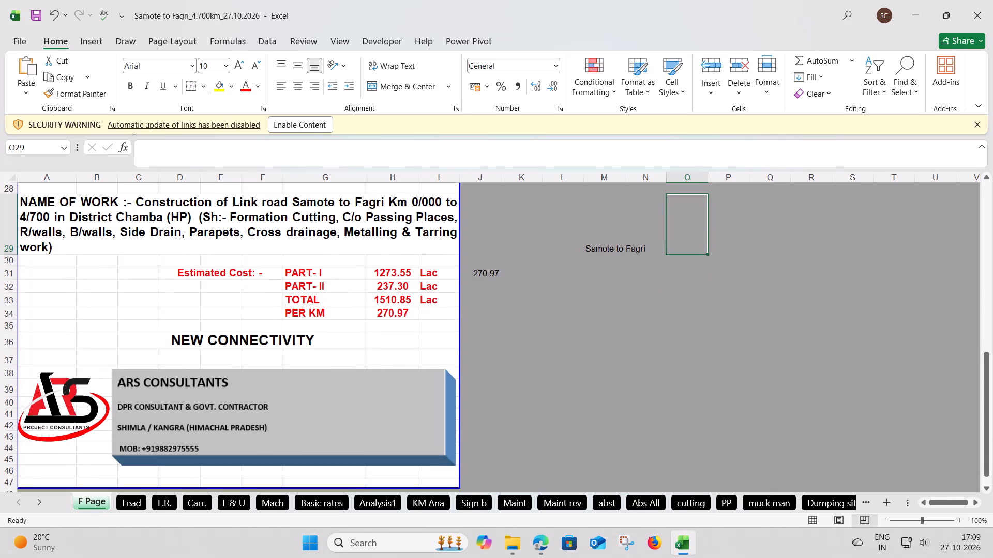
{"action": "scroll", "coordinate": [155, 419], "scroll_direction": "up", "scroll_amount": 4}
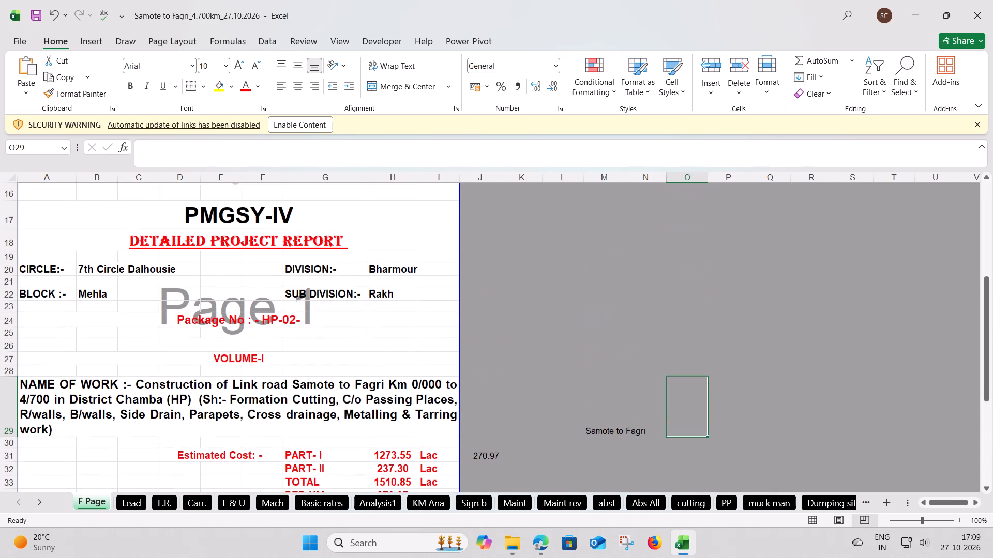
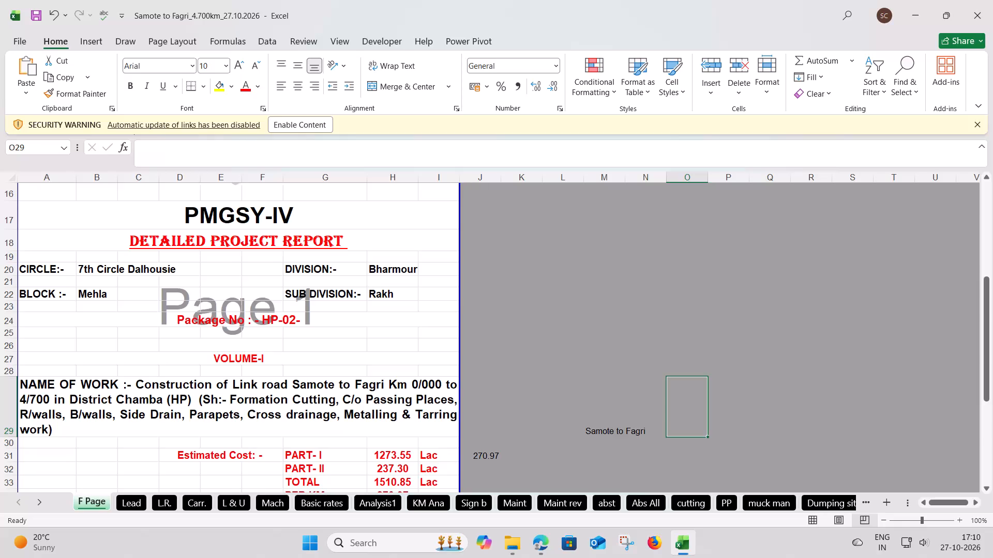
Open the workbook Link road from Tikroo to Gahal_2.600km_23.10.2026 from the Salooni Division's DPR folder on New Volume (F:).
{"action": "left_click", "coordinate": [321, 506]}
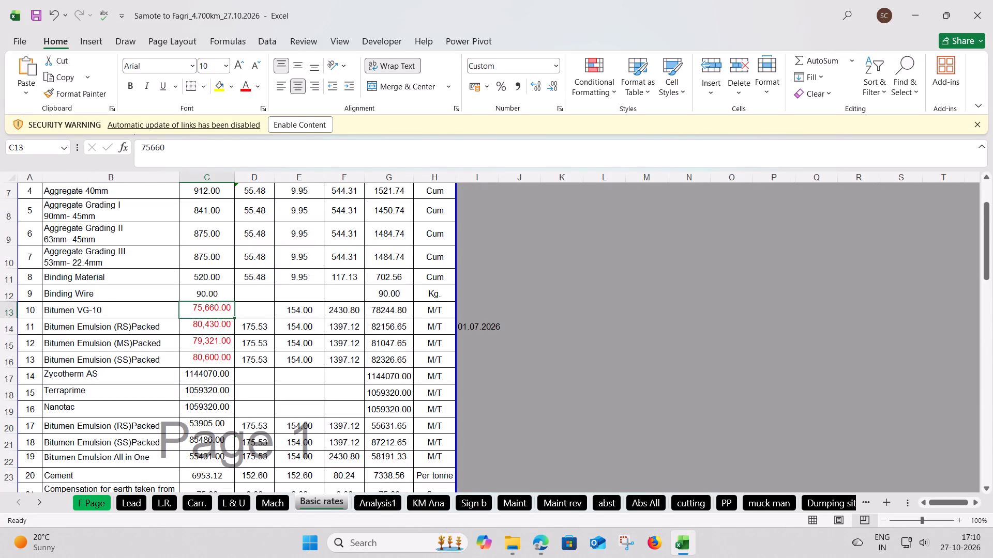
{"action": "key", "text": "super+e"}
{"action": "left_click", "coordinate": [452, 104]}
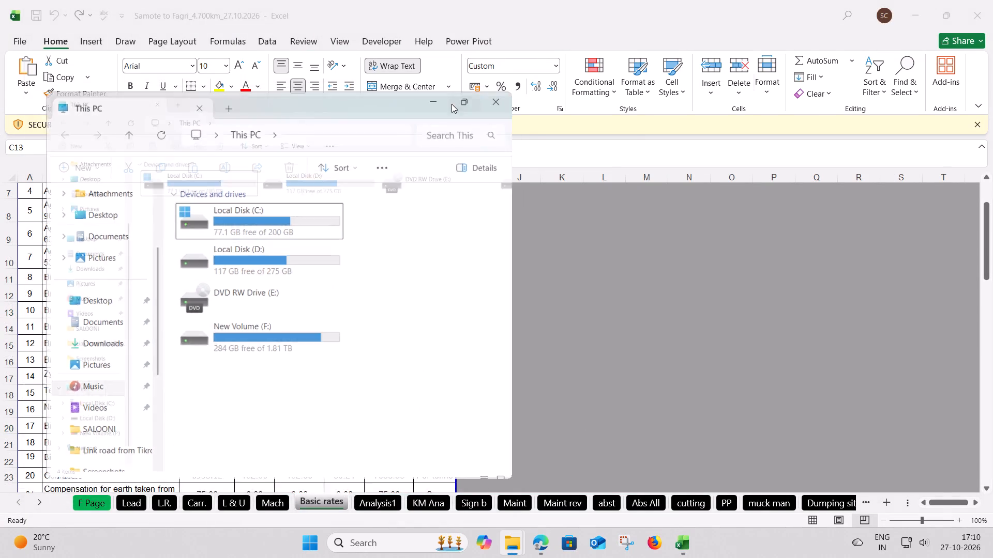
{"action": "double_click", "coordinate": [661, 123]}
{"action": "double_click", "coordinate": [179, 110]}
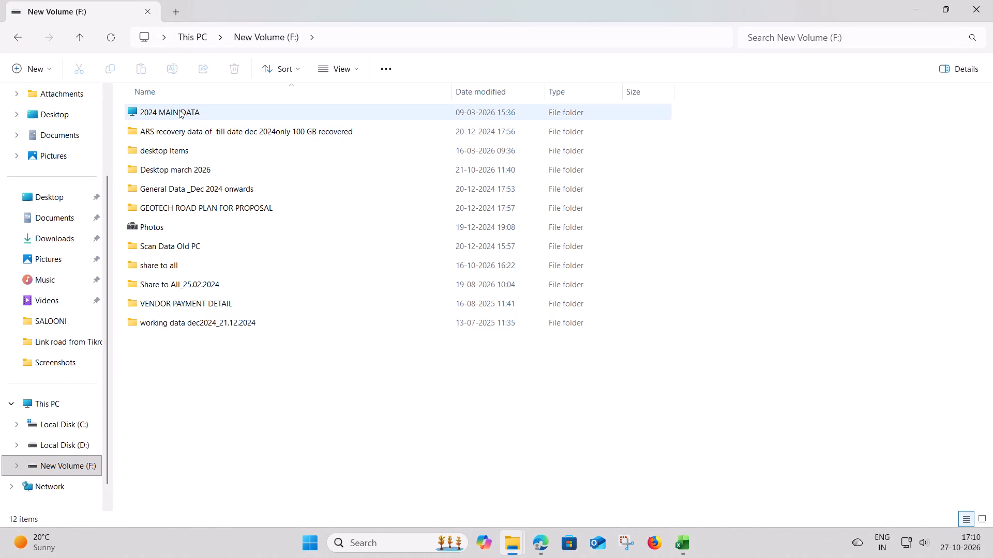
{"action": "double_click", "coordinate": [179, 110]}
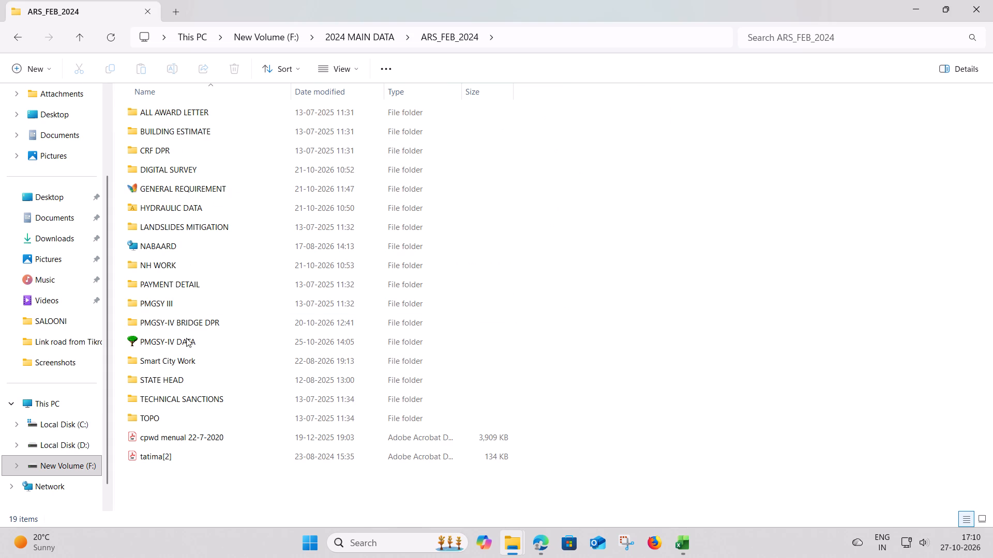
{"action": "double_click", "coordinate": [186, 339]}
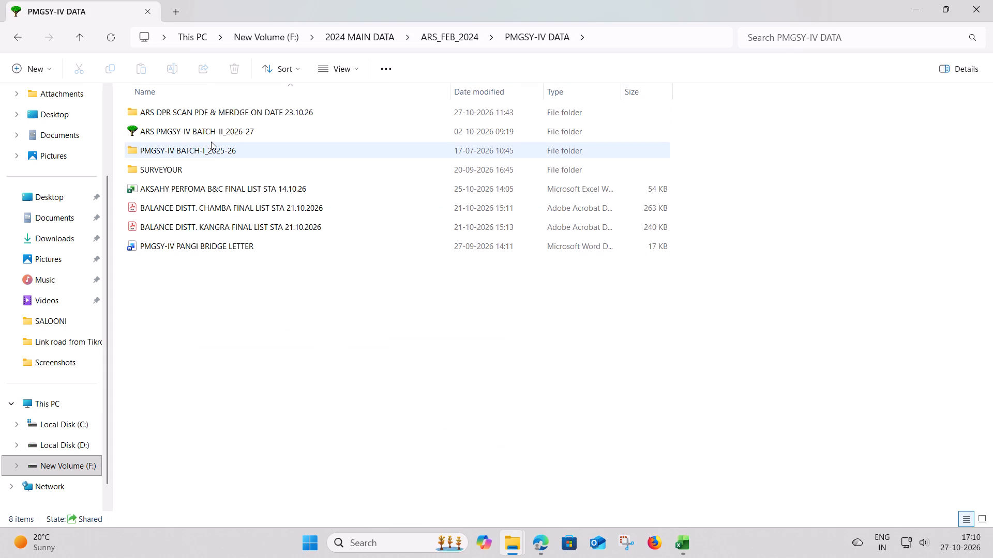
{"action": "double_click", "coordinate": [211, 135]}
{"action": "double_click", "coordinate": [204, 117]}
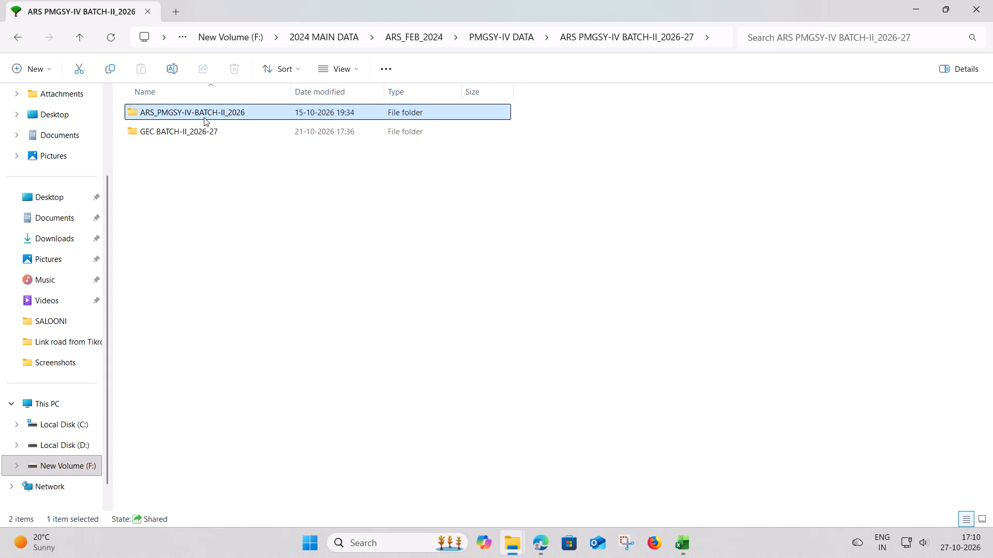
{"action": "scroll", "coordinate": [193, 380], "scroll_direction": "down", "scroll_amount": 12}
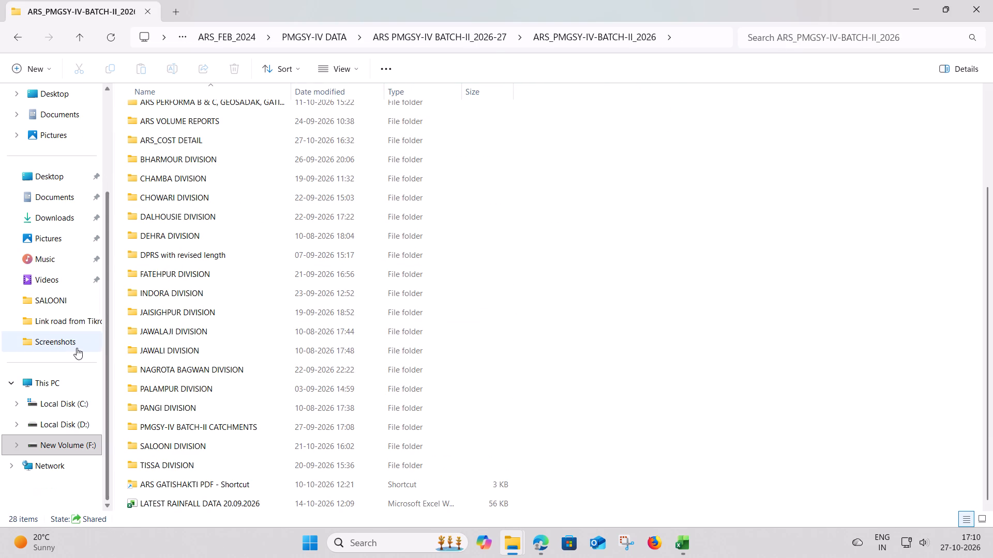
{"action": "double_click", "coordinate": [190, 450]}
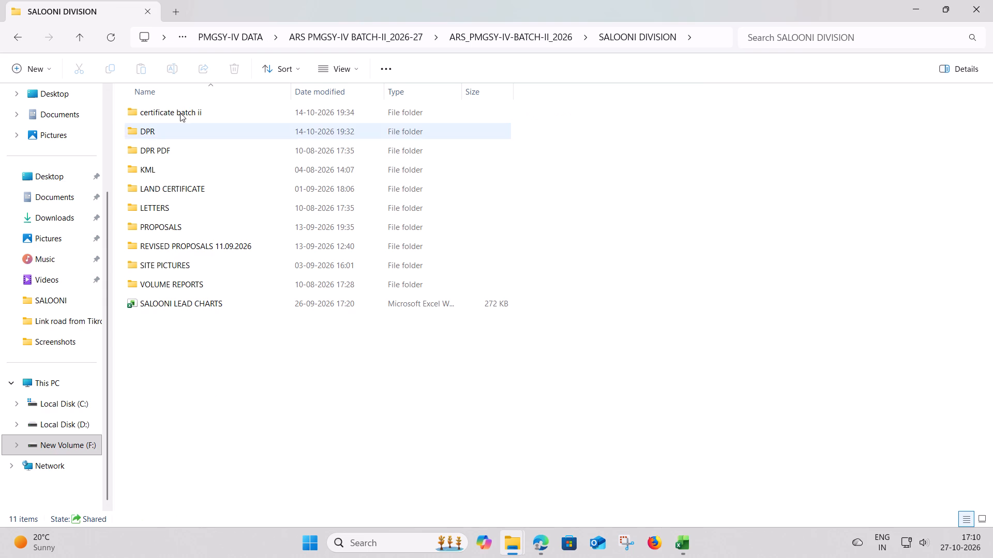
{"action": "double_click", "coordinate": [169, 134]}
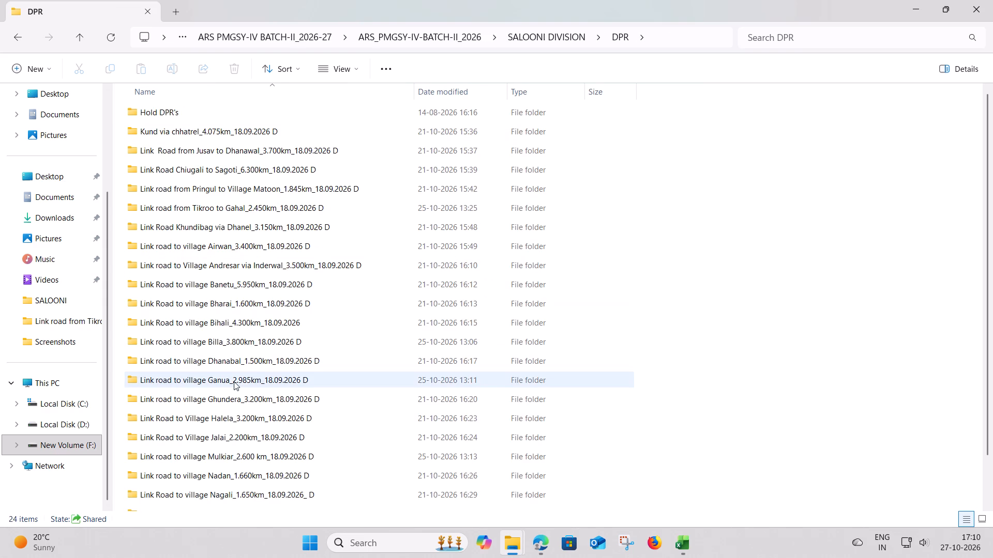
{"action": "double_click", "coordinate": [244, 209]}
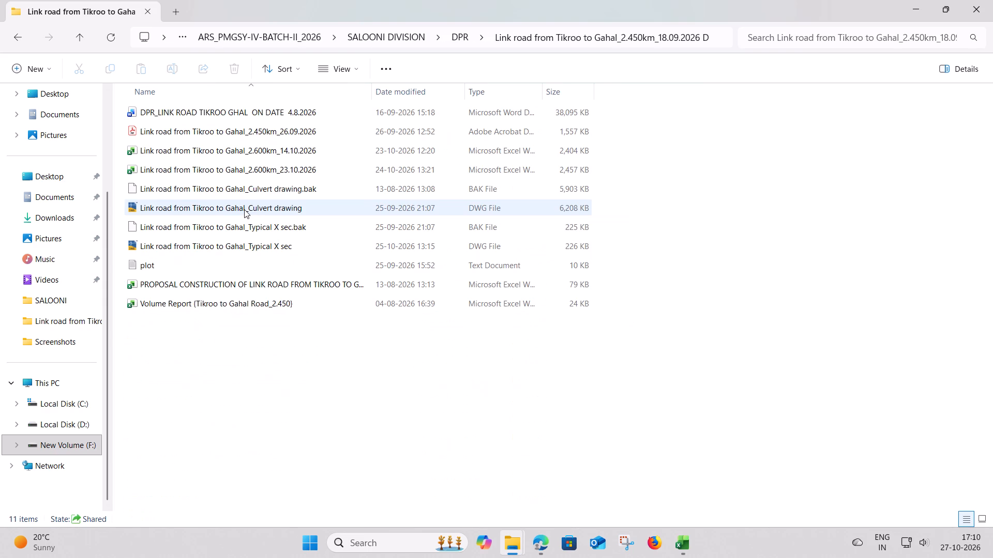
{"action": "double_click", "coordinate": [264, 168]}
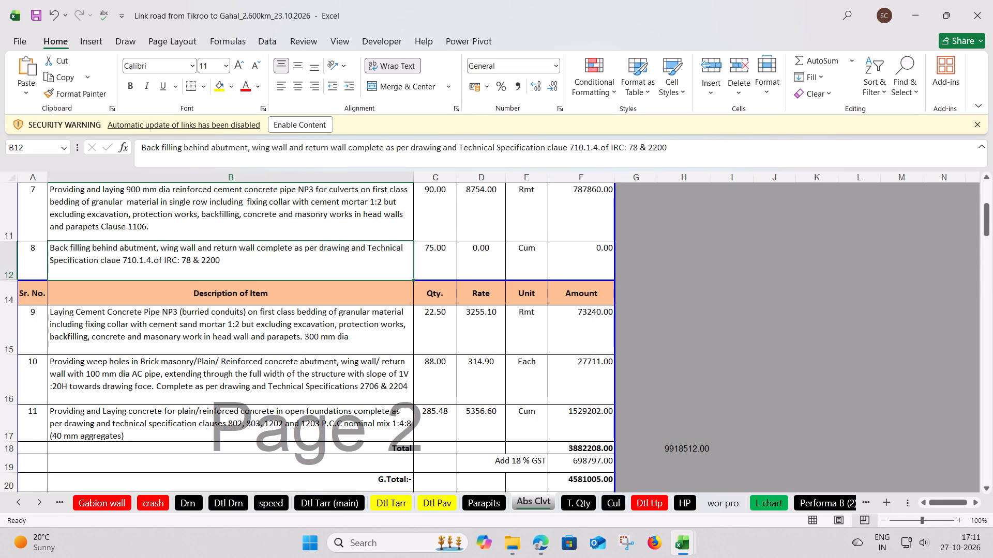
{"action": "left_click", "coordinate": [278, 330]}
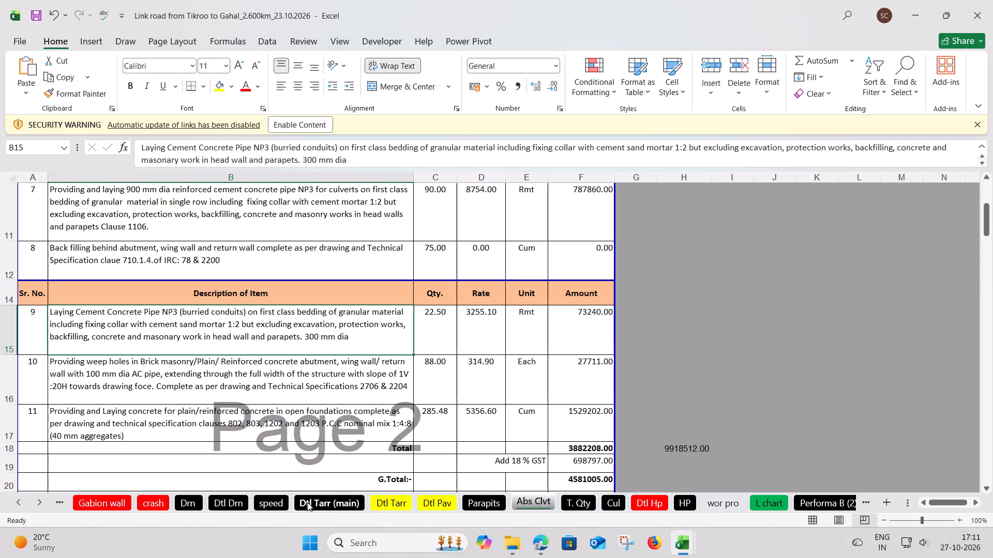
Back in the Samote to Fagri workbook, complete the Package No on the F Page cover as HP-02-155.
{"action": "key", "text": "alt+Tab"}
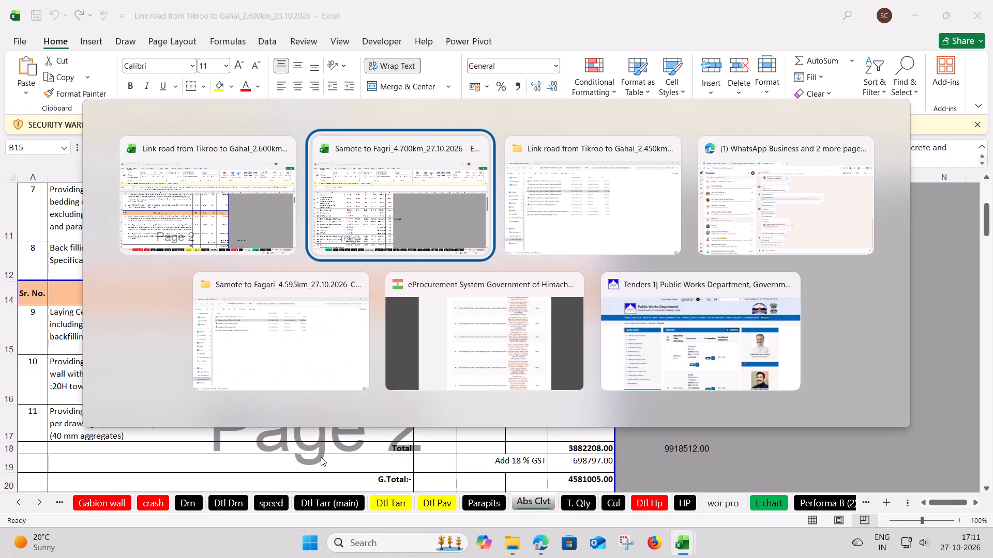
{"action": "left_click", "coordinate": [89, 507]}
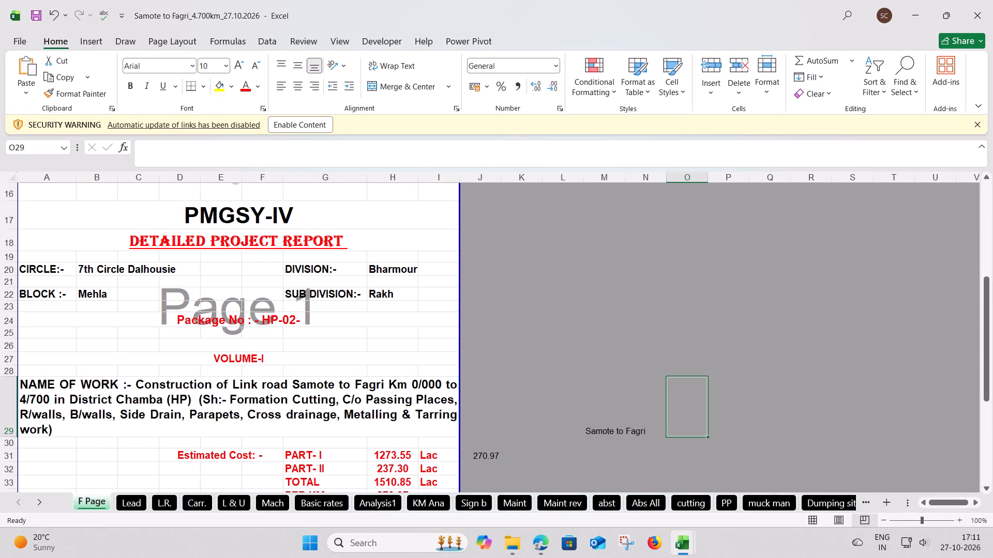
{"action": "double_click", "coordinate": [319, 318]}
{"action": "type", "text": "155"}
{"action": "left_click", "coordinate": [330, 355]}
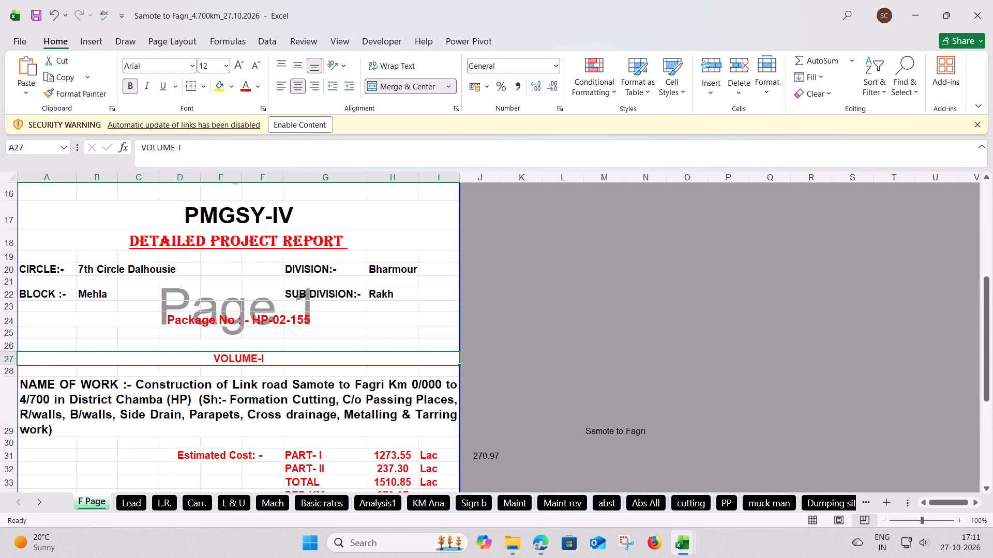
From the Tikroo to Gahal workbook's Abs All sheet, copy the bracketed note ending the Gabion walls backfilling description in B88.
{"action": "scroll", "coordinate": [330, 355], "scroll_direction": "down", "scroll_amount": 1}
{"action": "left_click", "coordinate": [310, 503]}
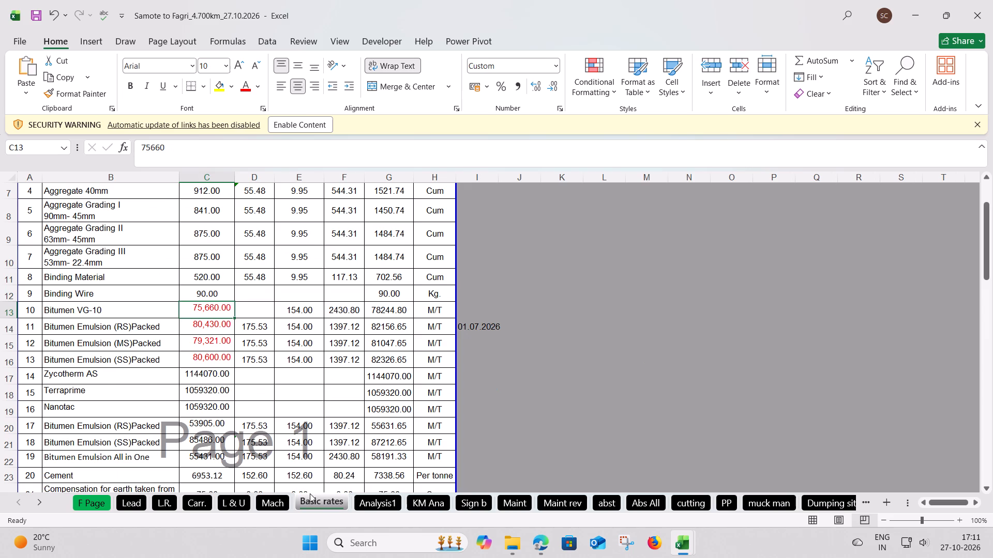
{"action": "key", "text": "alt+Tab"}
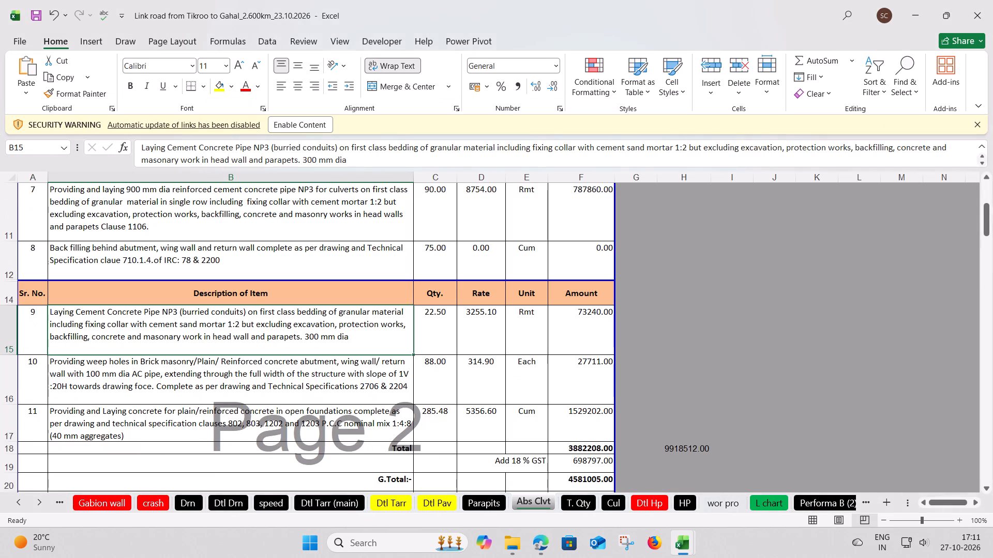
{"action": "triple_click", "coordinate": [19, 498]}
{"action": "triple_click", "coordinate": [19, 498]}
{"action": "triple_click", "coordinate": [19, 498]}
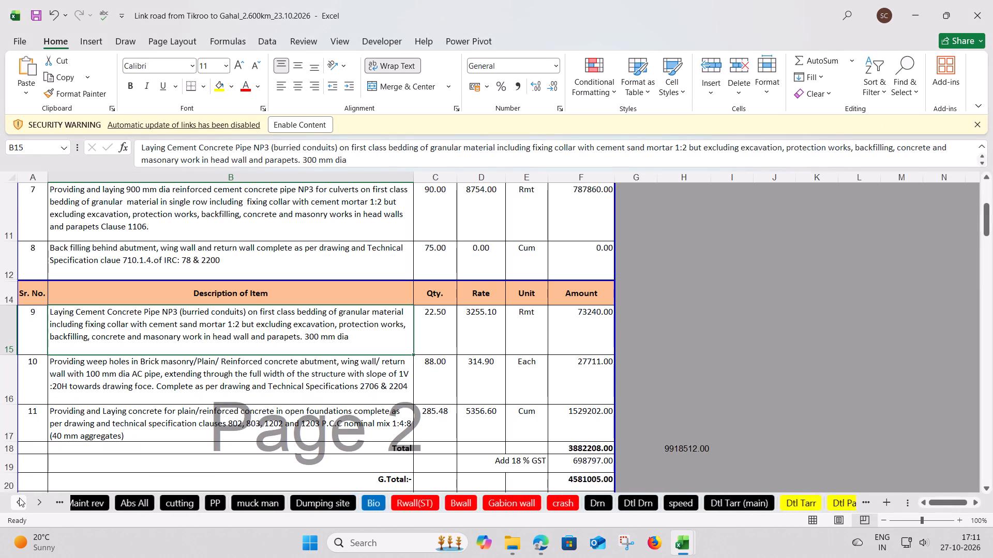
{"action": "triple_click", "coordinate": [19, 498]}
{"action": "double_click", "coordinate": [19, 498]}
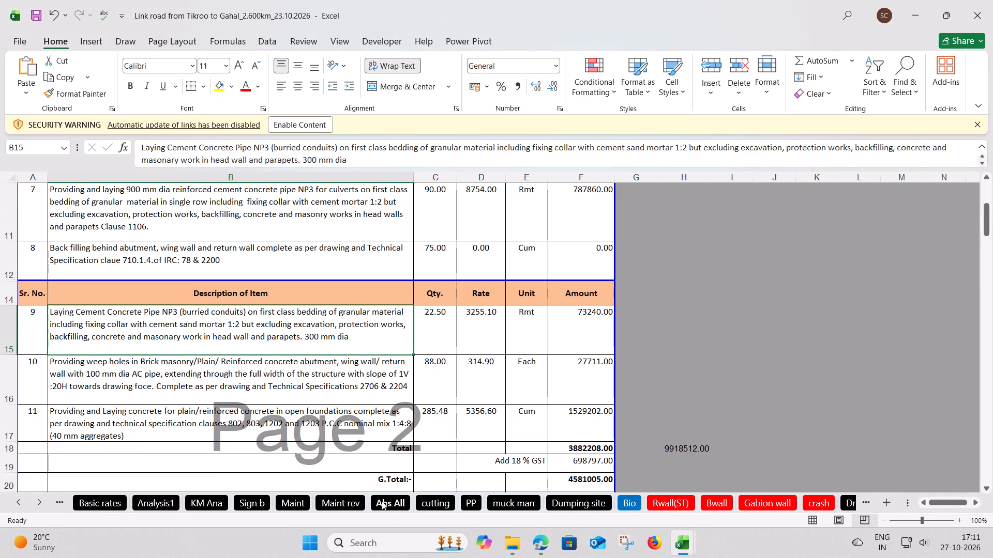
{"action": "left_click", "coordinate": [384, 497]}
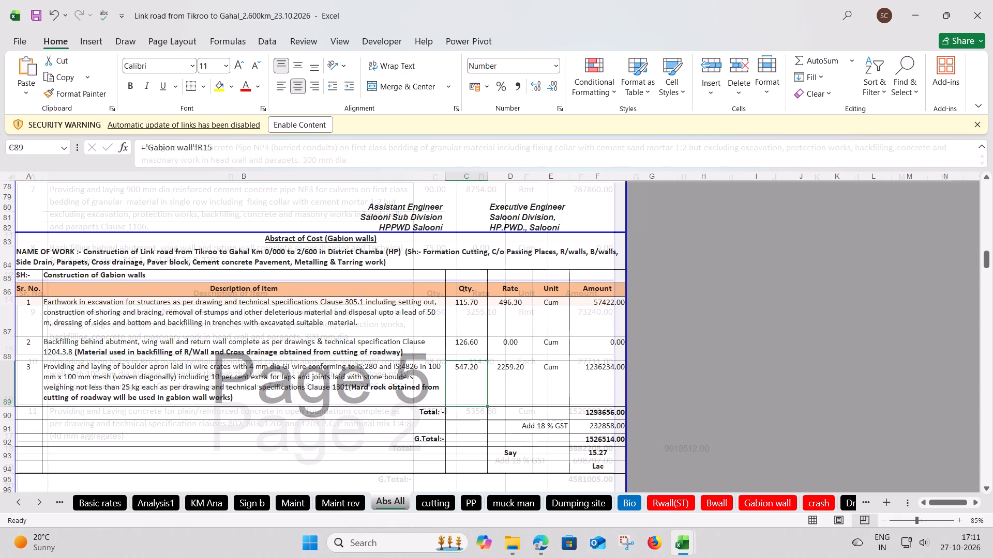
{"action": "double_click", "coordinate": [182, 355]}
{"action": "left_click_drag", "start_coordinate": [428, 353], "coordinate": [19, 344]}
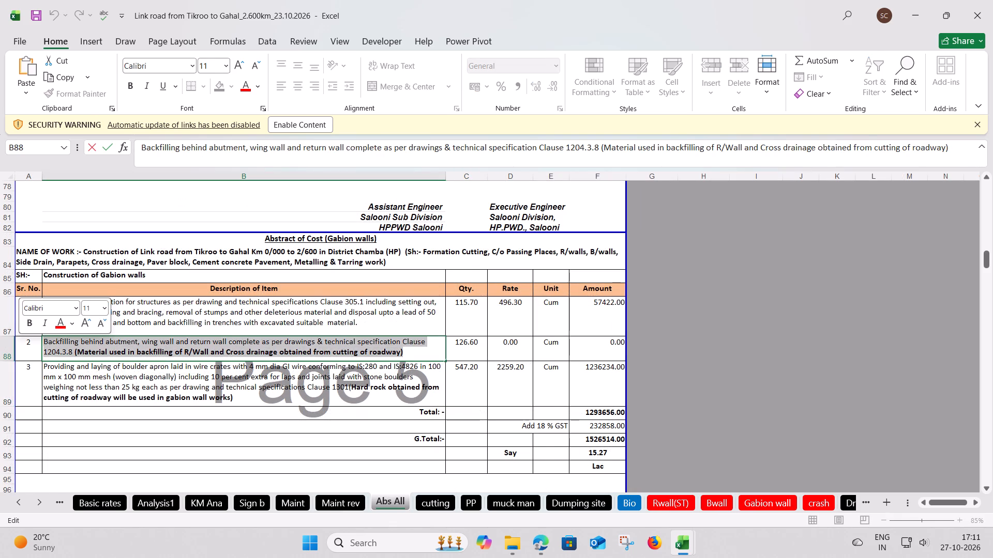
{"action": "key", "text": "ctrl+c"}
{"action": "double_click", "coordinate": [176, 342]}
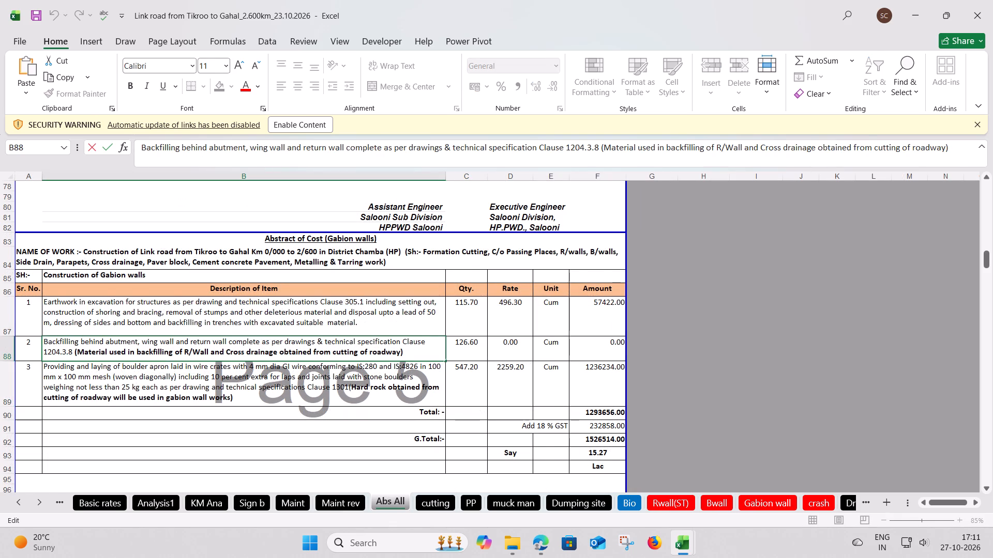
{"action": "left_click_drag", "start_coordinate": [409, 352], "coordinate": [132, 350]}
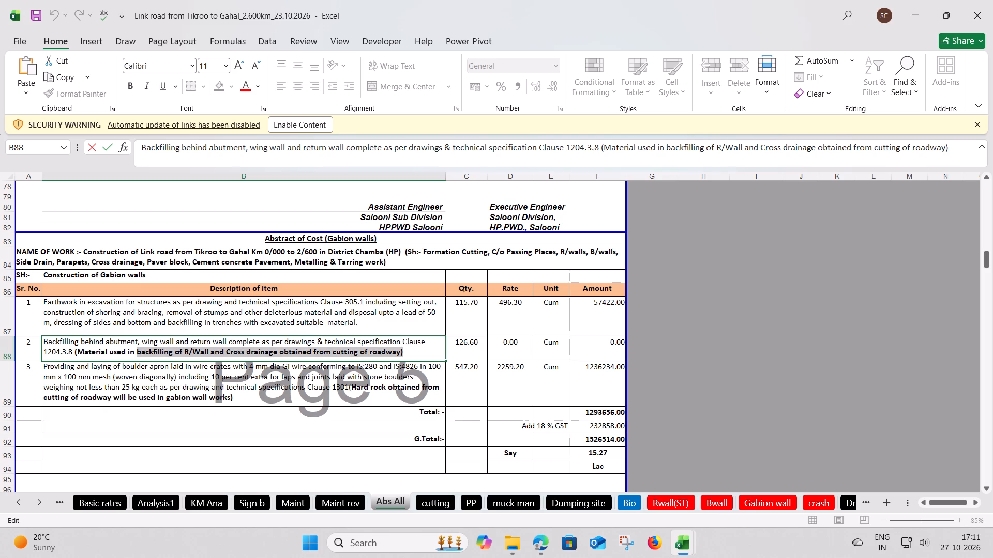
{"action": "left_click_drag", "start_coordinate": [132, 350], "coordinate": [75, 353]}
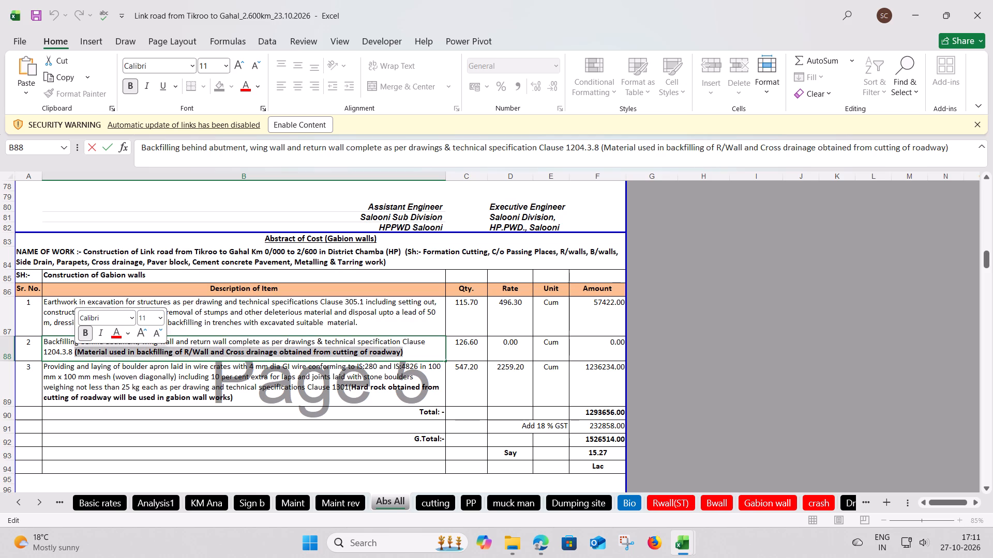
{"action": "key", "text": "ctrl+c"}
{"action": "left_click", "coordinate": [149, 379]}
In Samote to Fagri's Abs All sheet, append "(Material used in backfilling of R/Wall and Cross drainage obtained from cutting of roadway)" to the R/walls backfilling description in B51.
{"action": "key", "text": "alt+Tab"}
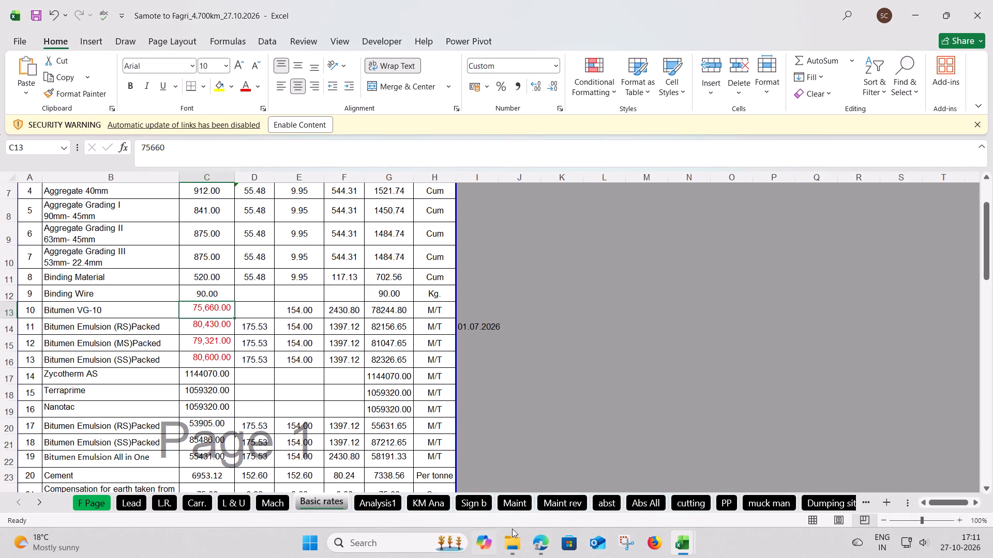
{"action": "left_click", "coordinate": [636, 500]}
{"action": "scroll", "coordinate": [187, 369], "scroll_direction": "up", "scroll_amount": 2}
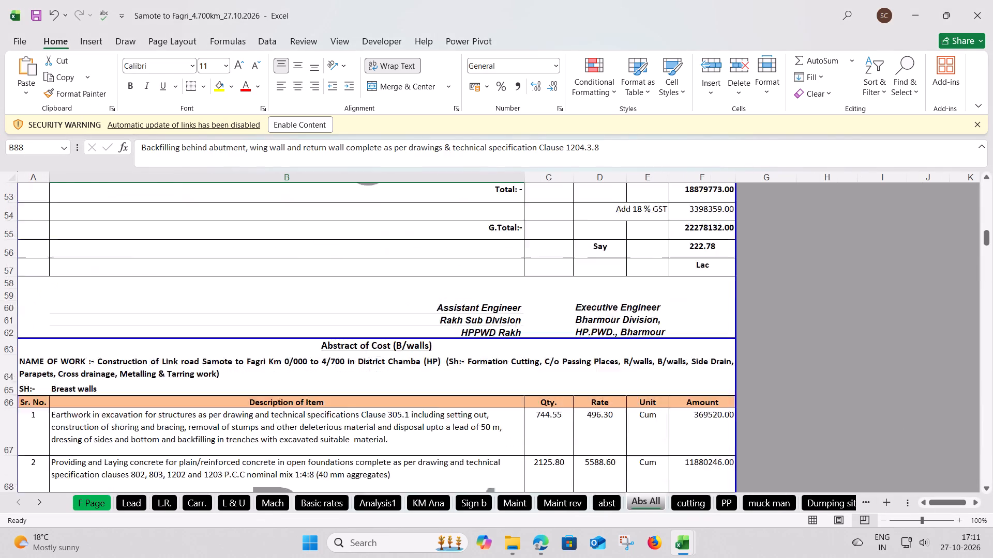
{"action": "scroll", "coordinate": [187, 369], "scroll_direction": "up", "scroll_amount": 9}
{"action": "scroll", "coordinate": [187, 369], "scroll_direction": "down", "scroll_amount": 2}
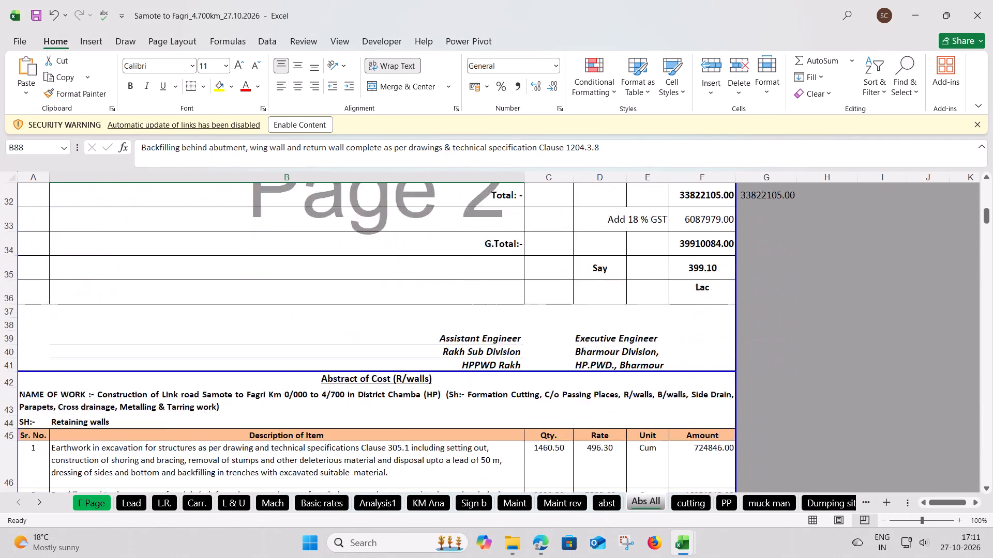
{"action": "scroll", "coordinate": [187, 369], "scroll_direction": "down", "scroll_amount": 4}
{"action": "double_click", "coordinate": [178, 371]}
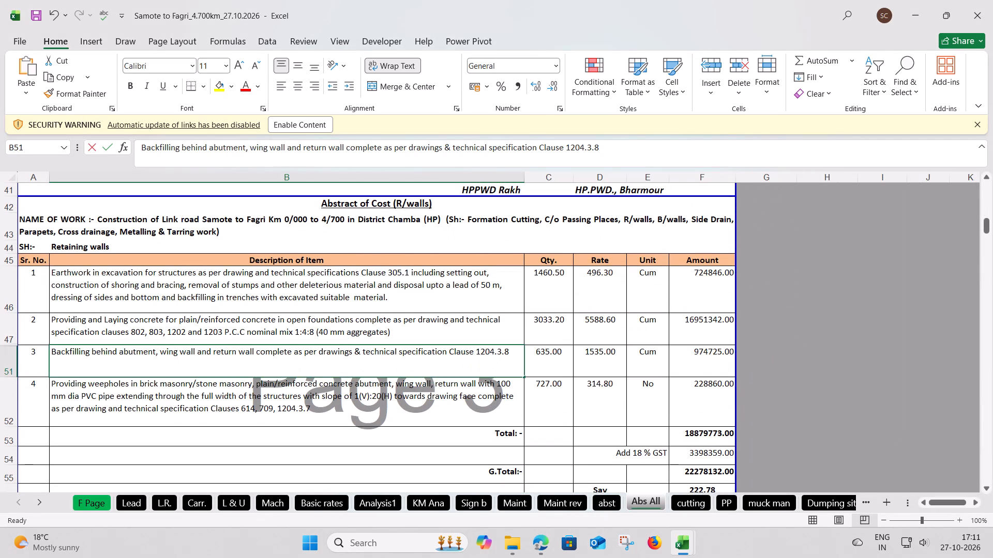
{"action": "left_click", "coordinate": [514, 353]}
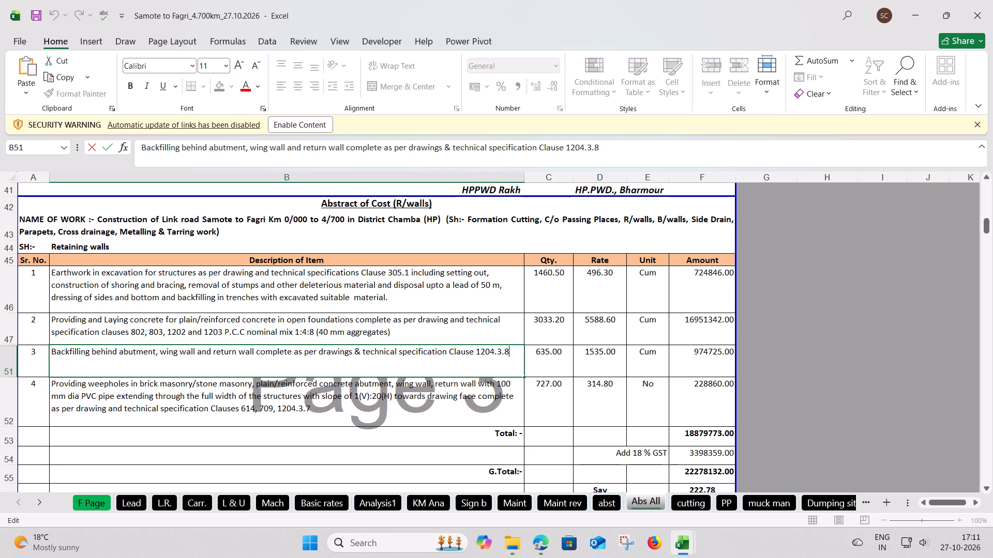
{"action": "key", "text": "space"}
{"action": "key", "text": "ctrl+v"}
Make the bracketed material note in the R/walls backfilling description in B51 bold.
{"action": "left_click_drag", "start_coordinate": [419, 367], "coordinate": [95, 375]}
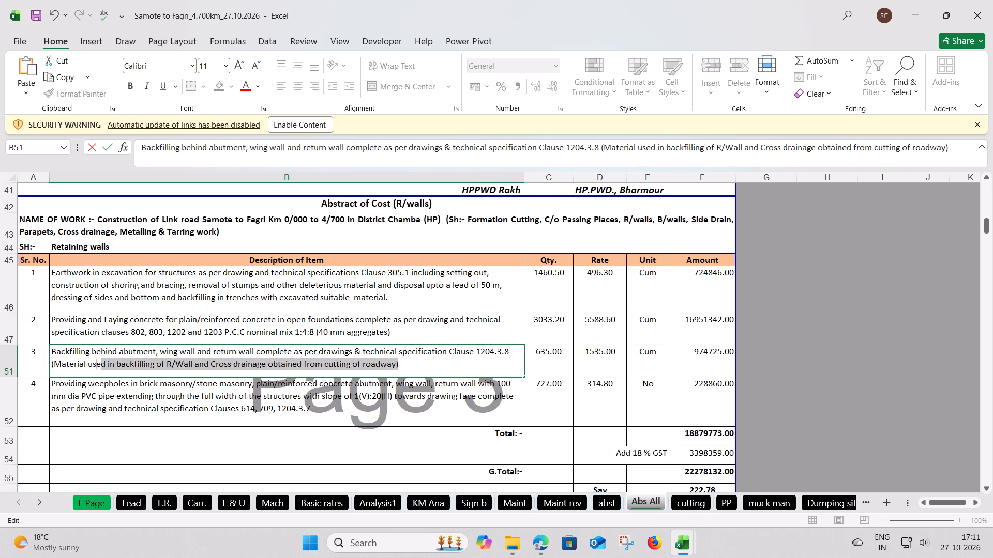
{"action": "left_click_drag", "start_coordinate": [95, 375], "coordinate": [52, 375]}
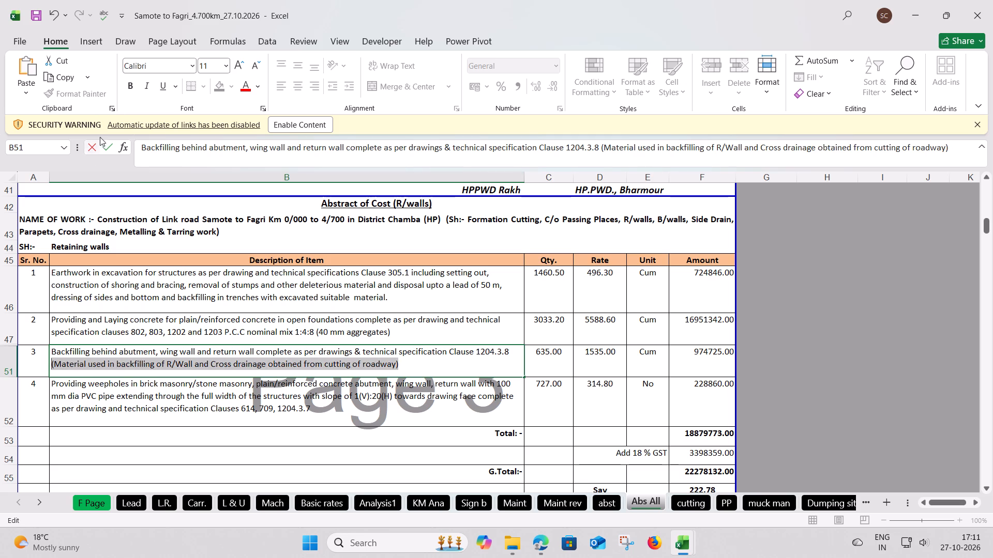
{"action": "left_click", "coordinate": [128, 87]}
{"action": "left_click", "coordinate": [167, 399]}
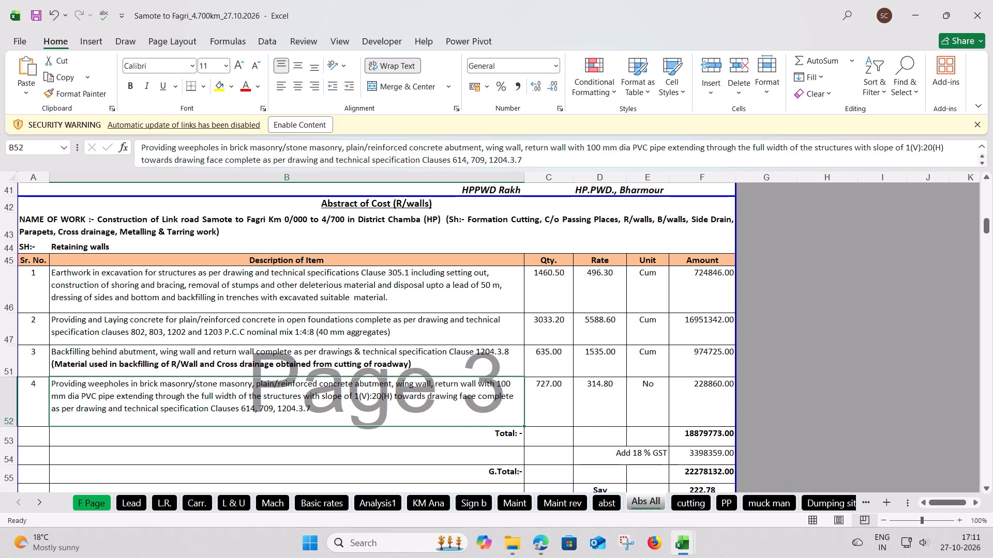
Append in bold to the Gabion walls backfilling description in B88: "(Material used in backfilling of R/Wall and Cross drainage obtained from cutting of roadway)".
{"action": "scroll", "coordinate": [214, 410], "scroll_direction": "down", "scroll_amount": 4}
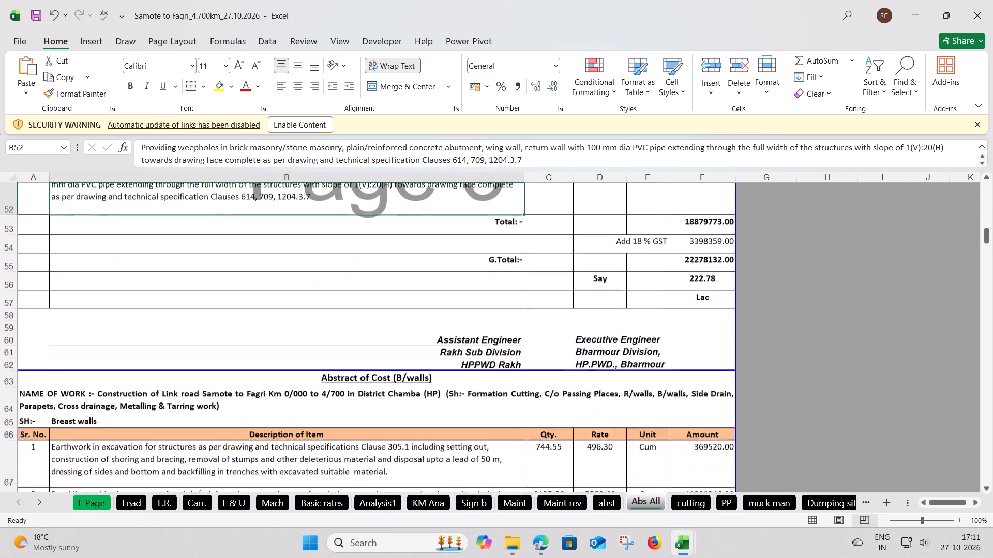
{"action": "scroll", "coordinate": [214, 410], "scroll_direction": "down", "scroll_amount": 3}
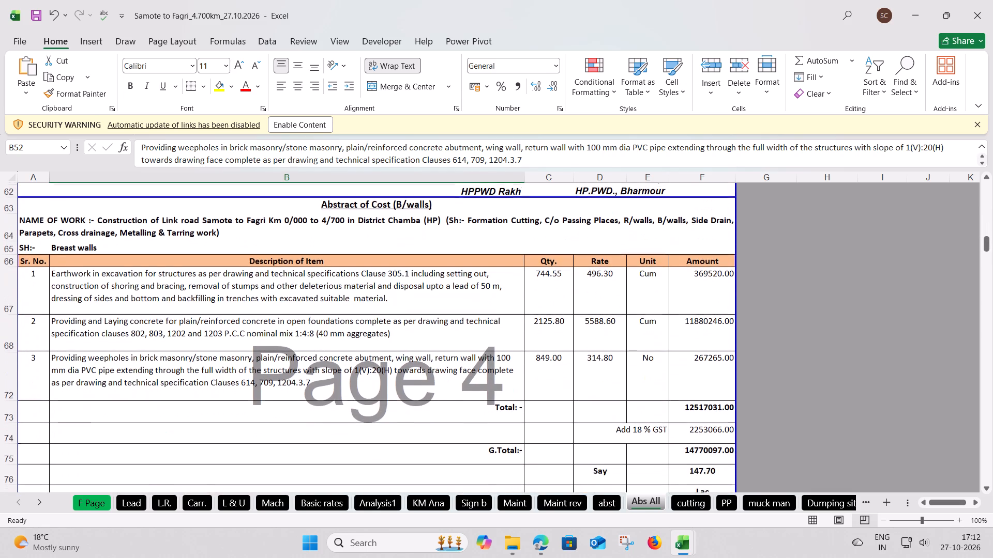
{"action": "scroll", "coordinate": [214, 410], "scroll_direction": "down", "scroll_amount": 5}
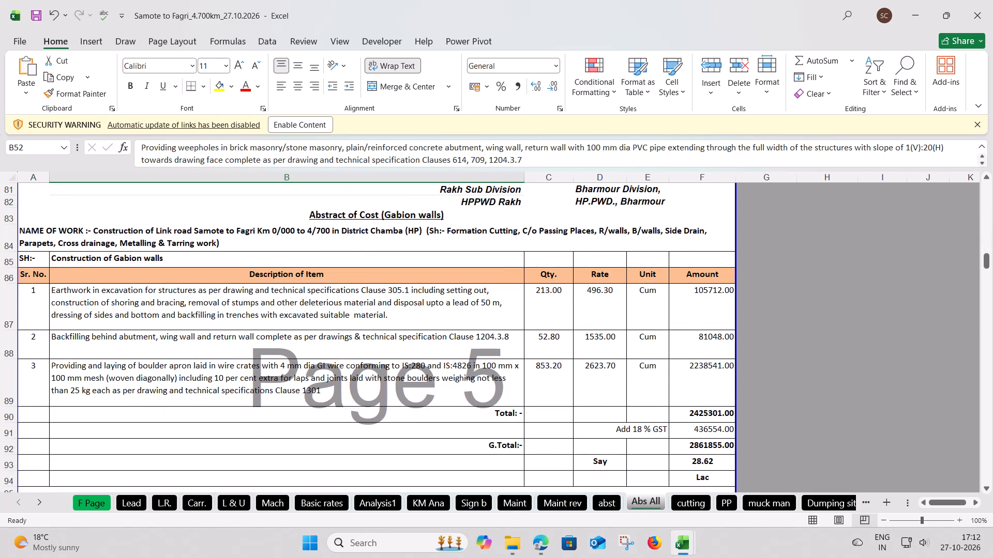
{"action": "double_click", "coordinate": [327, 349]}
{"action": "left_click", "coordinate": [514, 340]}
{"action": "key", "text": "space"}
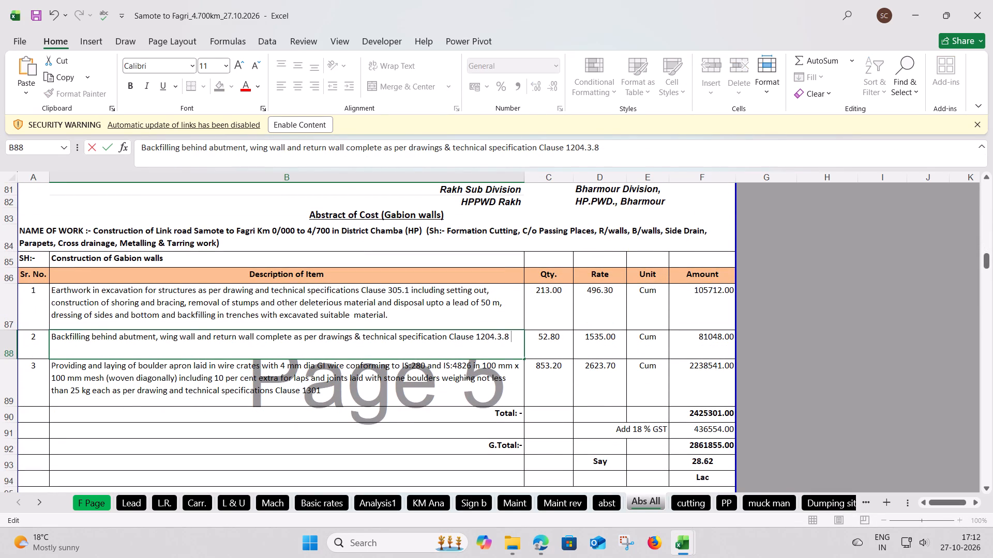
{"action": "key", "text": "ctrl+v"}
{"action": "left_click_drag", "start_coordinate": [426, 349], "coordinate": [52, 353]}
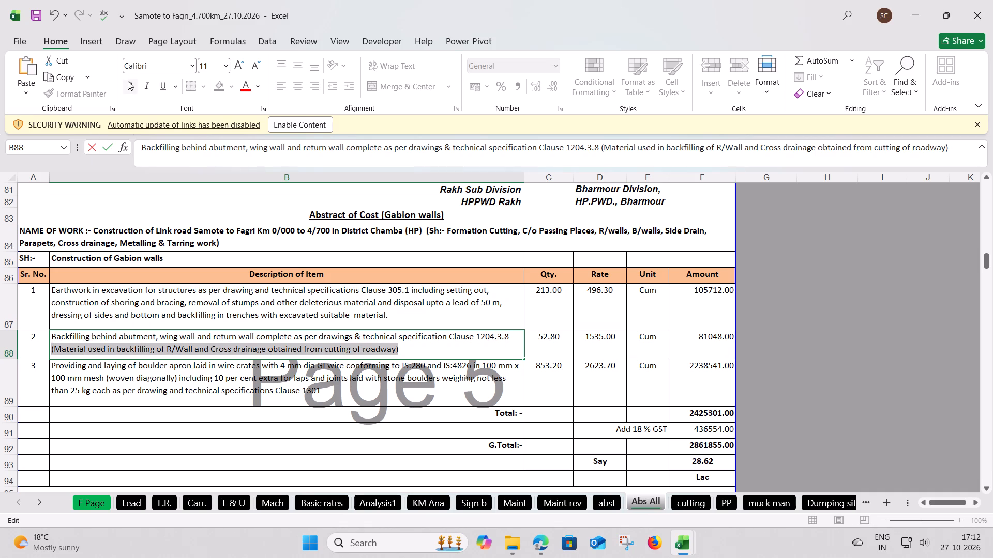
{"action": "left_click", "coordinate": [129, 79]}
{"action": "left_click", "coordinate": [197, 395]}
From the Tikroo to Gahal workbook's Abs All sheet, copy the bracketed hard rock note ending the boulder apron description in B89.
{"action": "key", "text": "alt+Tab"}
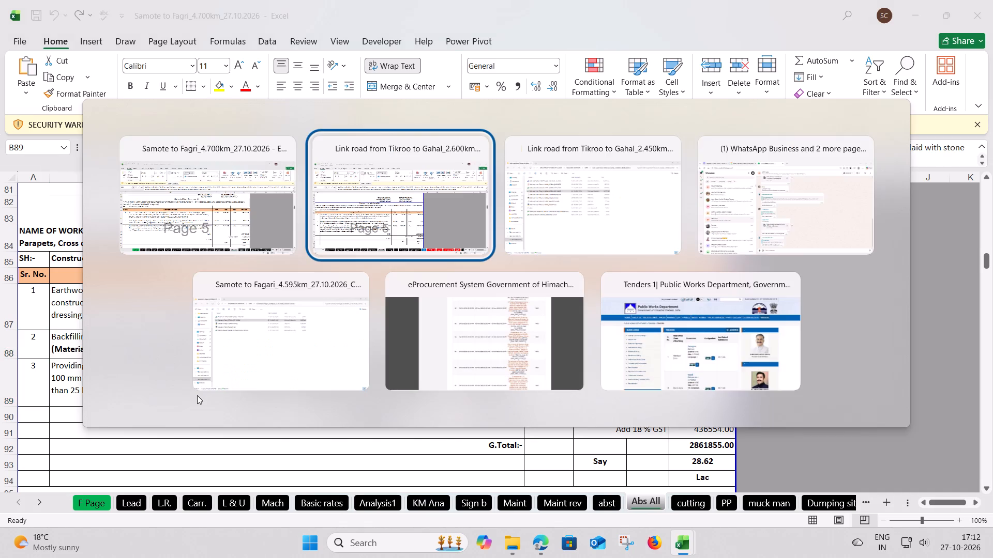
{"action": "double_click", "coordinate": [167, 398]}
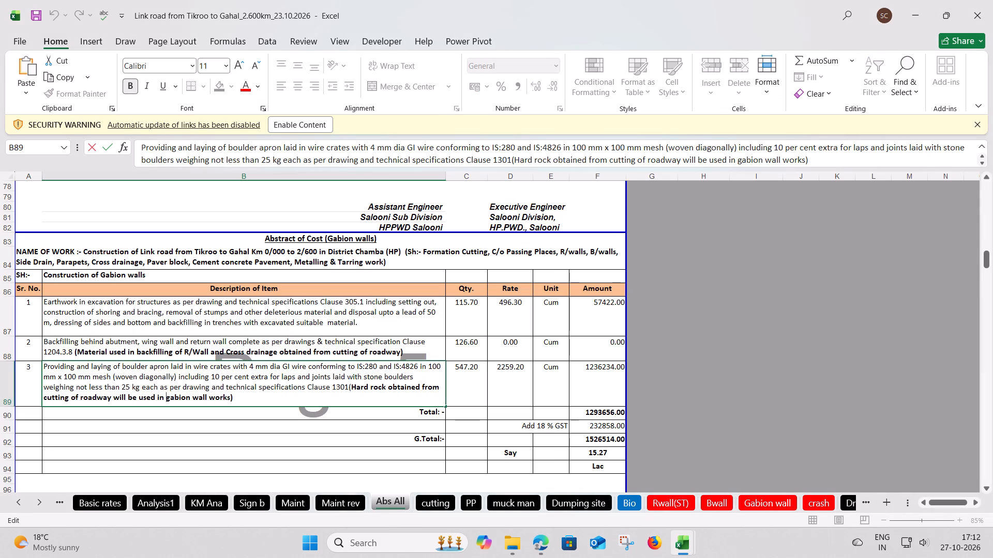
{"action": "left_click_drag", "start_coordinate": [349, 386], "coordinate": [381, 401]}
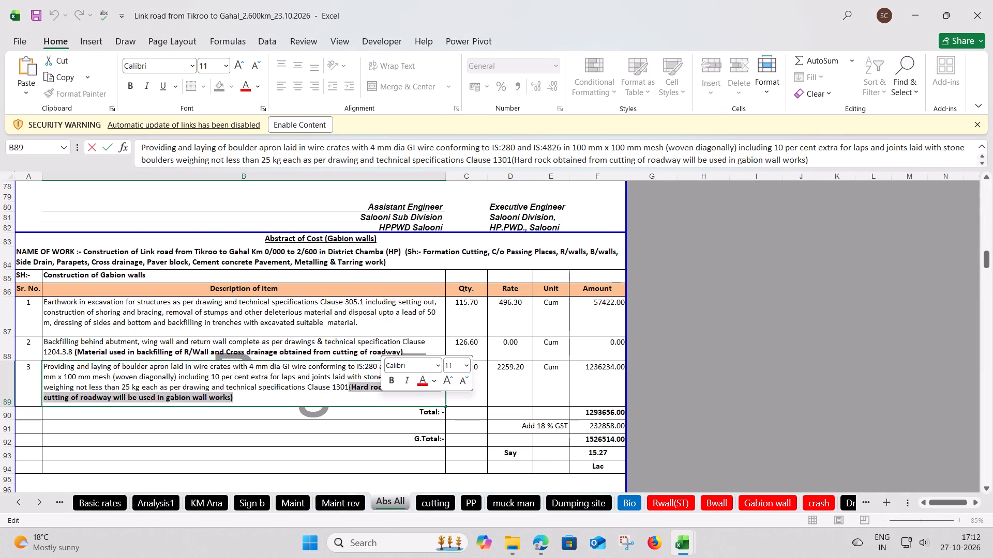
{"action": "key", "text": "ctrl+c"}
{"action": "left_click", "coordinate": [347, 419]}
In Samote to Fagri, append ". (Hard rock obtained from cutting of roadway will be used in gabion wall works)" to the boulder apron description in B89.
{"action": "key", "text": "alt+Tab"}
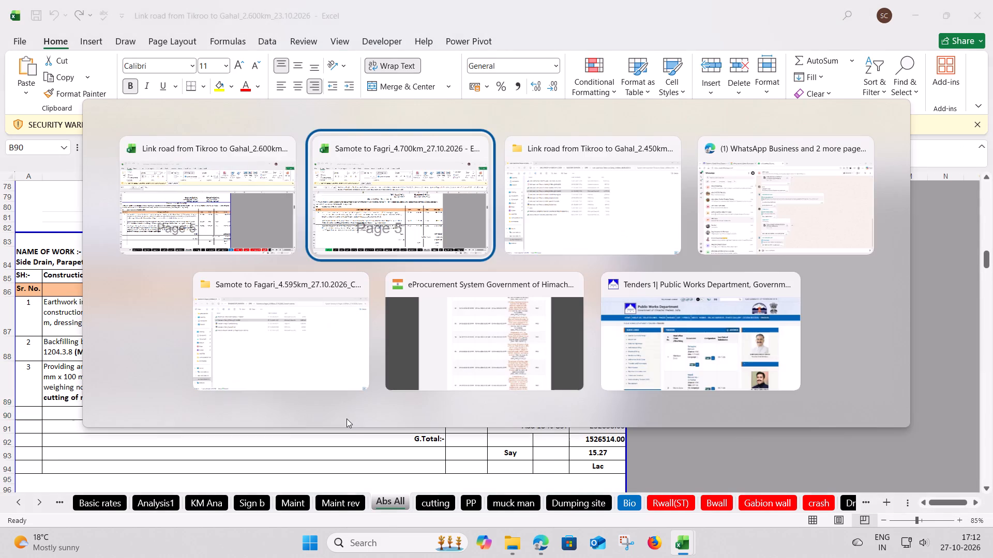
{"action": "double_click", "coordinate": [320, 398]}
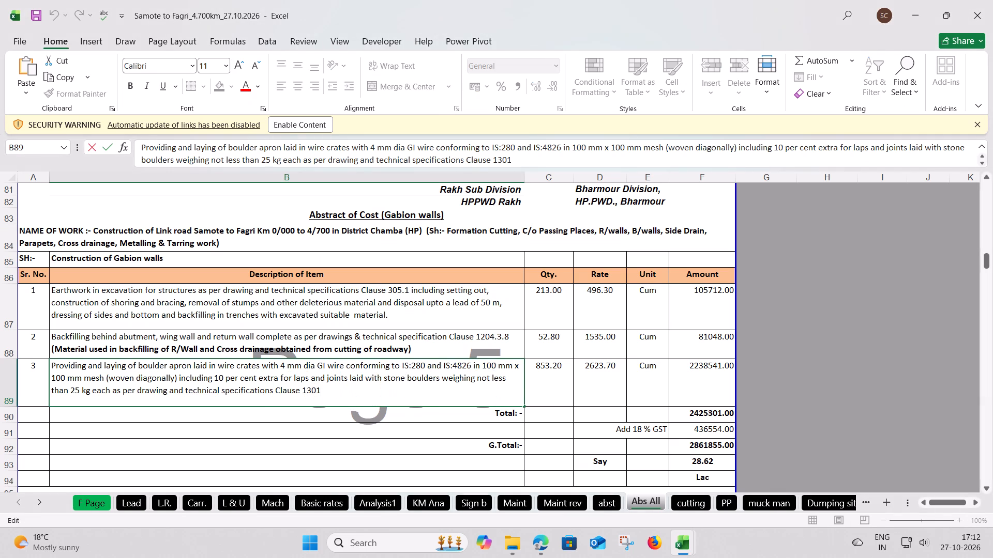
{"action": "type", "text": "."}
{"action": "key", "text": "space"}
{"action": "key", "text": "ctrl+v"}
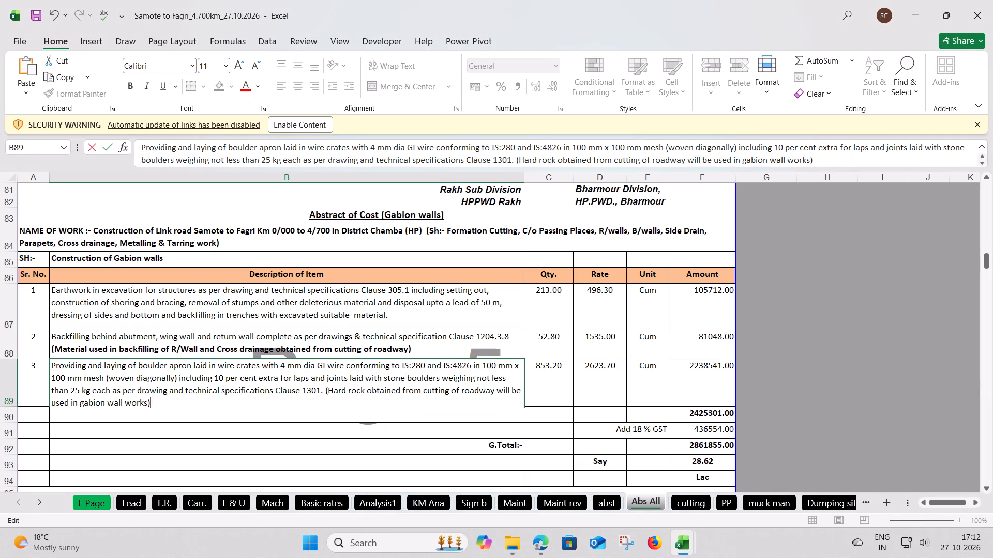
Make the bracketed hard rock note in B89 bold and increase row 89's height to fit the full description.
{"action": "left_click_drag", "start_coordinate": [324, 390], "coordinate": [352, 406]}
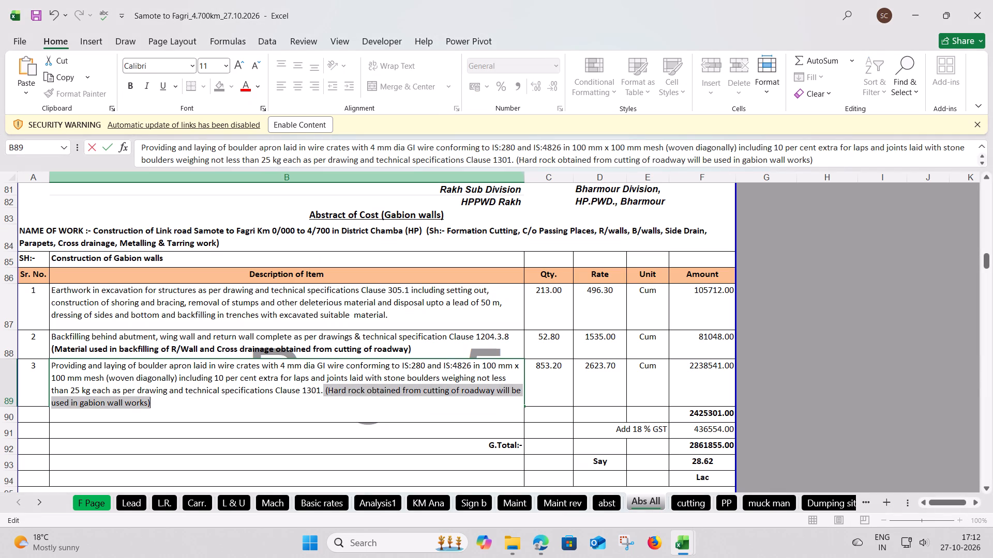
{"action": "left_click", "coordinate": [131, 87]}
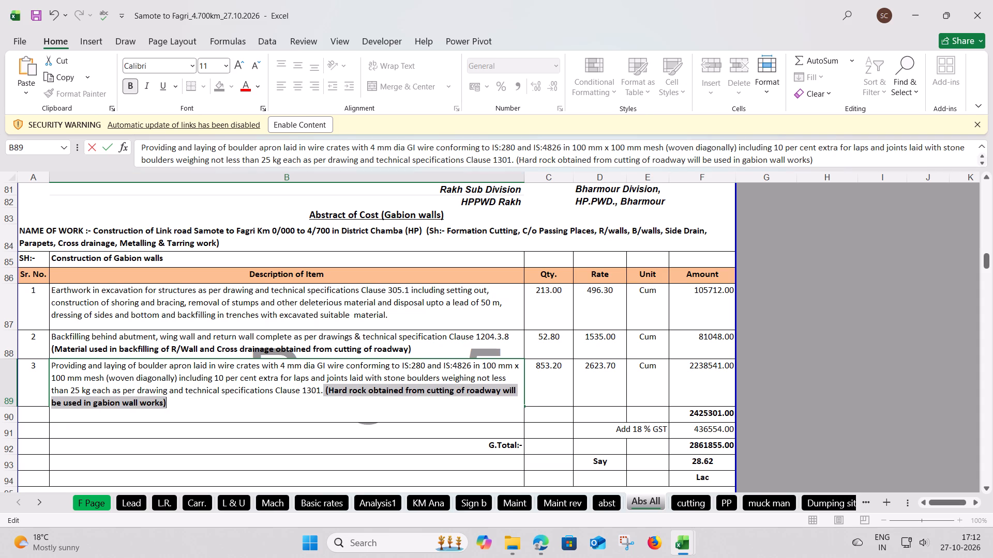
{"action": "left_click", "coordinate": [208, 462]}
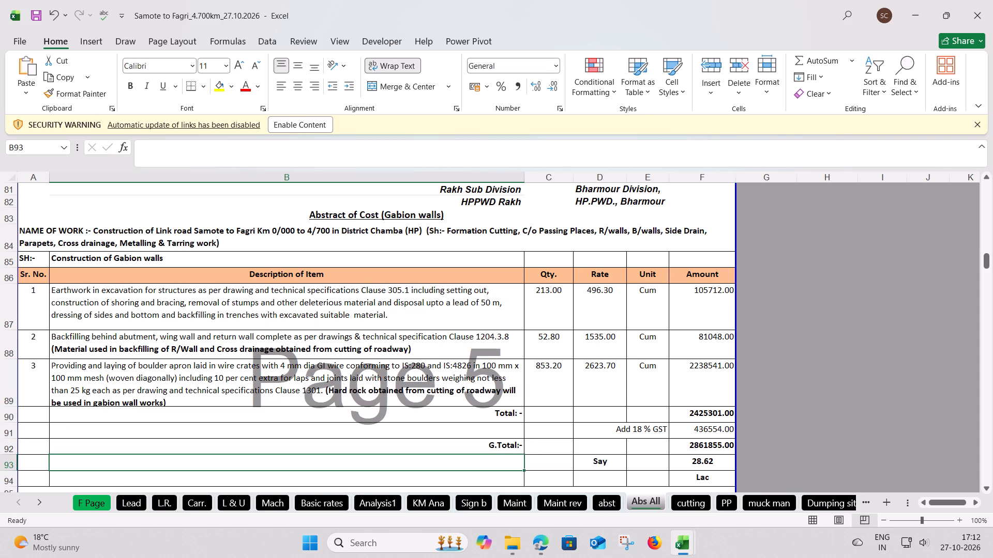
{"action": "left_click", "coordinate": [8, 409]}
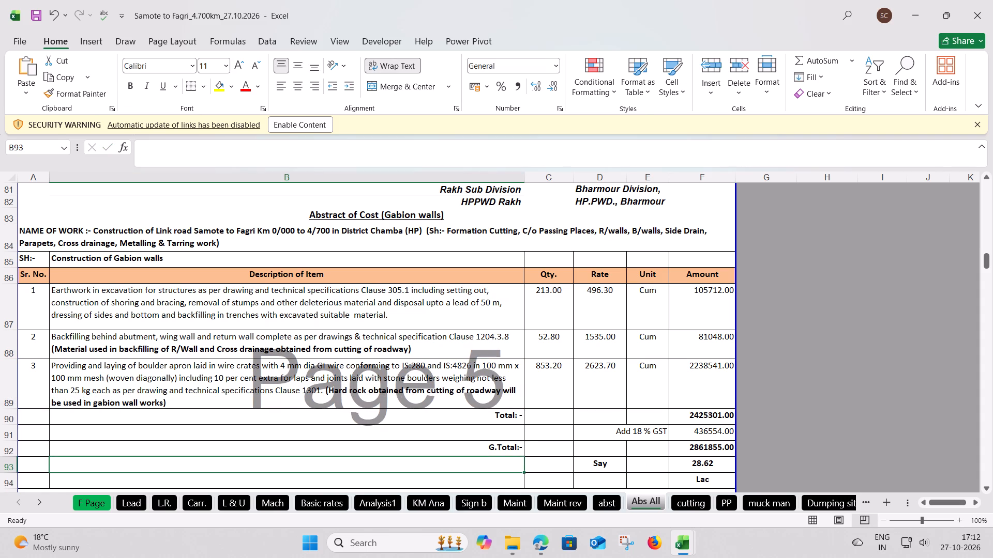
Copy the bold bracketed material note from the Gabion walls backfilling description in B88.
{"action": "double_click", "coordinate": [215, 343]}
{"action": "left_click_drag", "start_coordinate": [431, 352], "coordinate": [76, 368]}
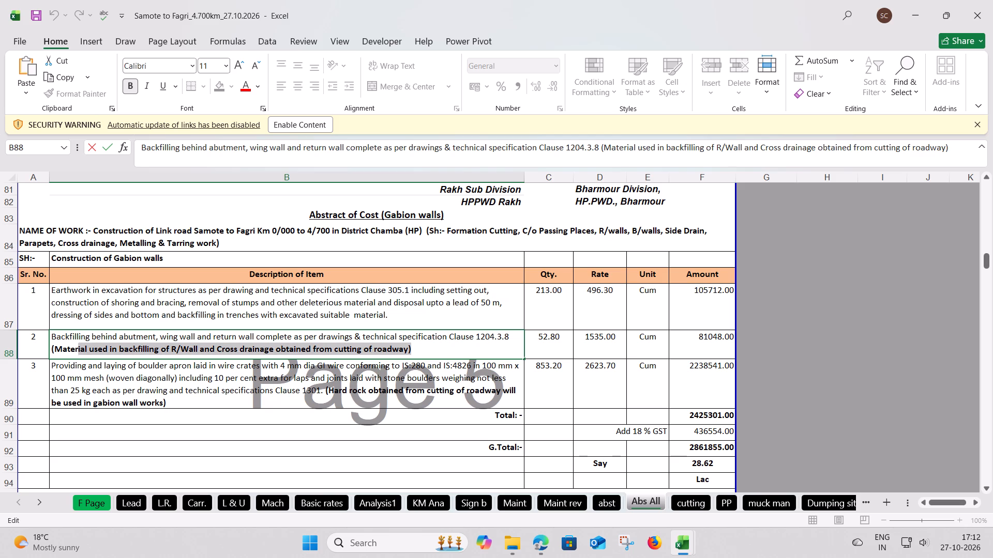
{"action": "left_click_drag", "start_coordinate": [76, 368], "coordinate": [51, 364]}
{"action": "key", "text": "ctrl+c"}
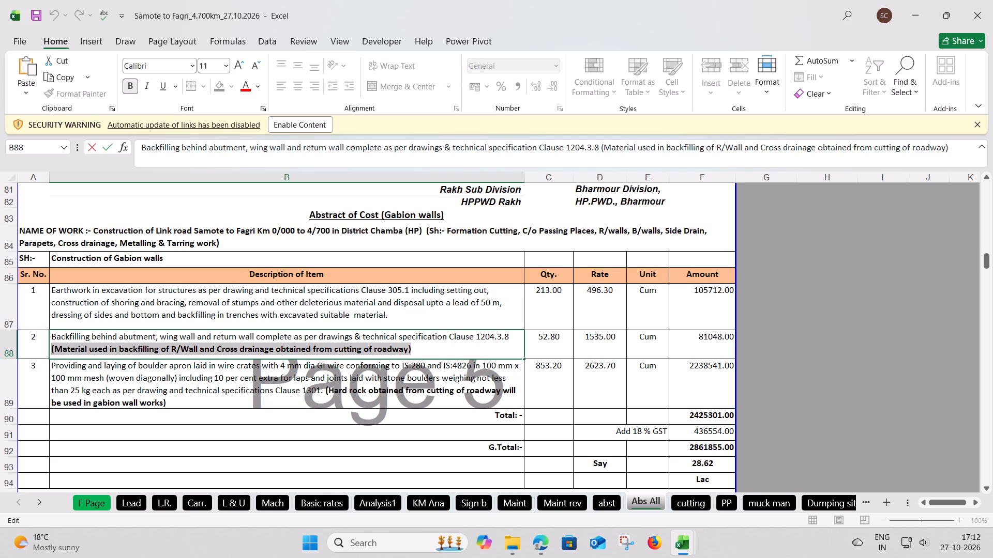
{"action": "left_click", "coordinate": [179, 443]}
On the Abs Clvt sheet, append the copied backfilling material note to the Slab Culvert abstract's back filling description in B41.
{"action": "triple_click", "coordinate": [42, 505]}
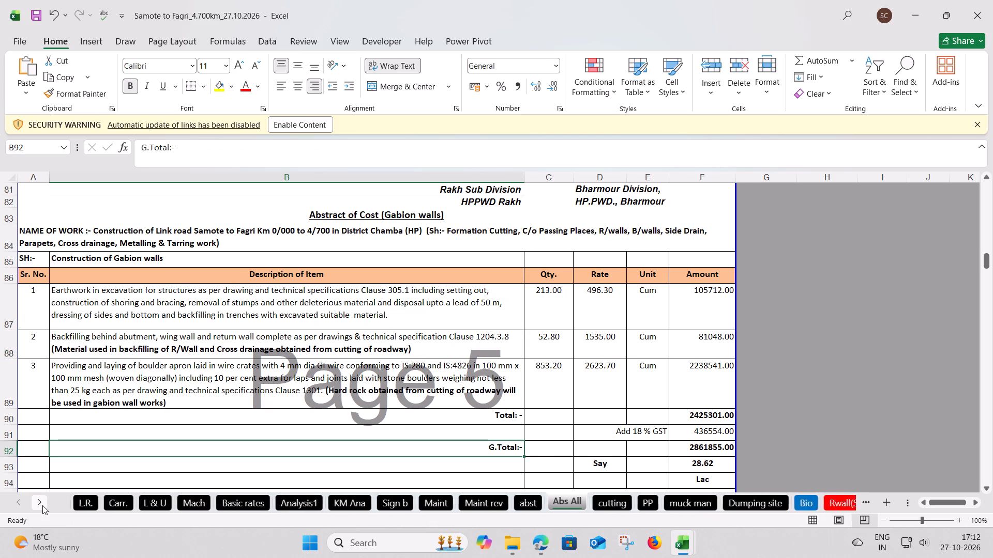
{"action": "triple_click", "coordinate": [42, 505]}
{"action": "triple_click", "coordinate": [42, 505]}
{"action": "triple_click", "coordinate": [42, 505]}
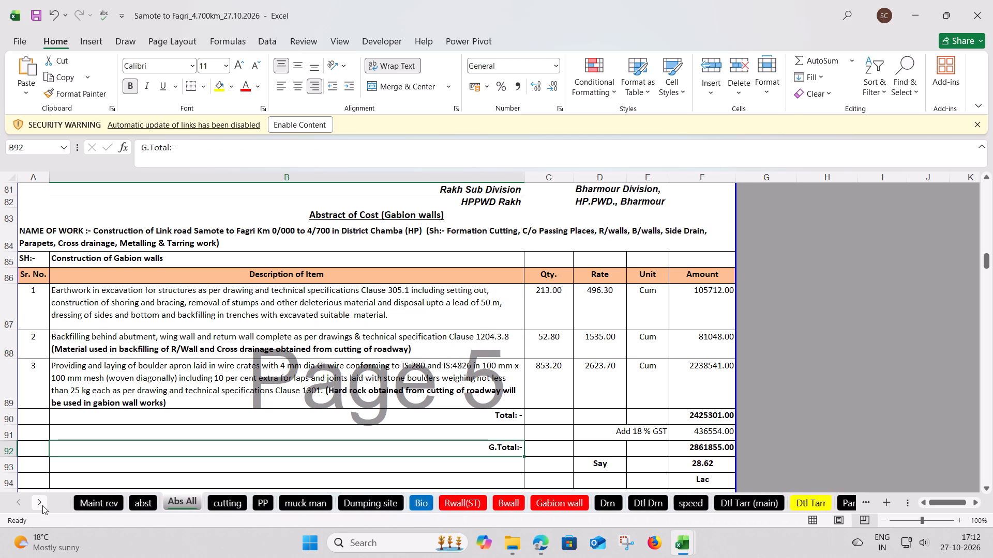
{"action": "triple_click", "coordinate": [42, 505]}
{"action": "double_click", "coordinate": [42, 505]}
{"action": "left_click", "coordinate": [42, 505]}
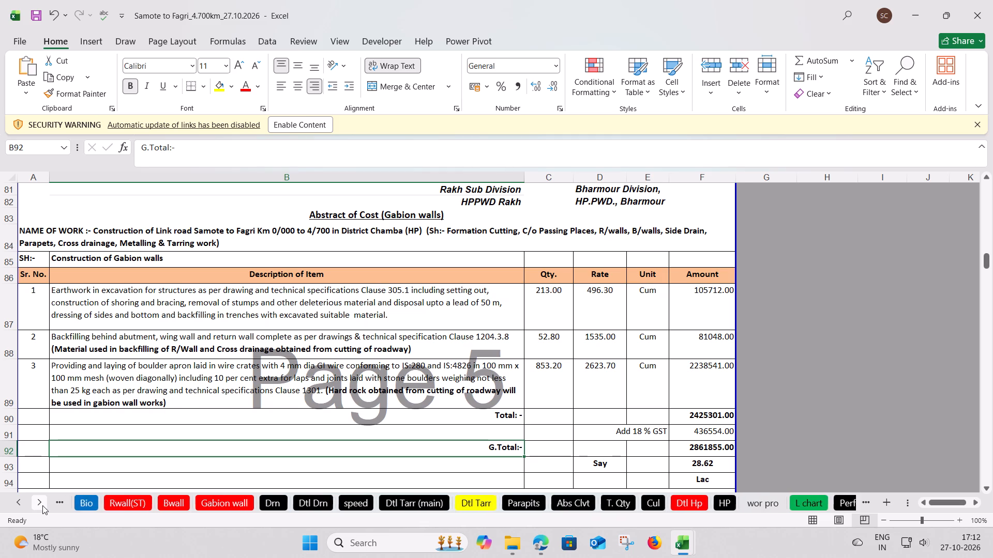
{"action": "triple_click", "coordinate": [42, 505]}
{"action": "left_click", "coordinate": [457, 502]}
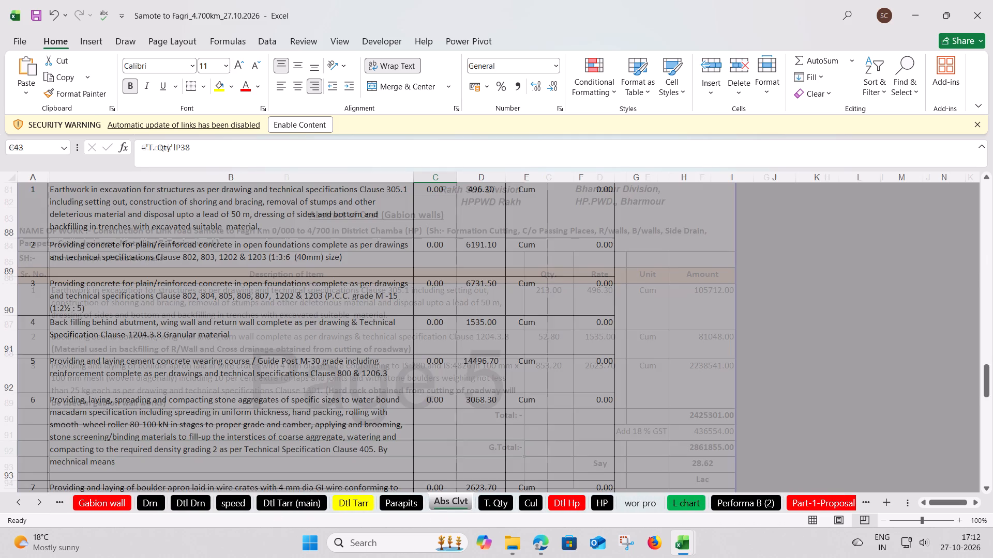
{"action": "scroll", "coordinate": [177, 364], "scroll_direction": "up", "scroll_amount": 12}
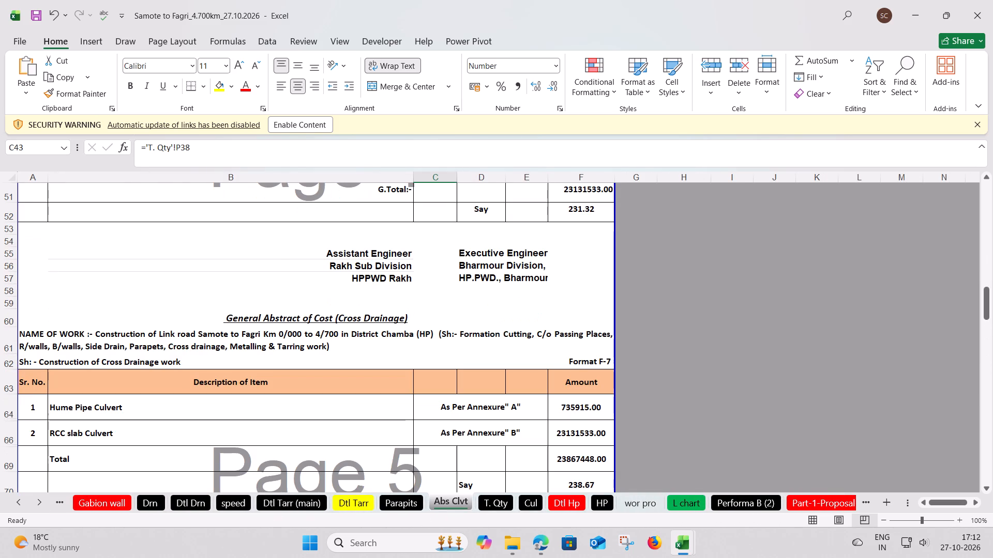
{"action": "scroll", "coordinate": [177, 364], "scroll_direction": "up", "scroll_amount": 3}
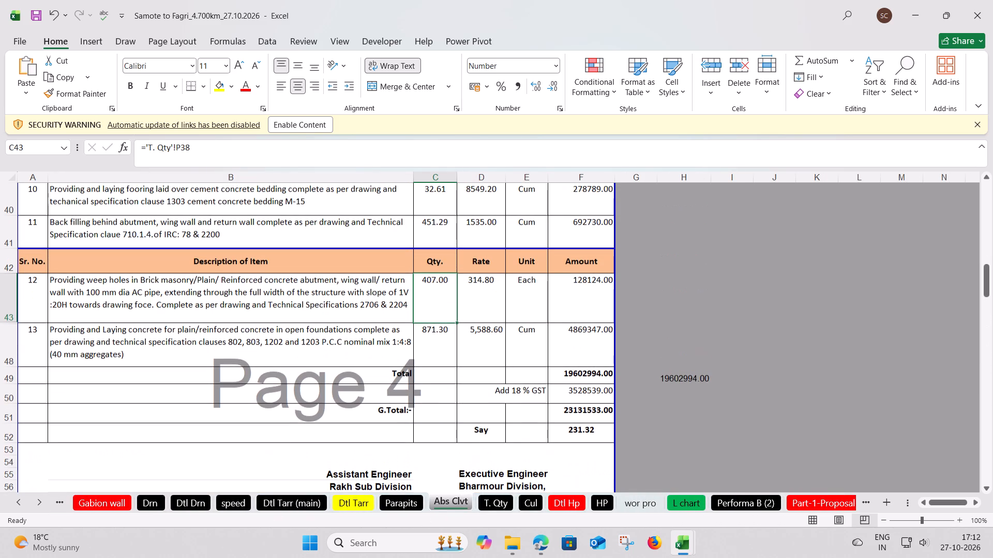
{"action": "scroll", "coordinate": [157, 336], "scroll_direction": "up", "scroll_amount": 1}
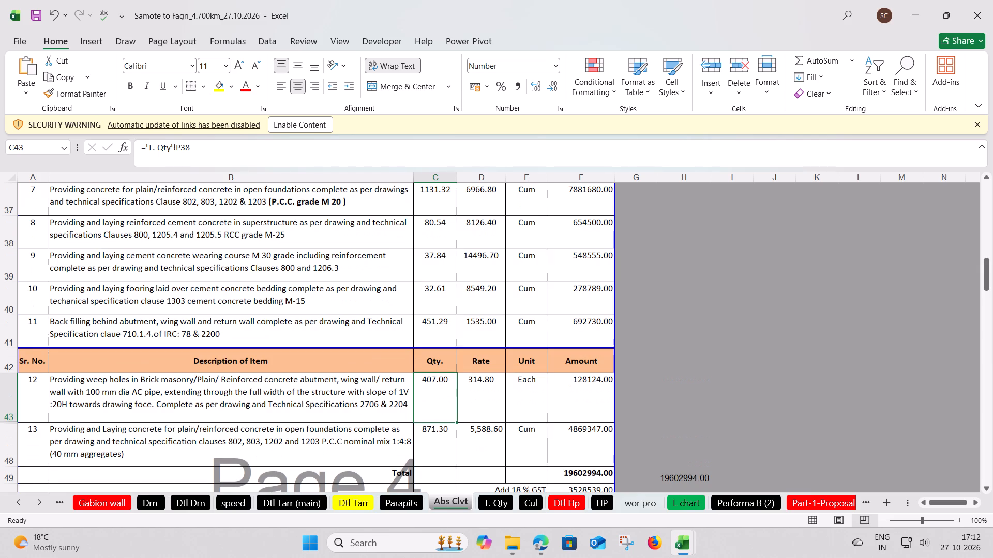
{"action": "double_click", "coordinate": [124, 334]}
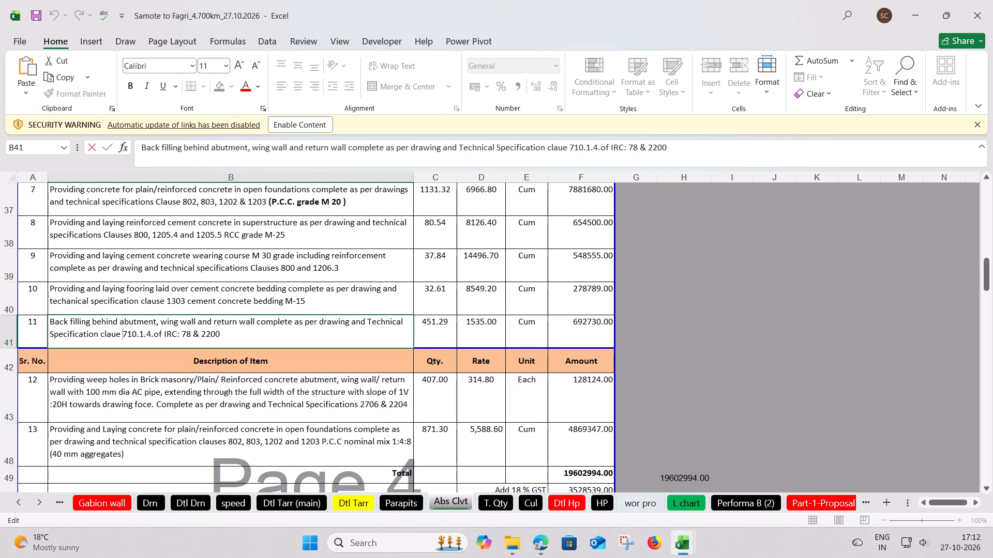
{"action": "left_click", "coordinate": [236, 335]}
{"action": "key", "text": "space"}
{"action": "key", "text": "ctrl+v"}
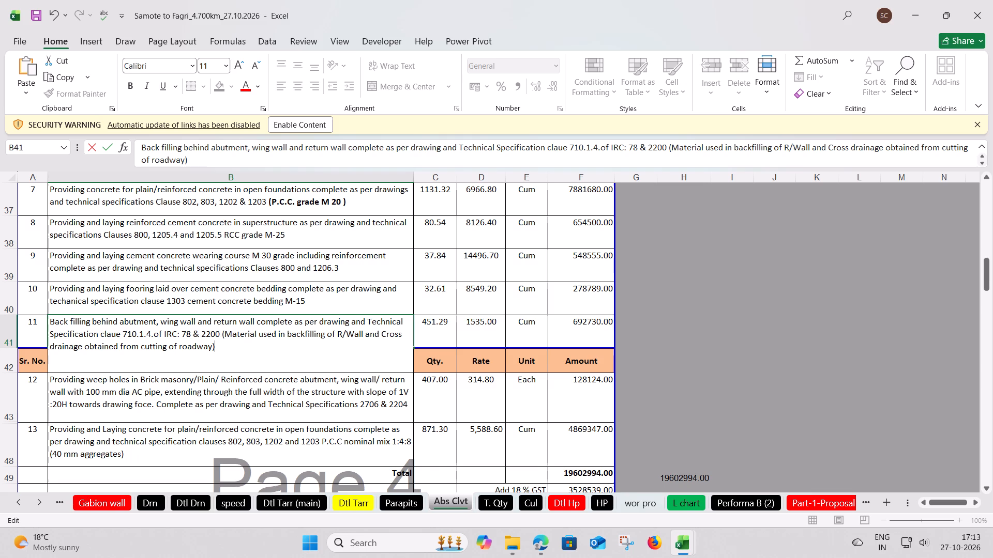
Make the bracketed material note in B41 bold and increase row 41's height to fit the full description.
{"action": "left_click_drag", "start_coordinate": [221, 333], "coordinate": [239, 350]}
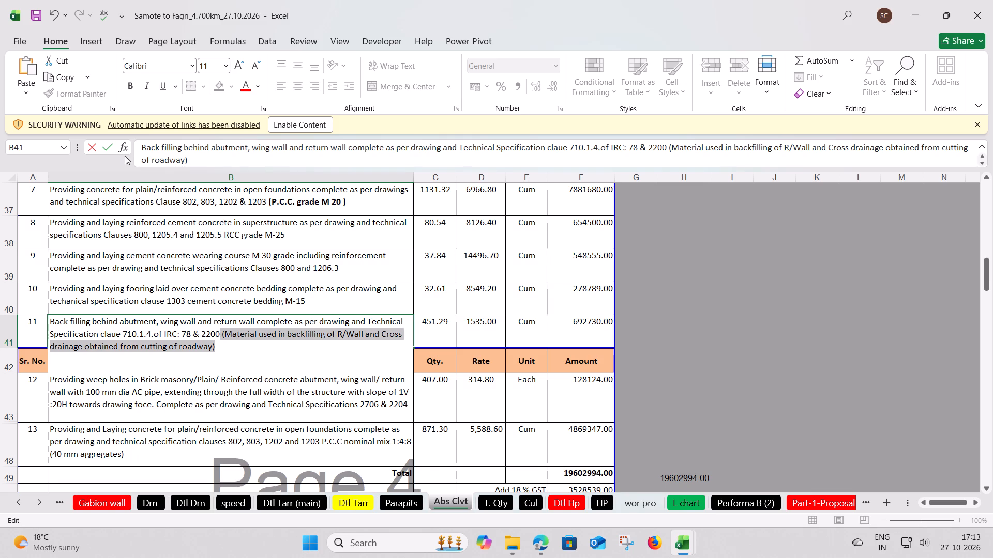
{"action": "left_click", "coordinate": [133, 83]}
{"action": "left_click", "coordinate": [149, 256]}
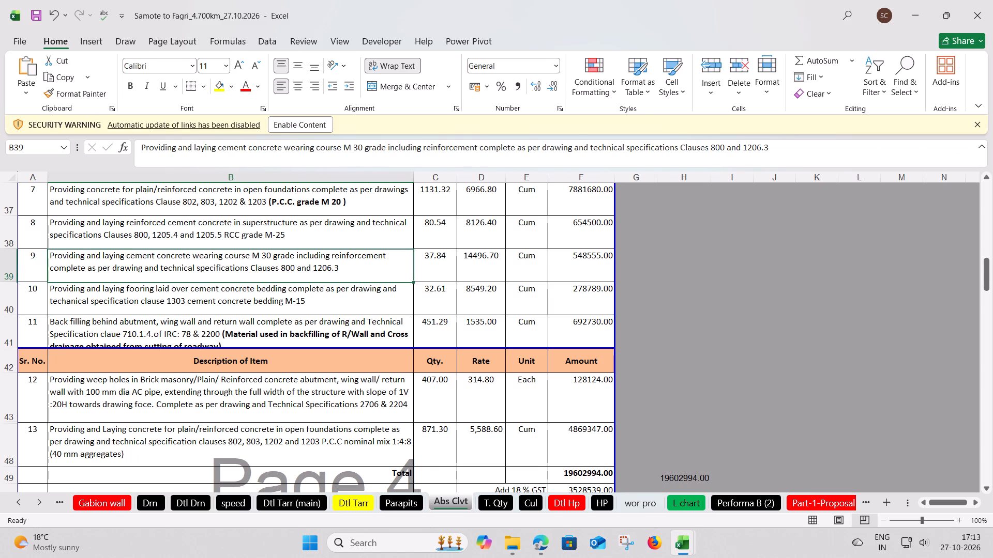
{"action": "left_click_drag", "start_coordinate": [11, 350], "coordinate": [10, 361]}
Append the copied backfilling material note to the Hume Pipe abstract's back filling description in B12.
{"action": "scroll", "coordinate": [73, 319], "scroll_direction": "up", "scroll_amount": 6}
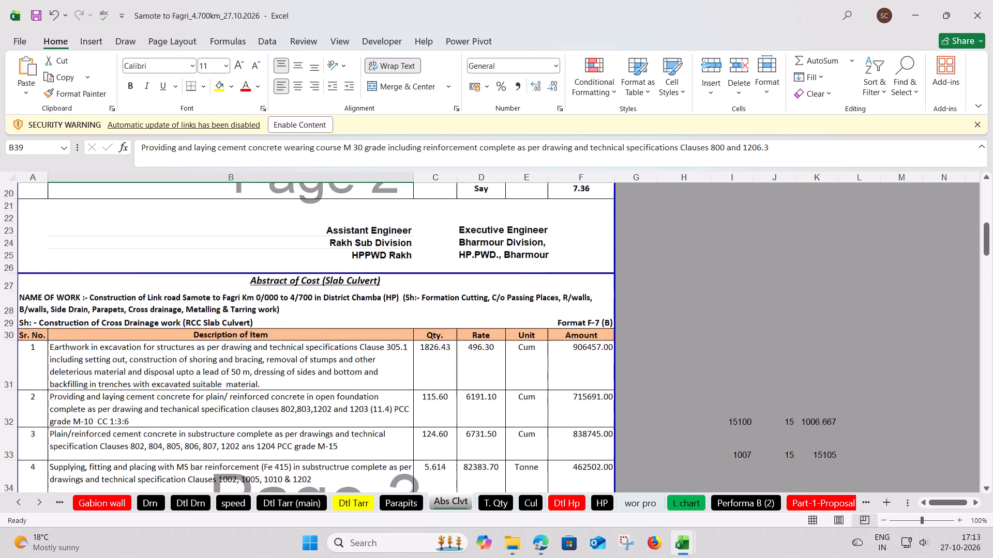
{"action": "scroll", "coordinate": [73, 319], "scroll_direction": "up", "scroll_amount": 3}
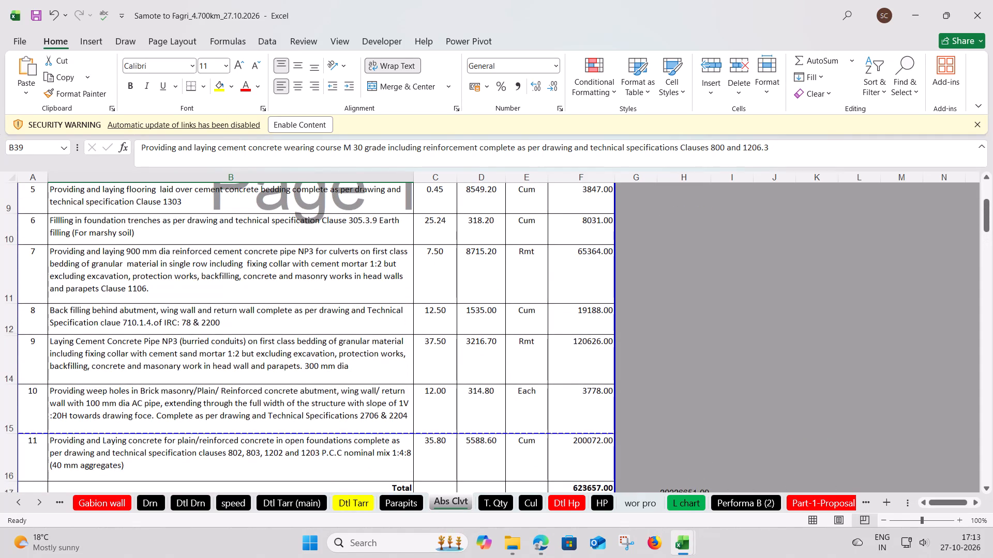
{"action": "double_click", "coordinate": [86, 323]}
{"action": "left_click", "coordinate": [235, 323]}
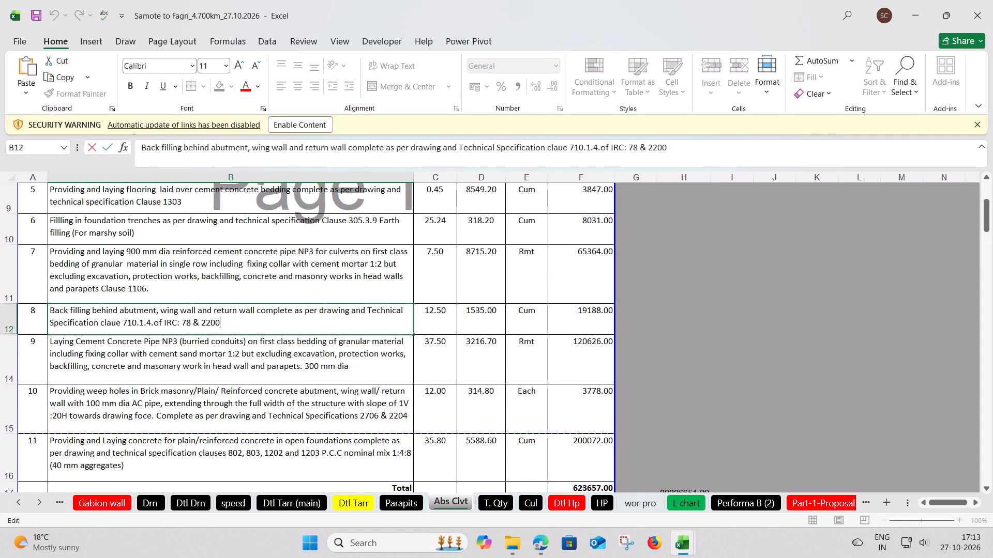
{"action": "key", "text": "space"}
{"action": "key", "text": "ctrl+v"}
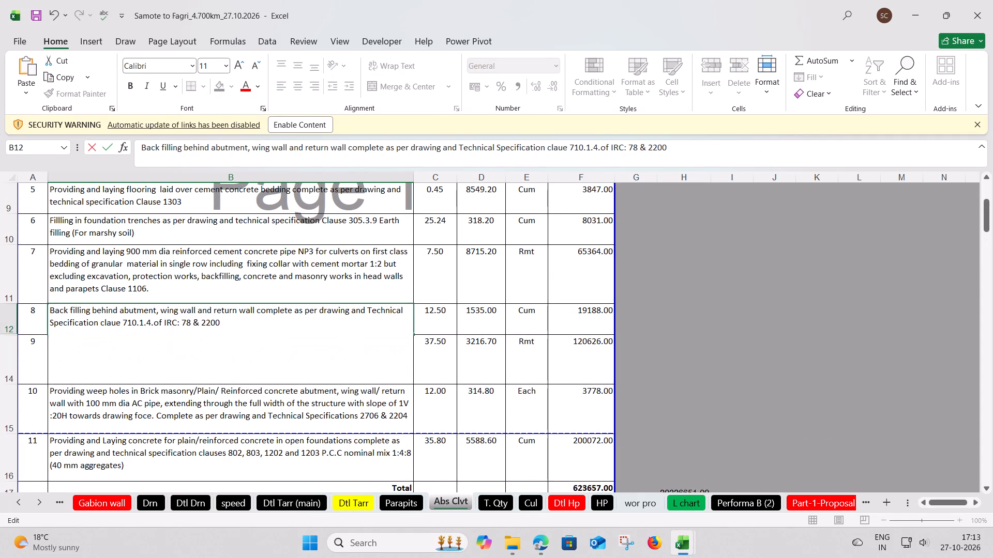
Make the bracketed material note in B12 bold and increase row 12's height to fit the full description.
{"action": "left_click_drag", "start_coordinate": [221, 320], "coordinate": [244, 347]}
{"action": "left_click", "coordinate": [129, 89]}
{"action": "left_click", "coordinate": [143, 423]}
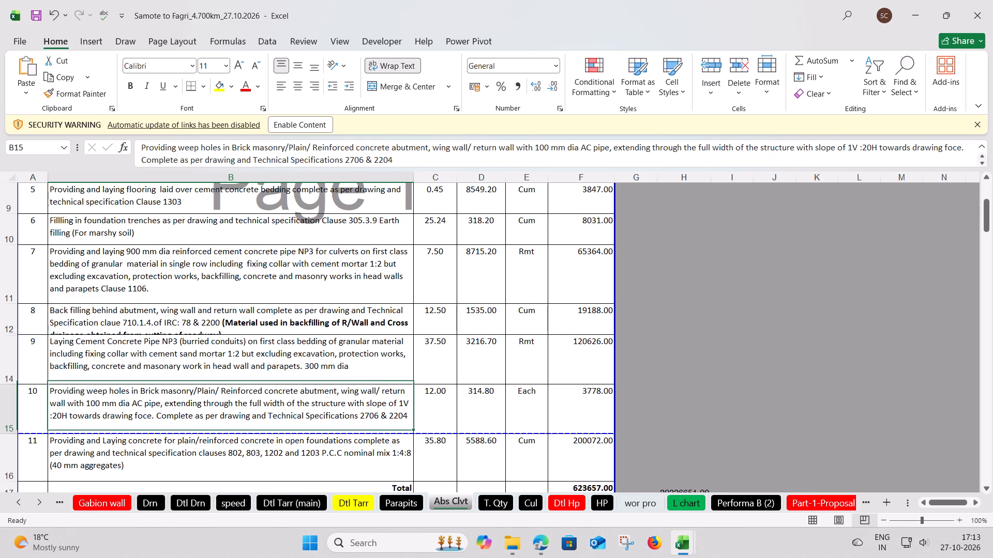
{"action": "left_click_drag", "start_coordinate": [14, 334], "coordinate": [14, 345]}
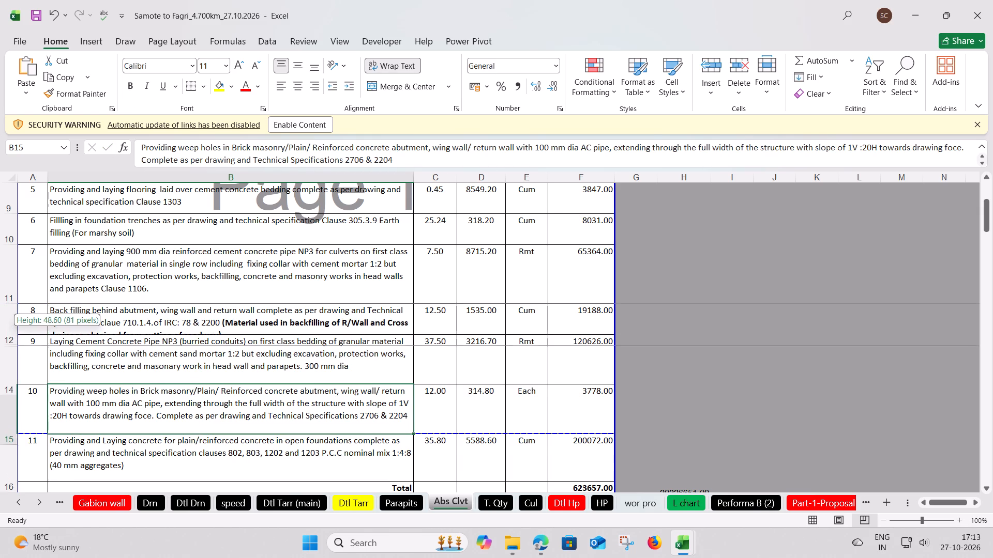
{"action": "left_click_drag", "start_coordinate": [14, 345], "coordinate": [14, 346]}
{"action": "left_click_drag", "start_coordinate": [8, 345], "coordinate": [14, 341]}
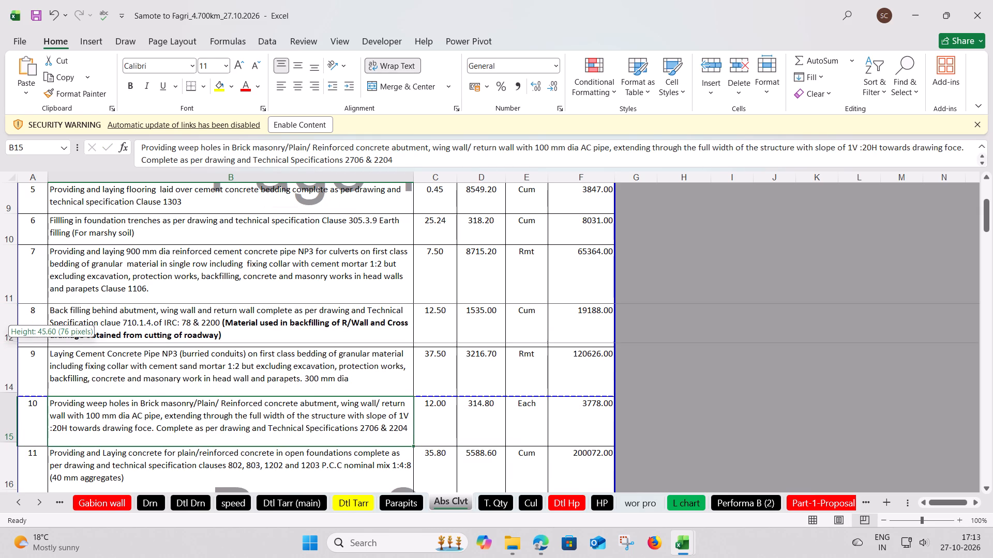
{"action": "left_click_drag", "start_coordinate": [14, 341], "coordinate": [13, 342]}
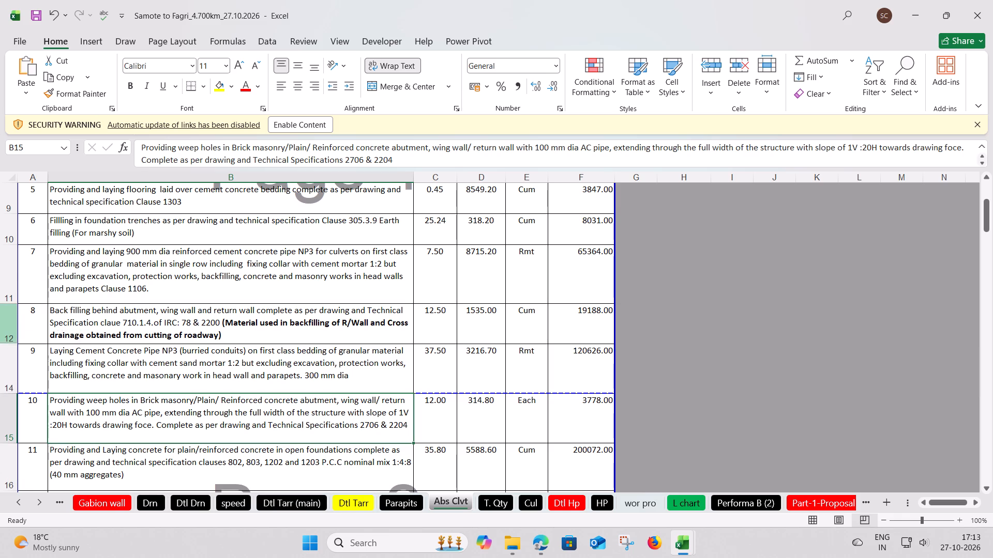
Review the item descriptions and amounts throughout the Hume Pipe abstract.
{"action": "scroll", "coordinate": [128, 352], "scroll_direction": "up", "scroll_amount": 5}
{"action": "scroll", "coordinate": [128, 352], "scroll_direction": "down", "scroll_amount": 1}
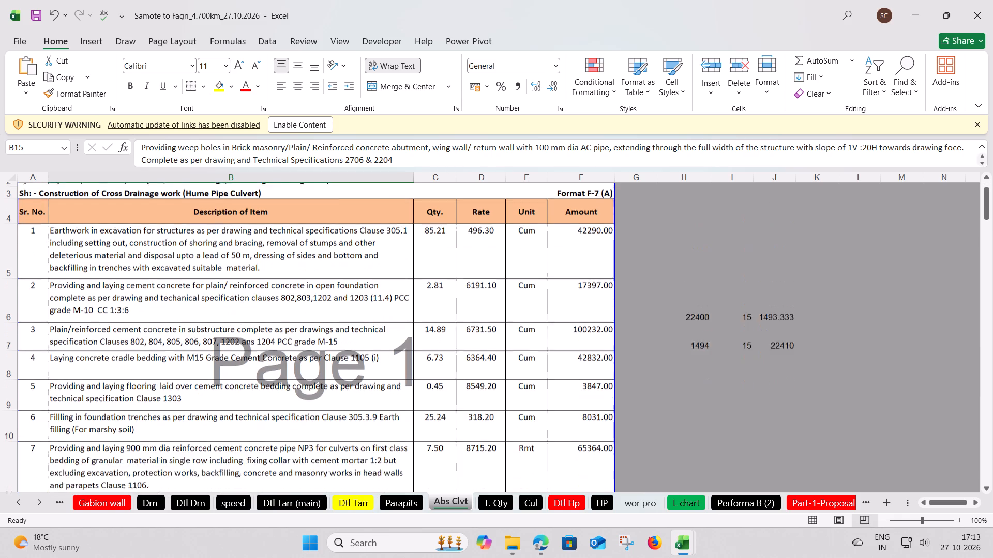
{"action": "scroll", "coordinate": [128, 352], "scroll_direction": "down", "scroll_amount": 3}
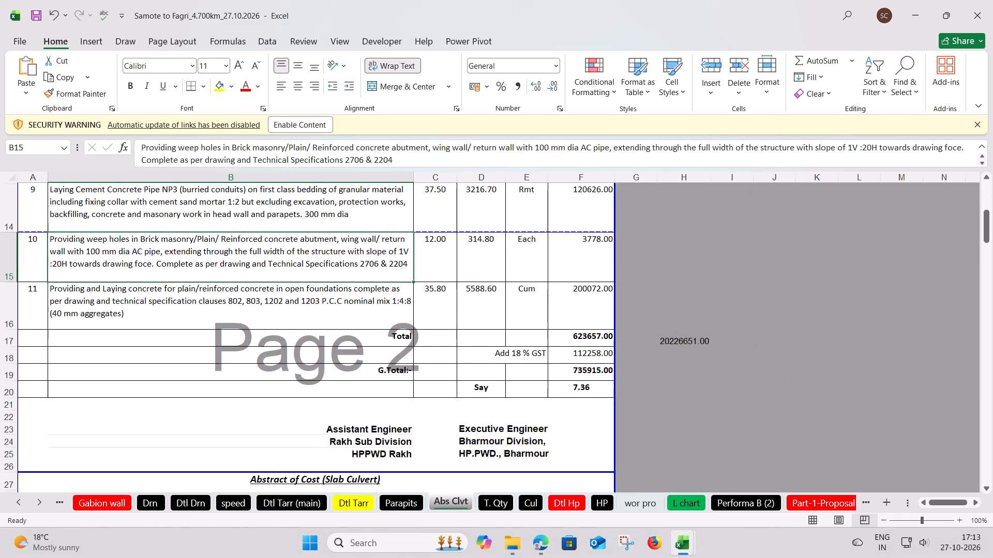
{"action": "scroll", "coordinate": [128, 352], "scroll_direction": "up", "scroll_amount": 3}
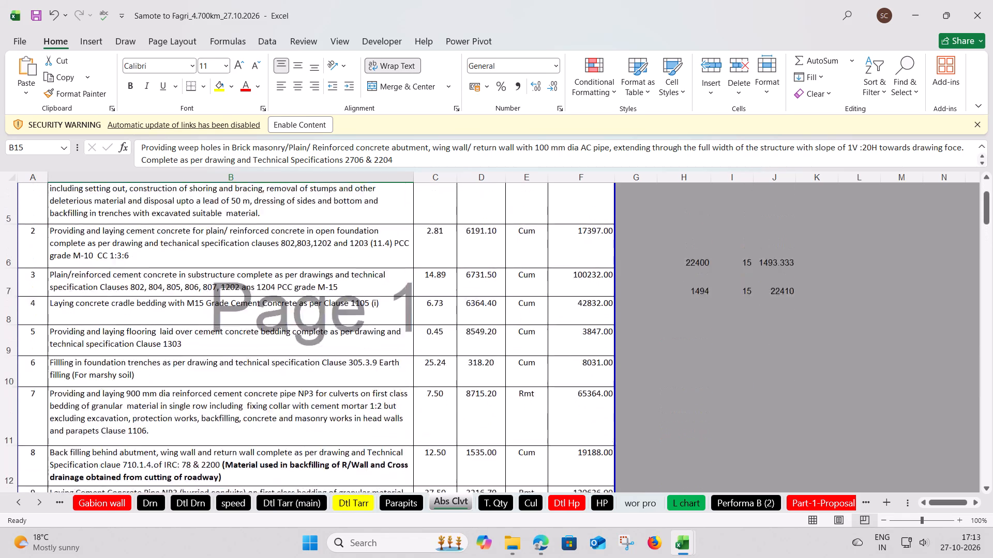
{"action": "scroll", "coordinate": [128, 352], "scroll_direction": "up", "scroll_amount": 5}
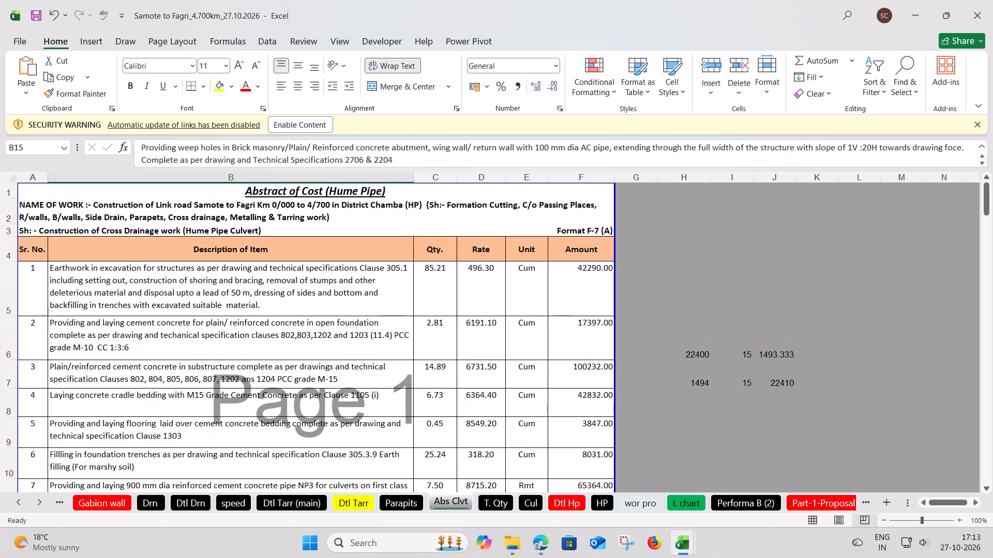
On the wor pro sheet, left-align the name of work line in the construction programme.
{"action": "left_click", "coordinate": [642, 504]}
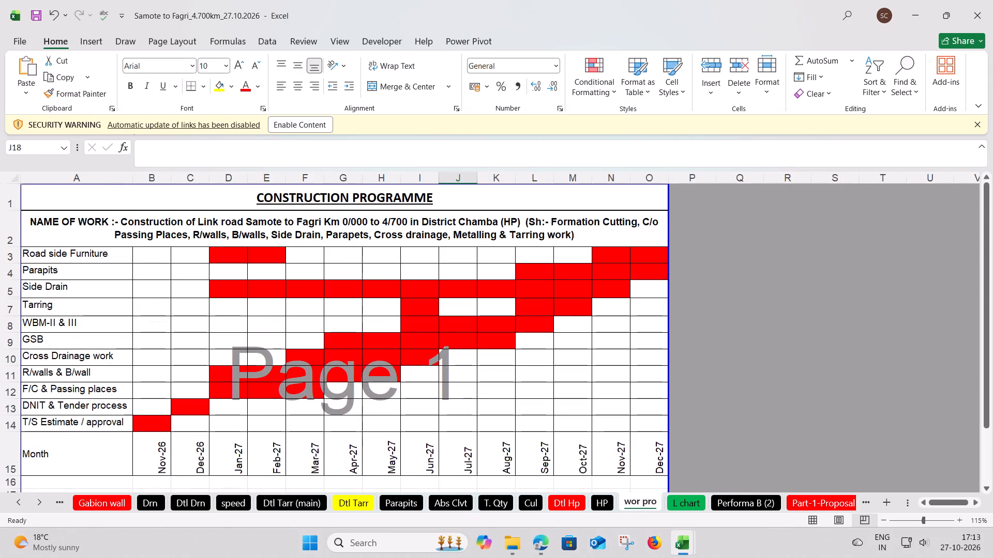
{"action": "scroll", "coordinate": [276, 394], "scroll_direction": "down", "scroll_amount": 2}
{"action": "scroll", "coordinate": [338, 383], "scroll_direction": "up", "scroll_amount": 2}
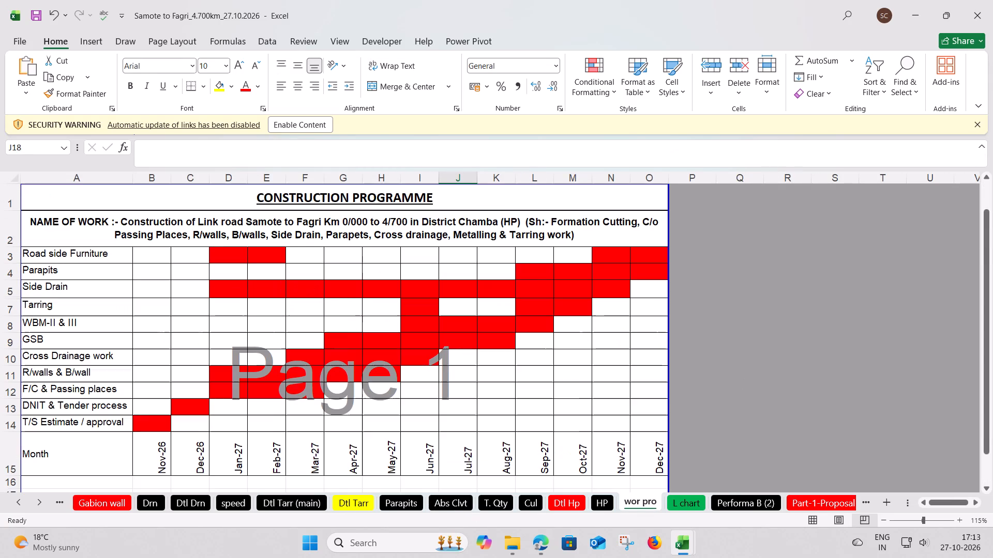
{"action": "scroll", "coordinate": [338, 383], "scroll_direction": "up", "scroll_amount": 3}
{"action": "left_click", "coordinate": [267, 232]}
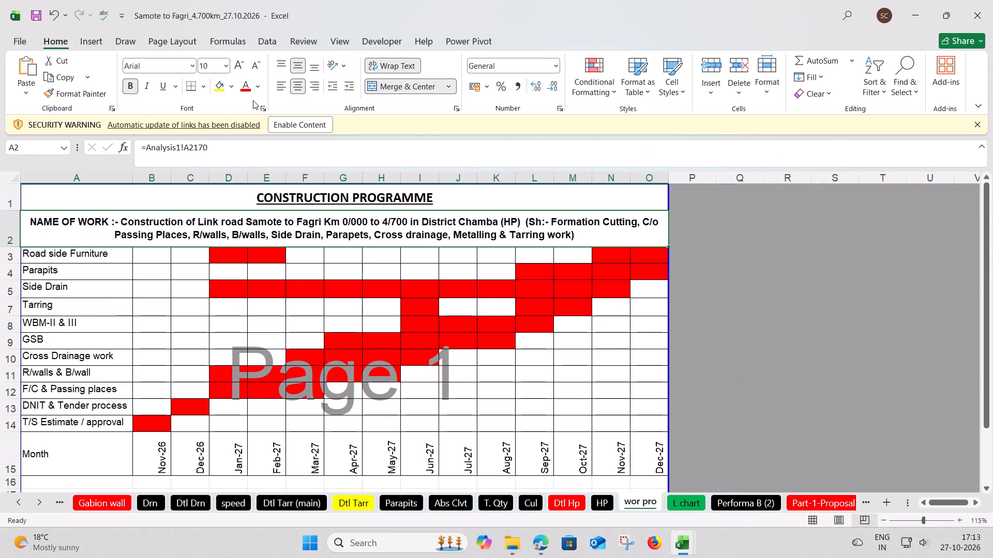
{"action": "left_click", "coordinate": [275, 86]}
{"action": "left_click", "coordinate": [209, 343]}
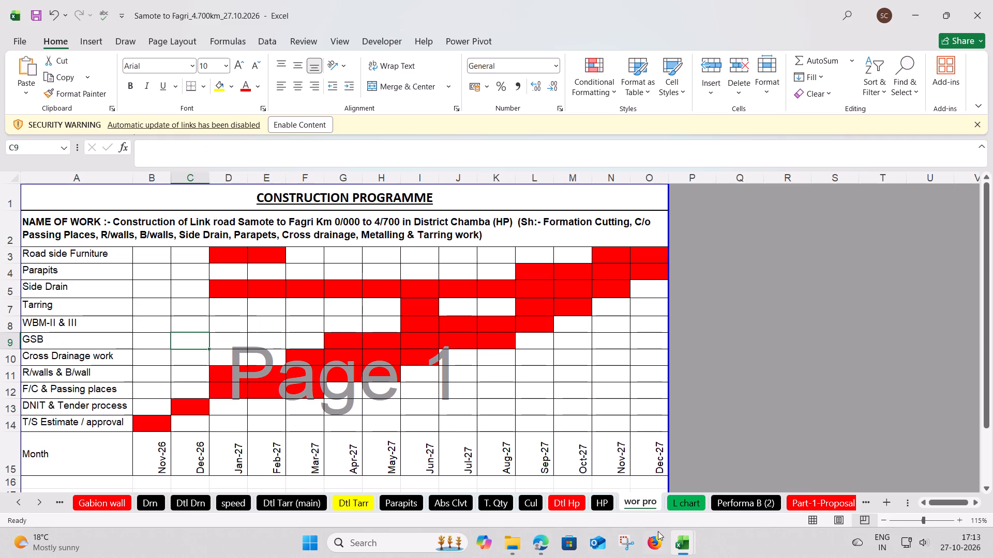
On the L chart sheet, left-align the name of work line above the linear chart.
{"action": "left_click", "coordinate": [693, 503]}
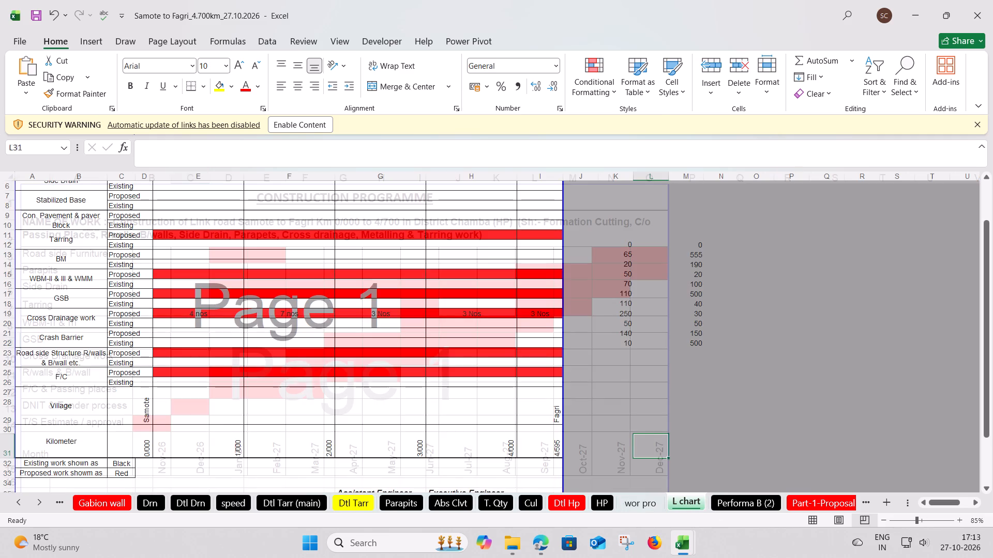
{"action": "left_click", "coordinate": [263, 344]}
{"action": "scroll", "coordinate": [263, 344], "scroll_direction": "up", "scroll_amount": 2}
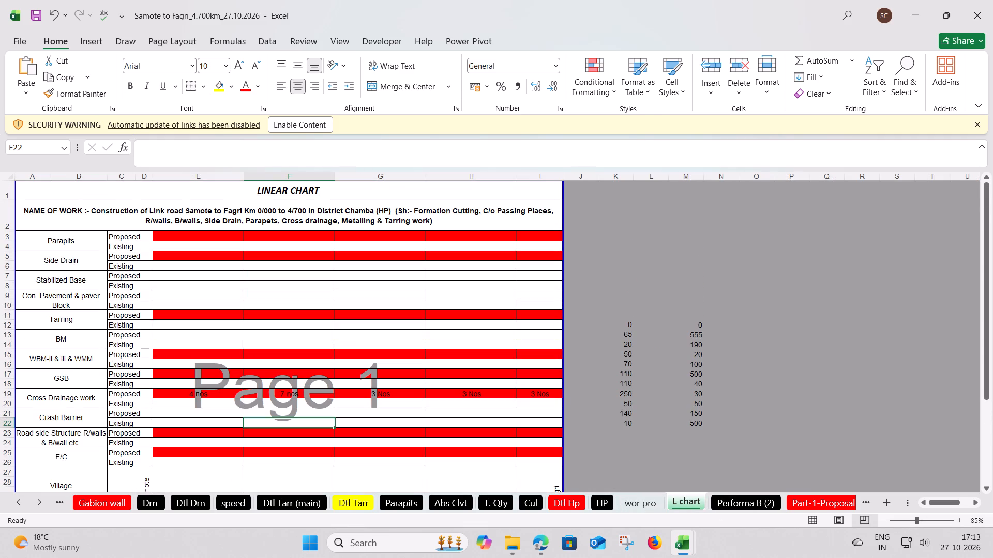
{"action": "left_click", "coordinate": [191, 333]}
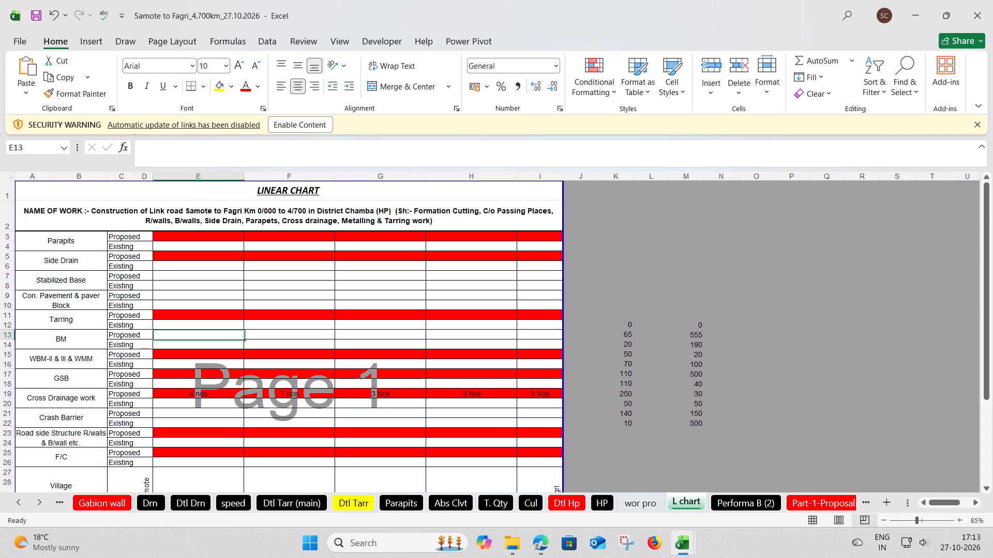
{"action": "left_click", "coordinate": [251, 220]}
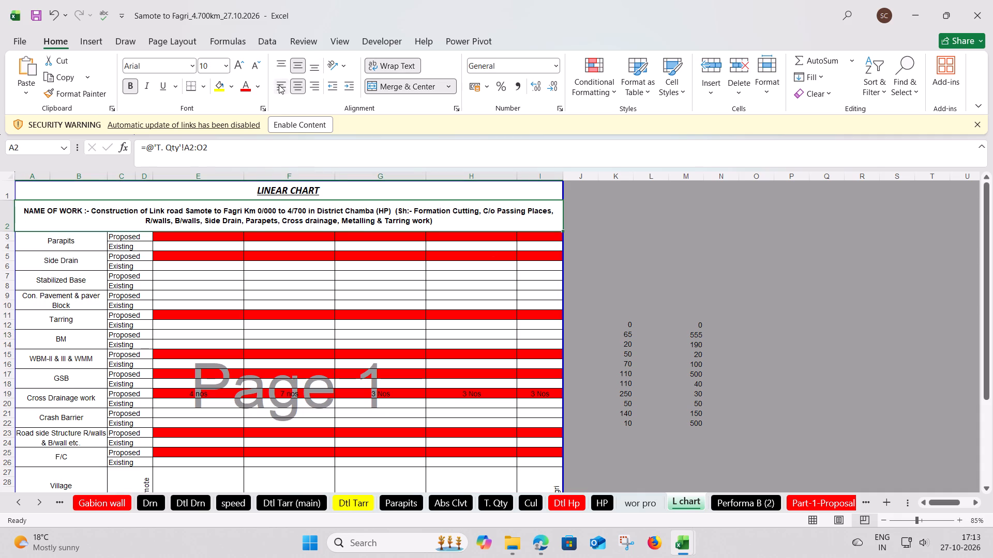
{"action": "left_click", "coordinate": [279, 85]}
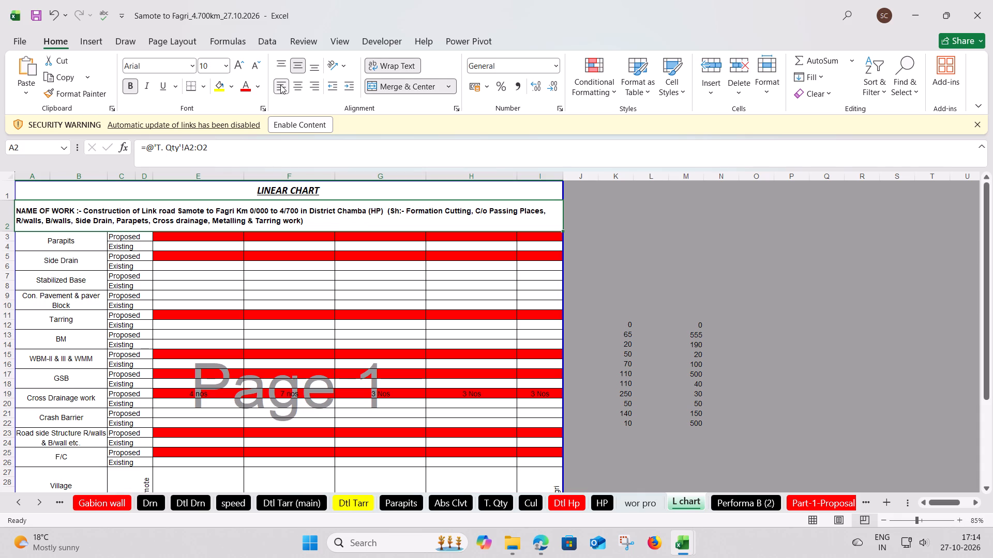
{"action": "left_click", "coordinate": [332, 287]}
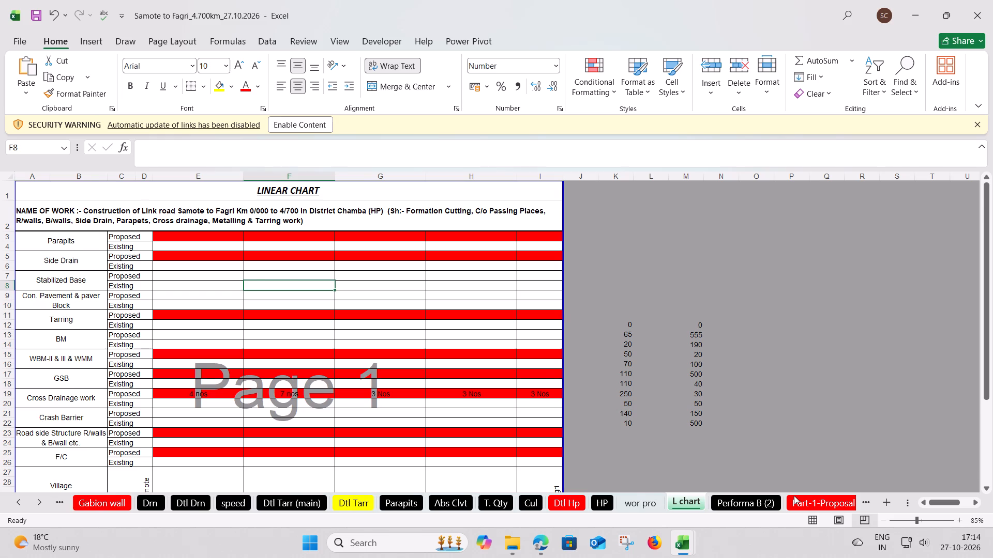
Examine the package summary on Performa B (2), the F Page cost details and the Gabion walls abstract on Abs All.
{"action": "left_click", "coordinate": [765, 505]}
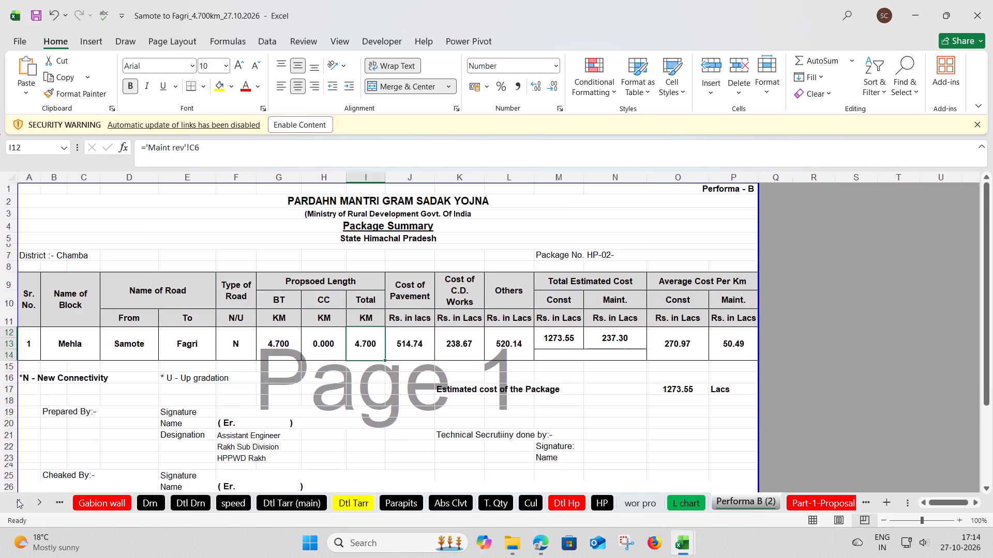
{"action": "triple_click", "coordinate": [17, 499]}
{"action": "triple_click", "coordinate": [17, 499]}
{"action": "triple_click", "coordinate": [17, 499]}
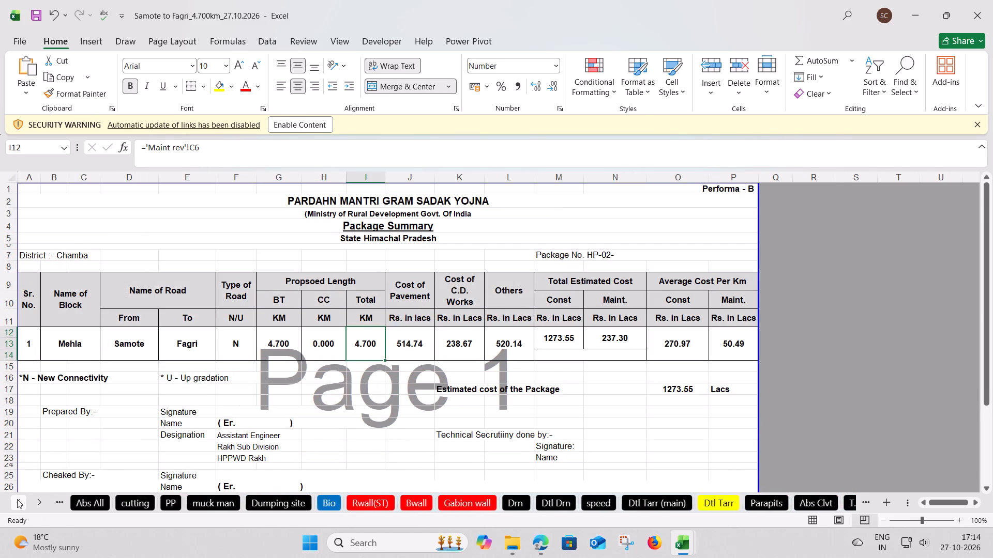
{"action": "triple_click", "coordinate": [17, 499]}
{"action": "triple_click", "coordinate": [17, 499]}
{"action": "triple_click", "coordinate": [17, 499]}
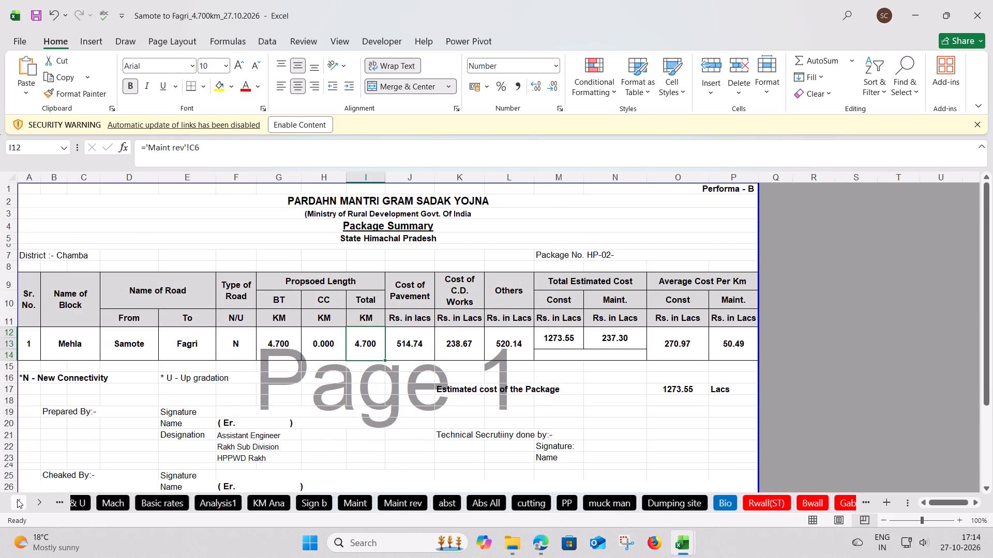
{"action": "triple_click", "coordinate": [17, 499]}
{"action": "triple_click", "coordinate": [17, 499]}
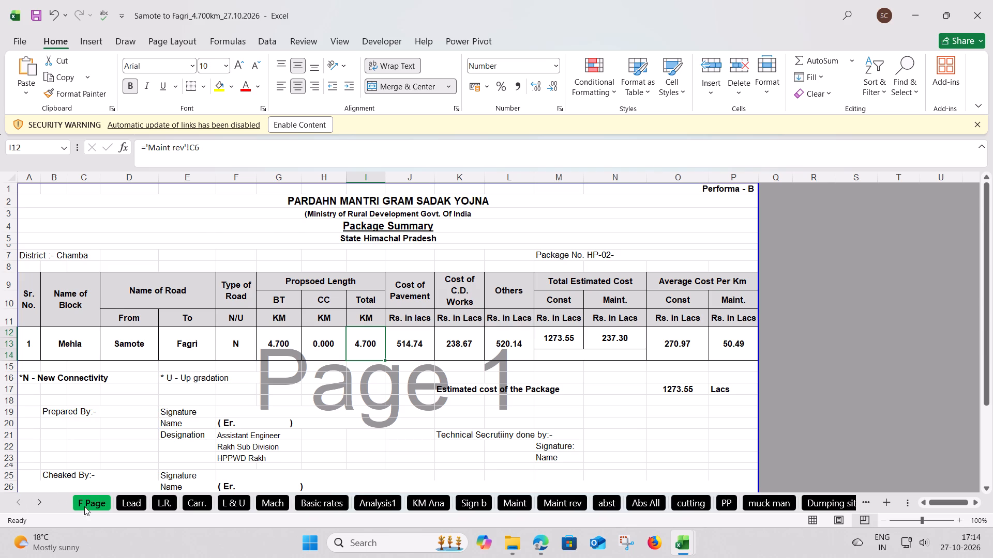
{"action": "left_click", "coordinate": [87, 505]}
{"action": "scroll", "coordinate": [235, 379], "scroll_direction": "down", "scroll_amount": 1}
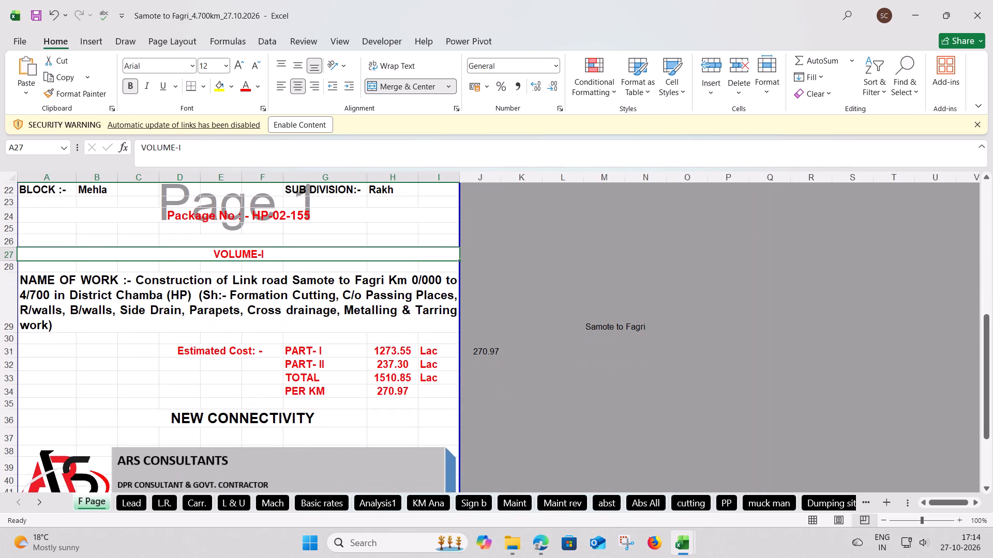
{"action": "left_click", "coordinate": [633, 502]}
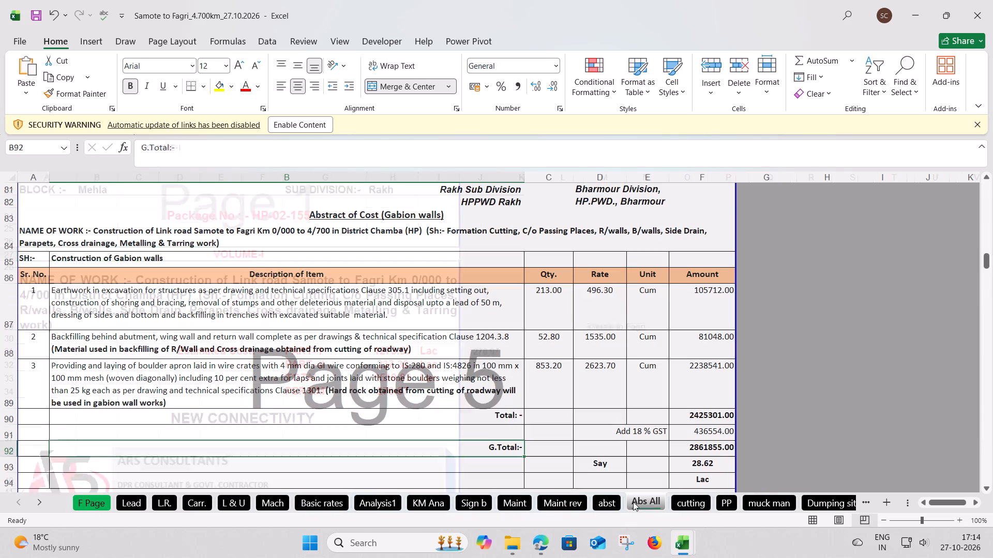
Examine the material rates on the Basic rates sheet, down to the GSB Material Grading -I rate in C56.
{"action": "left_click", "coordinate": [328, 503]}
{"action": "scroll", "coordinate": [176, 354], "scroll_direction": "down", "scroll_amount": 1}
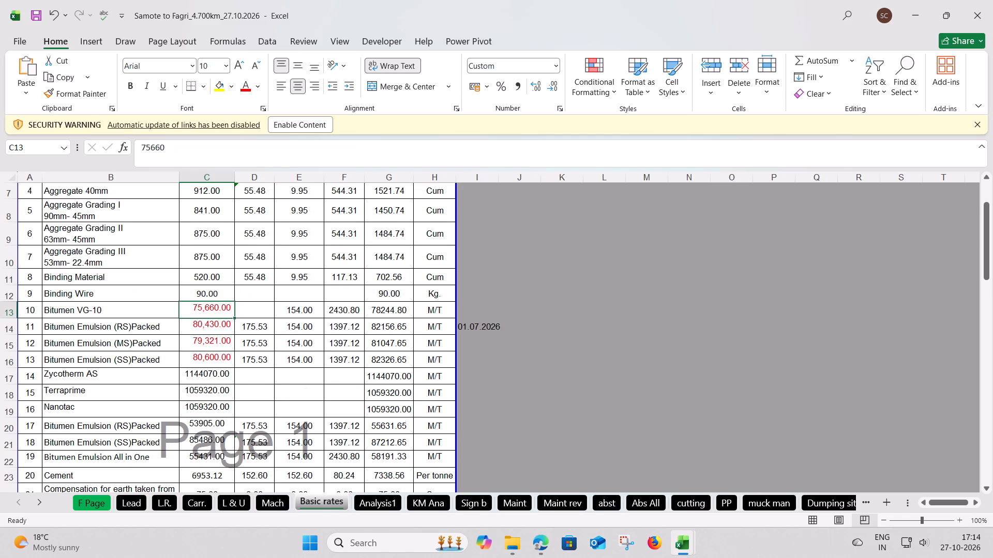
{"action": "scroll", "coordinate": [176, 354], "scroll_direction": "down", "scroll_amount": 5}
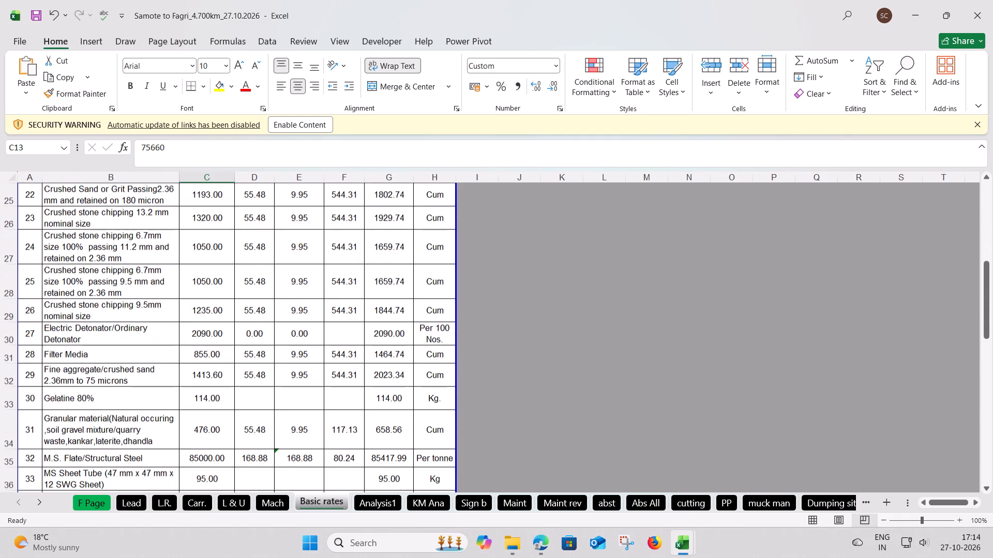
{"action": "scroll", "coordinate": [176, 354], "scroll_direction": "down", "scroll_amount": 3}
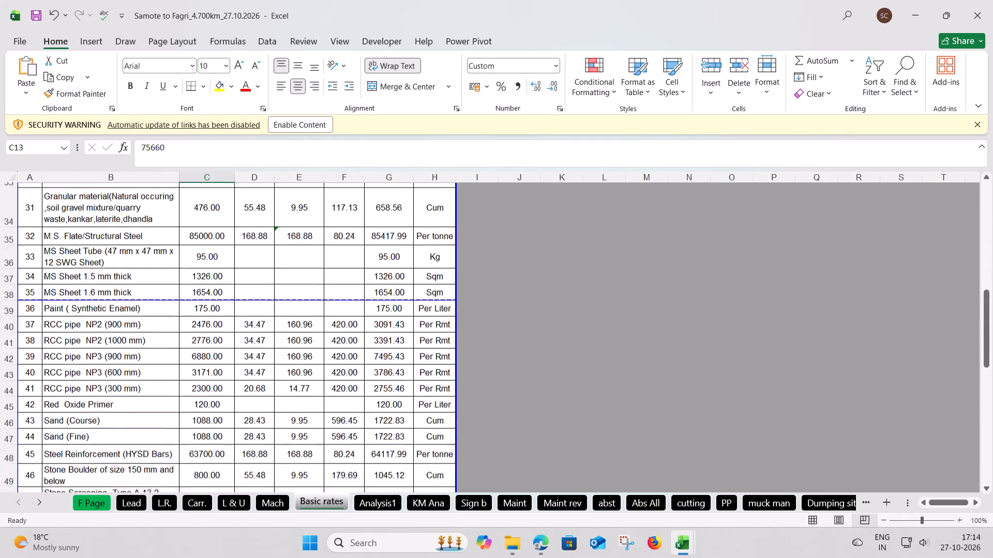
{"action": "scroll", "coordinate": [176, 354], "scroll_direction": "down", "scroll_amount": 4}
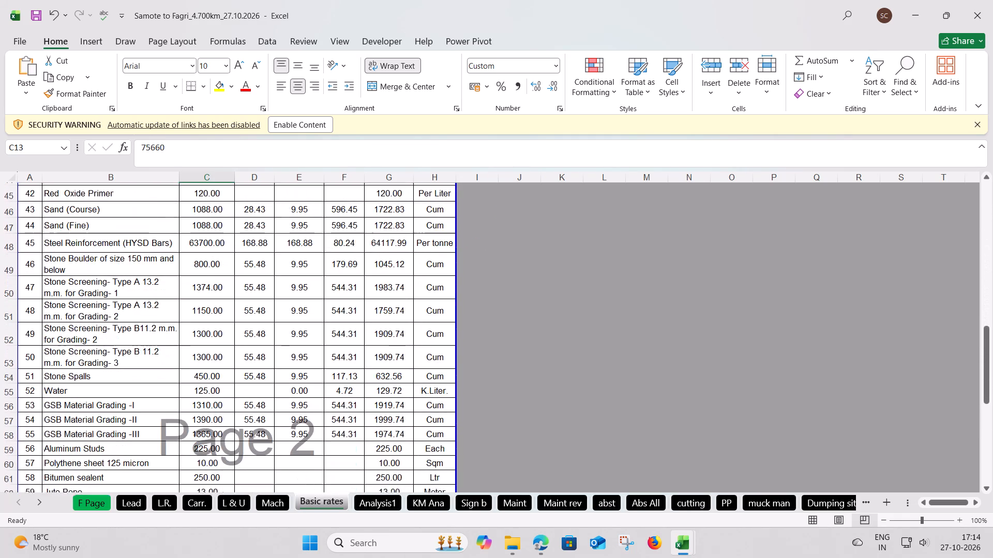
{"action": "scroll", "coordinate": [176, 354], "scroll_direction": "down", "scroll_amount": 1}
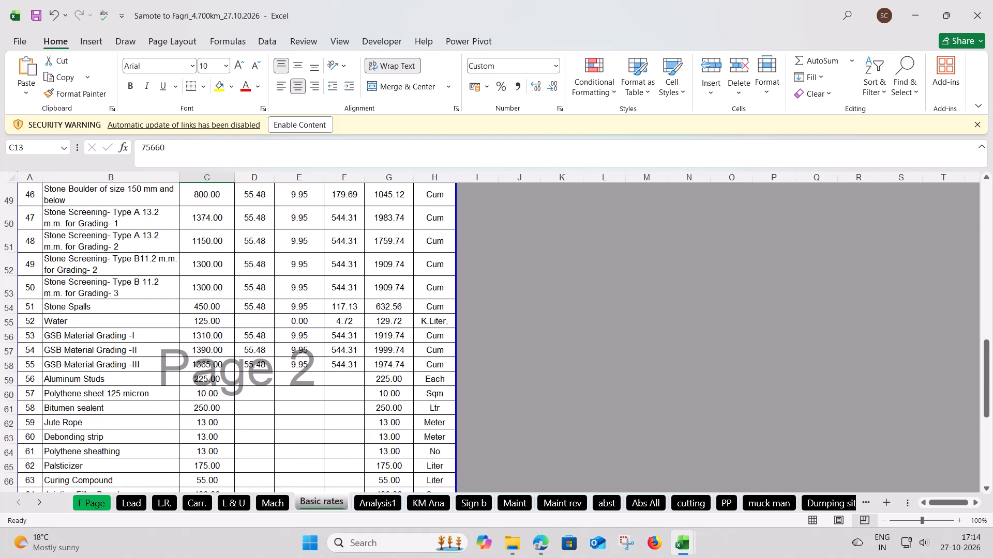
{"action": "left_click", "coordinate": [205, 338]}
Copy the GSB Material Grading I–III rates 450, 440 and 430 from the Tikroo to Gahal workbook's Basic rates sheet as values into C56:C58.
{"action": "key", "text": "alt+Tab"}
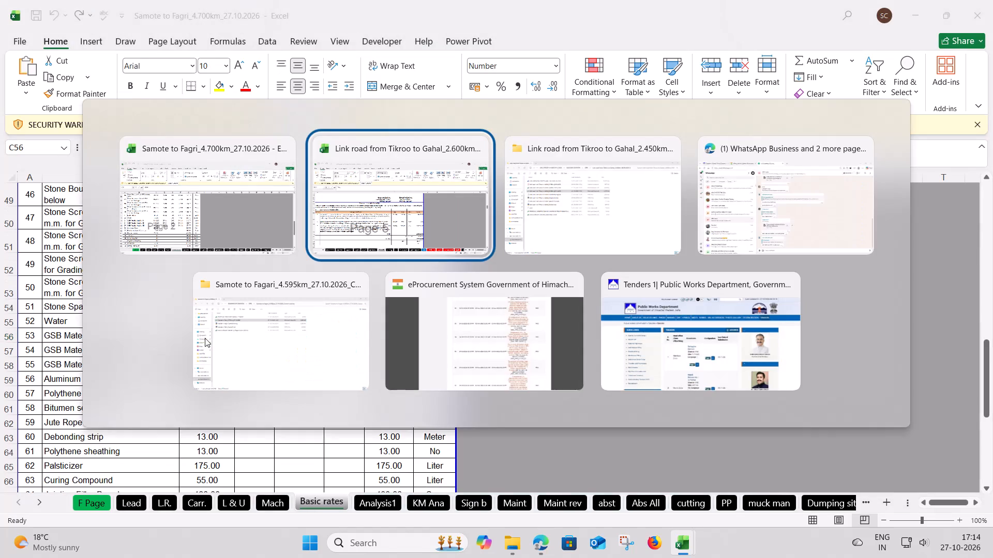
{"action": "left_click", "coordinate": [110, 509]}
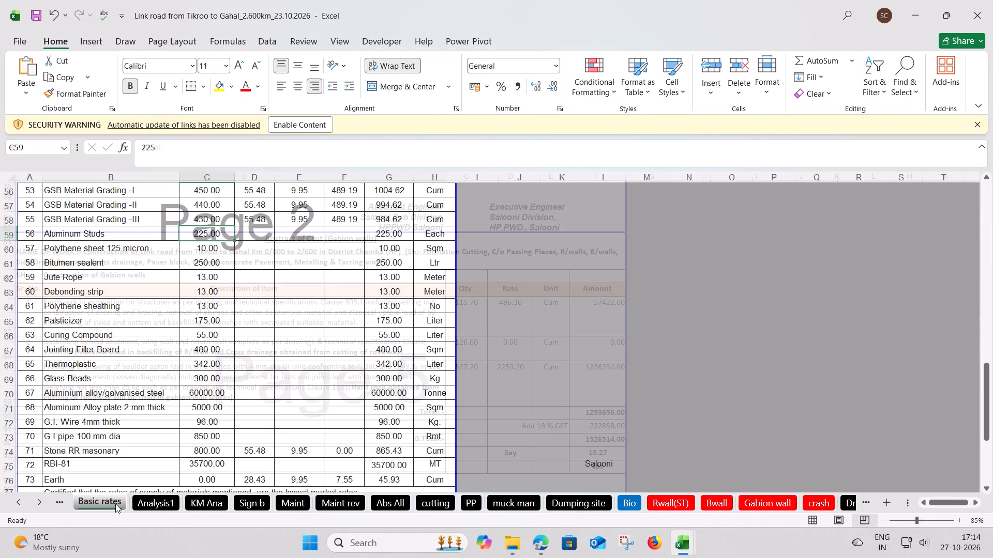
{"action": "scroll", "coordinate": [174, 361], "scroll_direction": "up", "scroll_amount": 1}
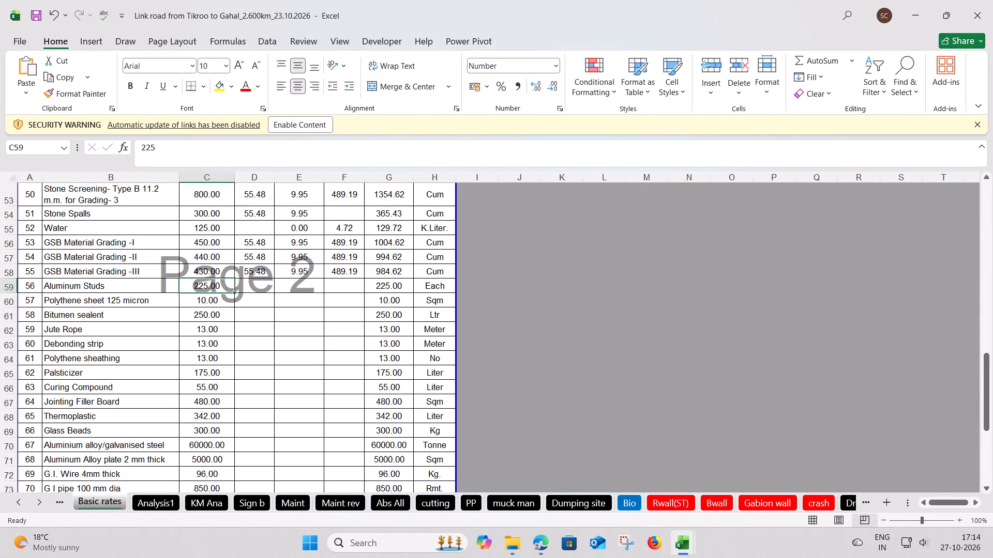
{"action": "left_click_drag", "start_coordinate": [211, 245], "coordinate": [211, 266]}
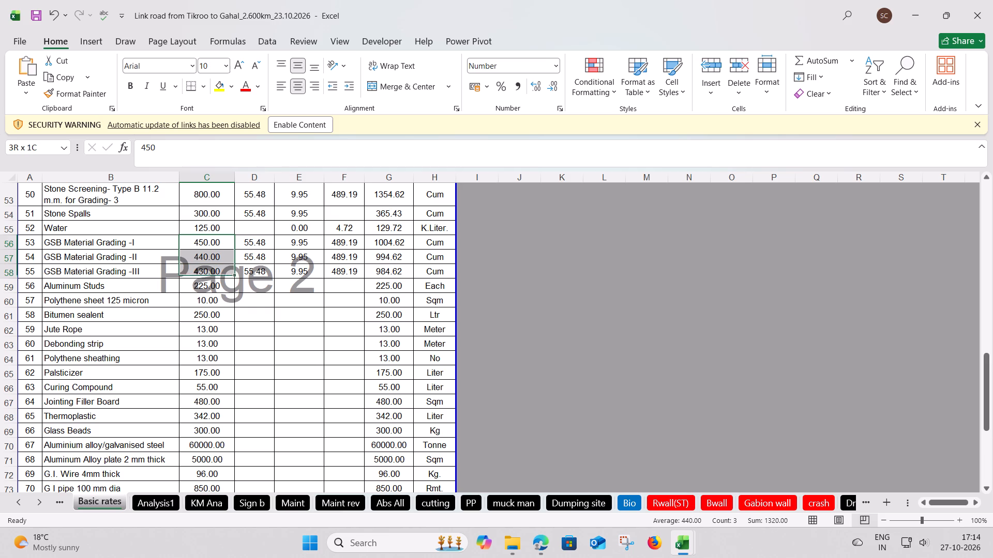
{"action": "left_click_drag", "start_coordinate": [211, 266], "coordinate": [211, 266]}
{"action": "key", "text": "ctrl+c"}
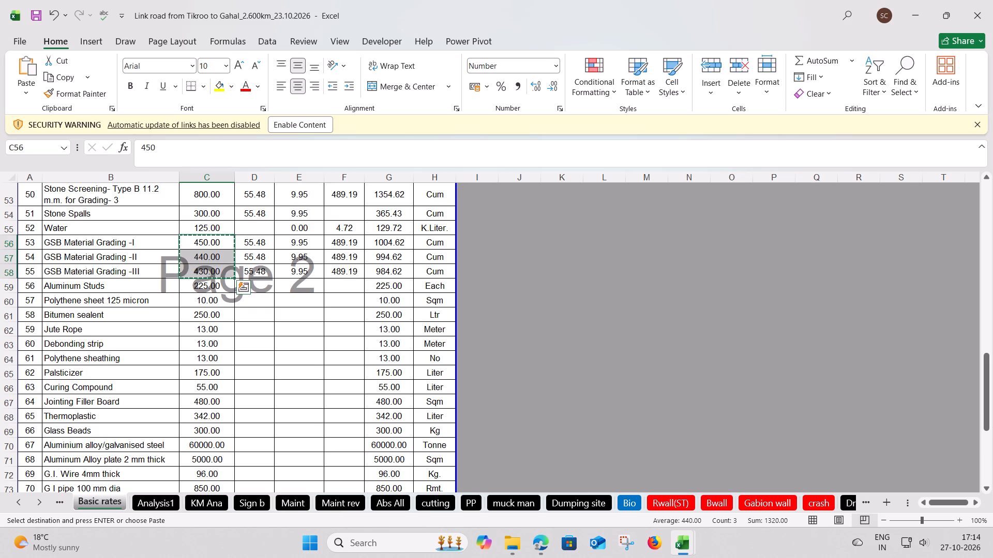
{"action": "key", "text": "alt+Tab"}
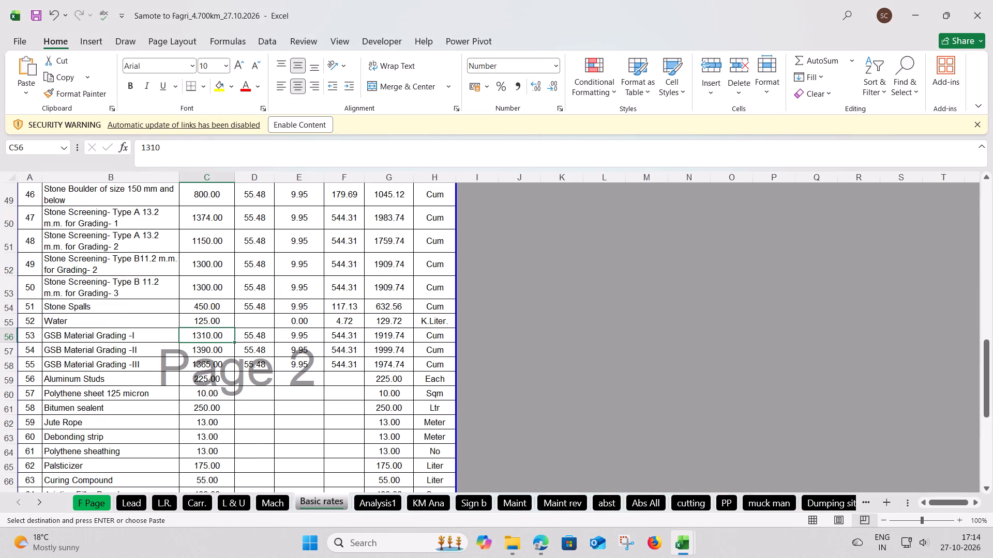
{"action": "right_click", "coordinate": [205, 335]}
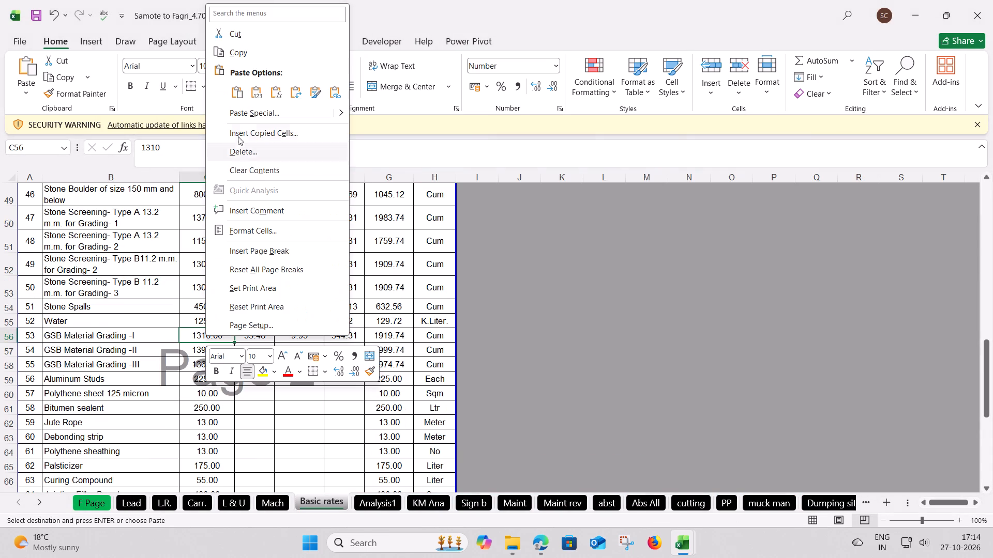
{"action": "left_click", "coordinate": [239, 115]}
{"action": "left_click", "coordinate": [132, 82]}
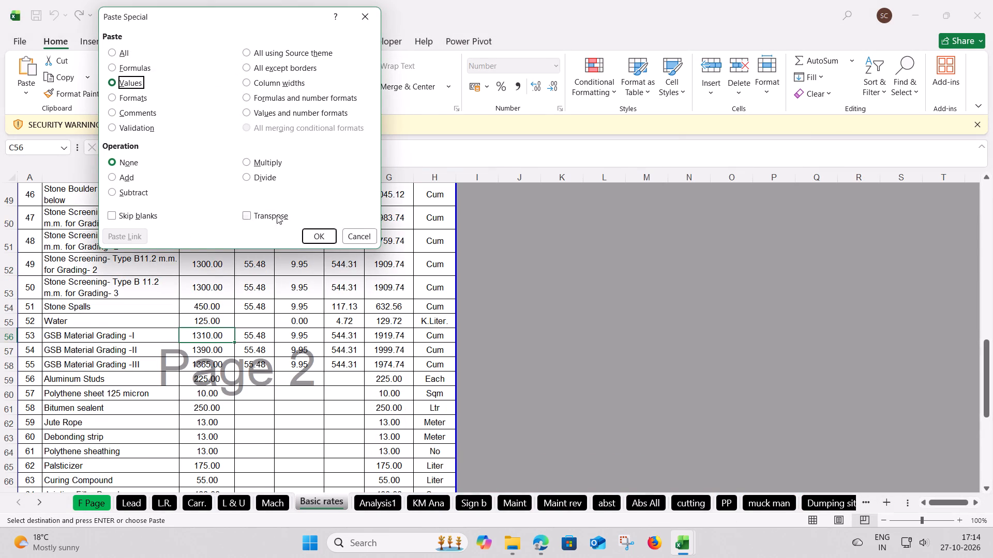
{"action": "left_click", "coordinate": [315, 234]}
{"action": "left_click", "coordinate": [211, 342]}
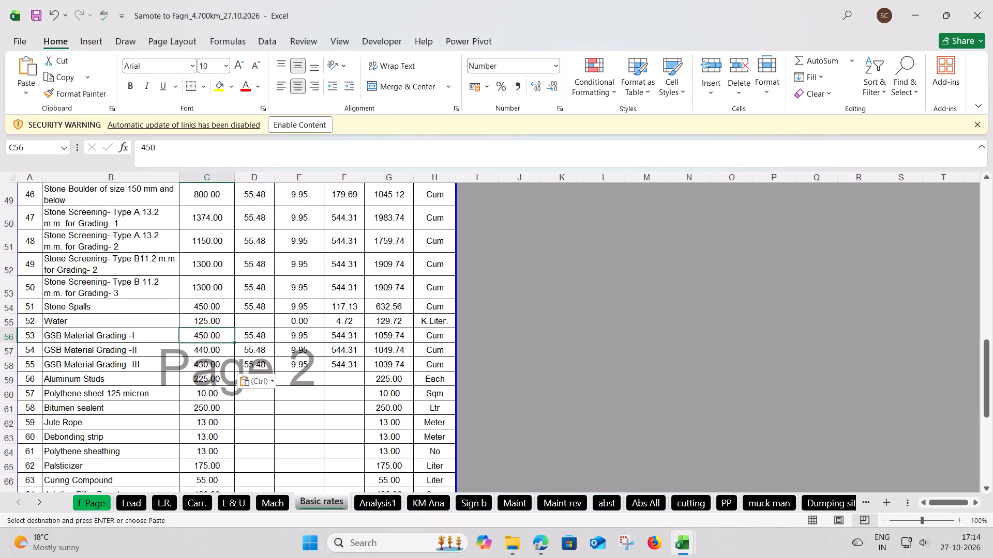
Examine the F Page estimated cost and the pavement item rates on Abs All, including the granular sub-base rate in D110.
{"action": "left_click", "coordinate": [94, 500]}
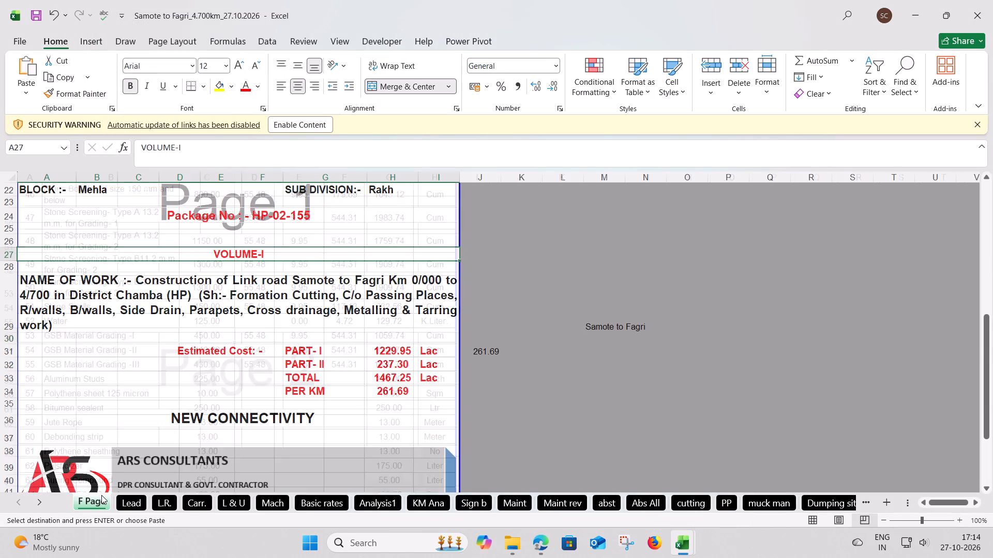
{"action": "left_click", "coordinate": [641, 502]}
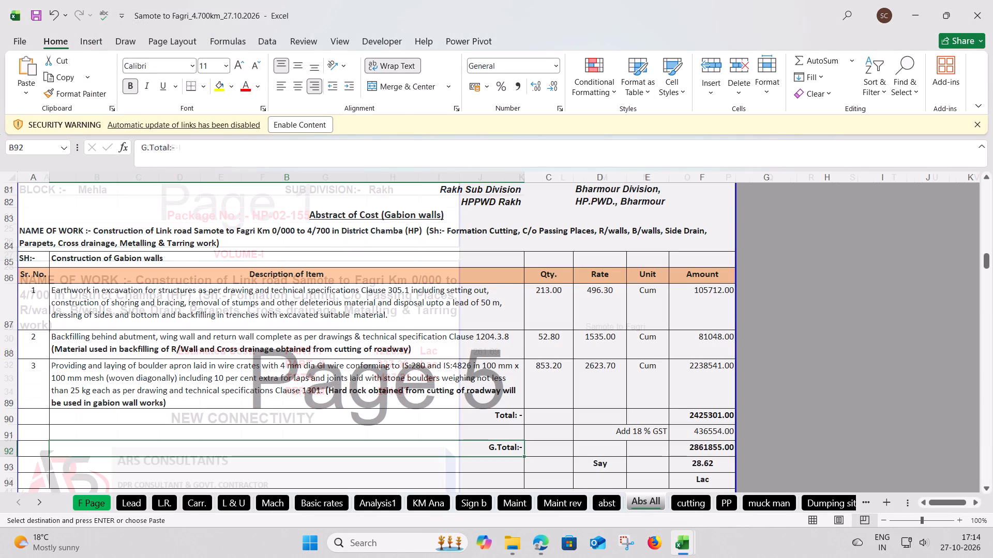
{"action": "scroll", "coordinate": [292, 353], "scroll_direction": "down", "scroll_amount": 8}
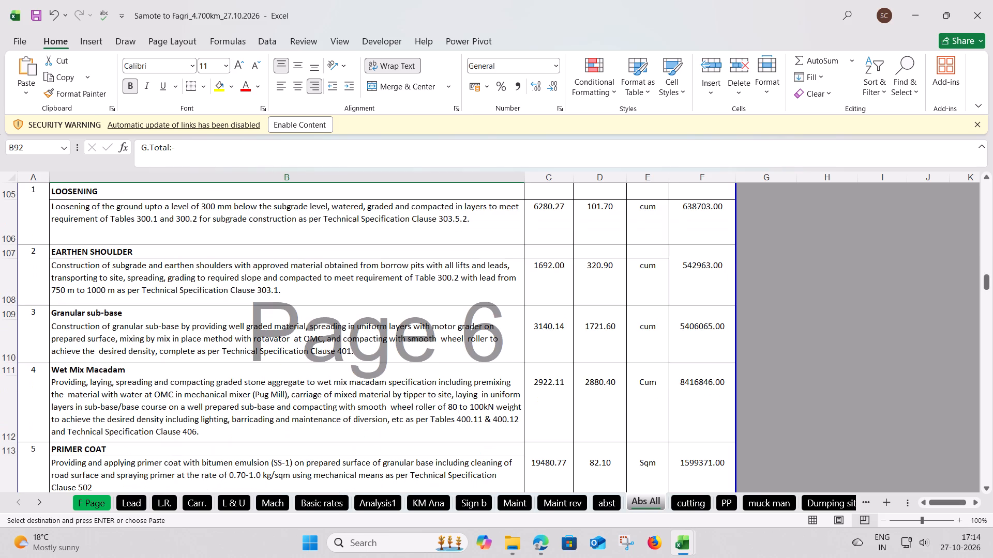
{"action": "left_click", "coordinate": [603, 341]}
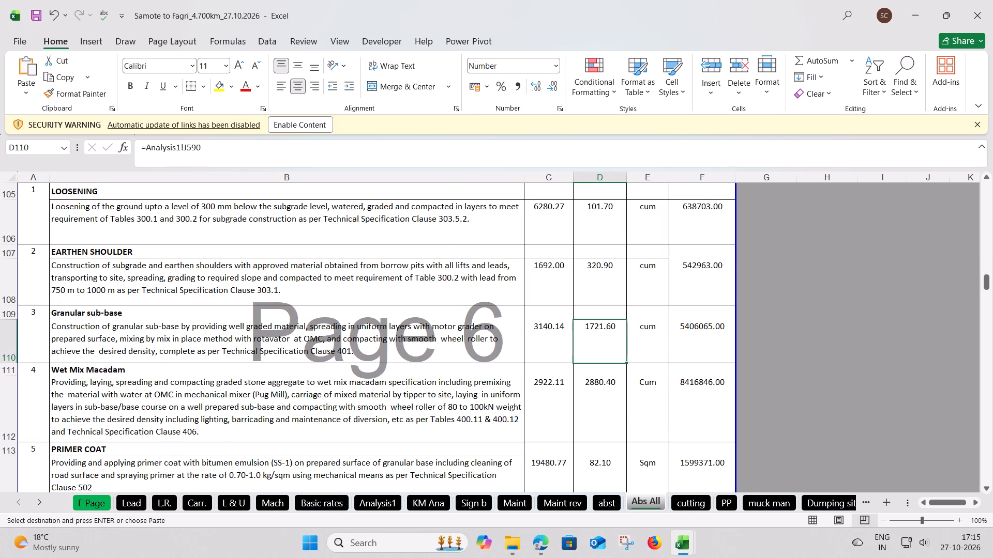
{"action": "scroll", "coordinate": [296, 368], "scroll_direction": "down", "scroll_amount": 1}
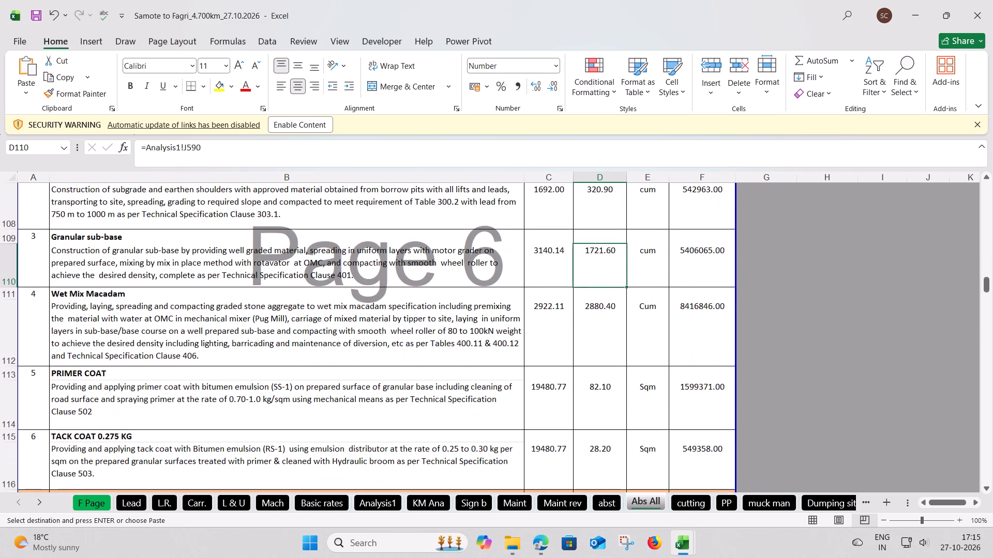
{"action": "scroll", "coordinate": [296, 368], "scroll_direction": "down", "scroll_amount": 1}
{"action": "scroll", "coordinate": [296, 368], "scroll_direction": "up", "scroll_amount": 1}
{"action": "scroll", "coordinate": [296, 368], "scroll_direction": "down", "scroll_amount": 1}
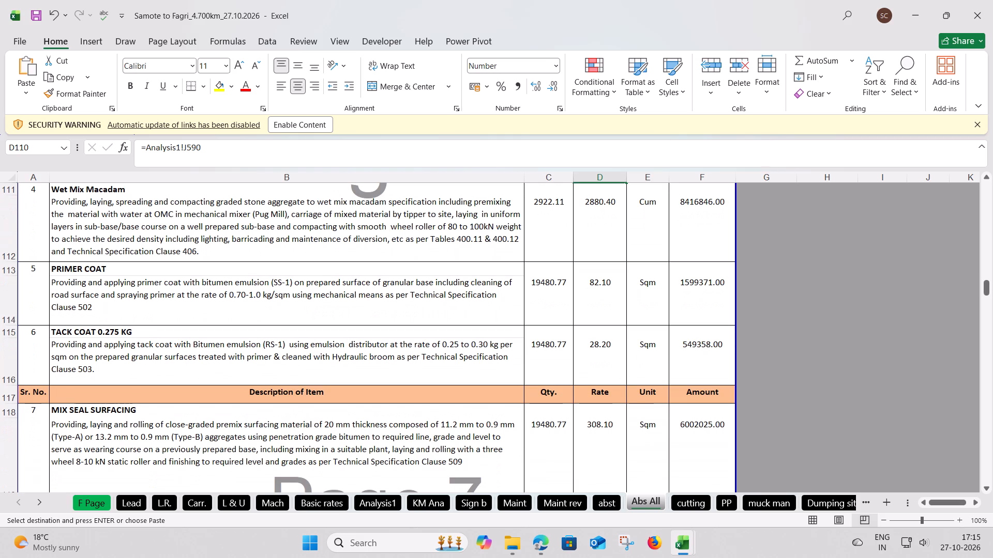
{"action": "scroll", "coordinate": [220, 350], "scroll_direction": "down", "scroll_amount": 2}
{"action": "scroll", "coordinate": [220, 350], "scroll_direction": "up", "scroll_amount": 6}
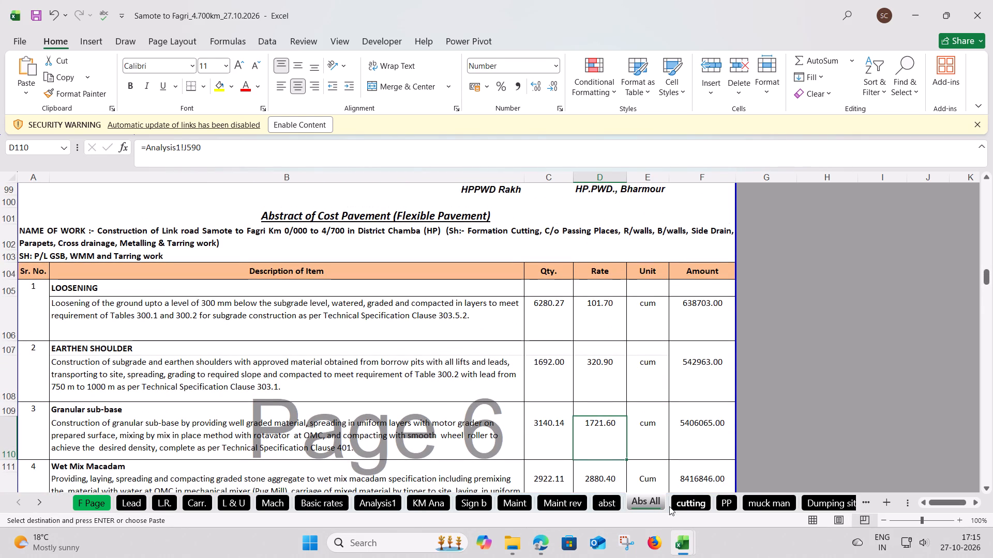
{"action": "scroll", "coordinate": [263, 355], "scroll_direction": "up", "scroll_amount": 8}
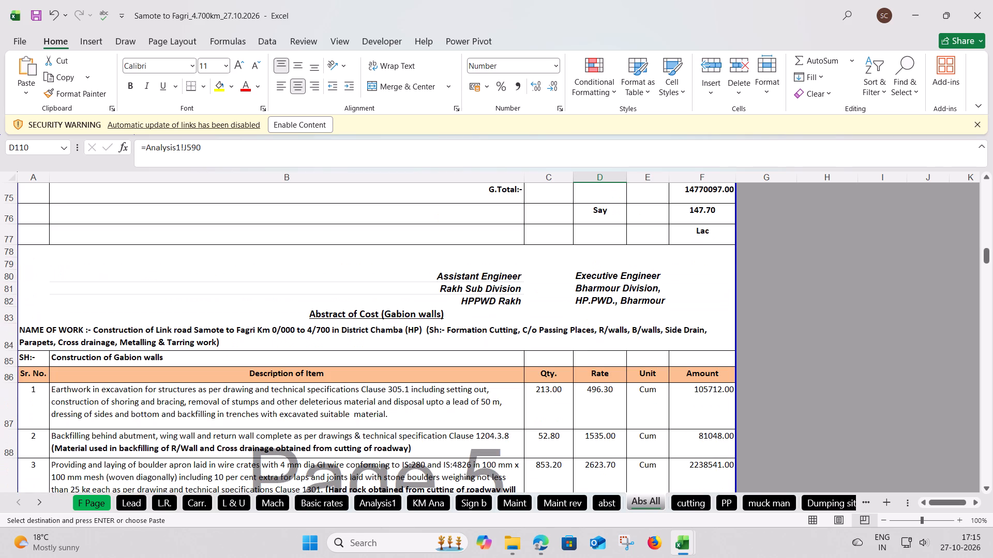
{"action": "left_click", "coordinate": [374, 505]}
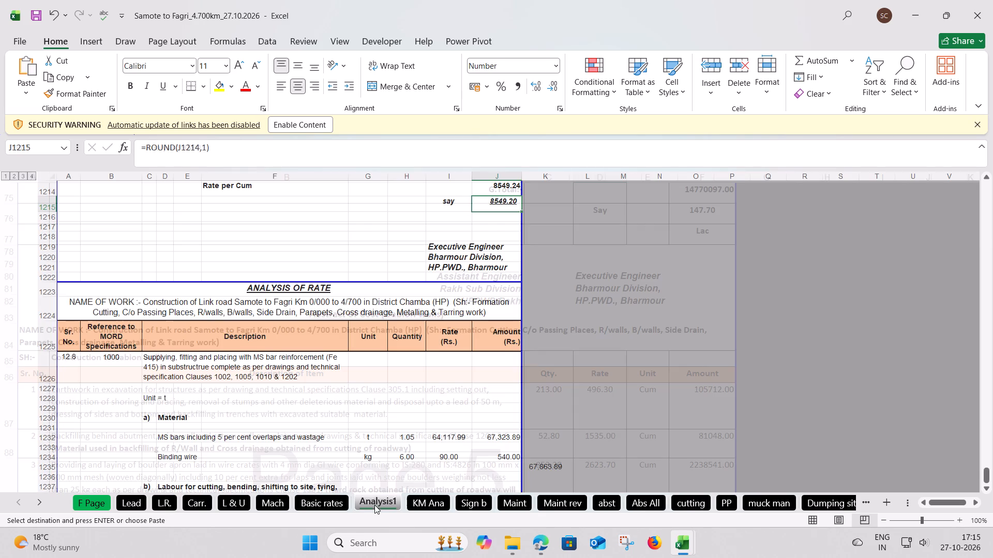
{"action": "left_click", "coordinate": [643, 501]}
In the R/walls abstract on Abs All, set the rate for backfilling behind abutment, wing wall and return wall to 0.
{"action": "scroll", "coordinate": [407, 343], "scroll_direction": "up", "scroll_amount": 5}
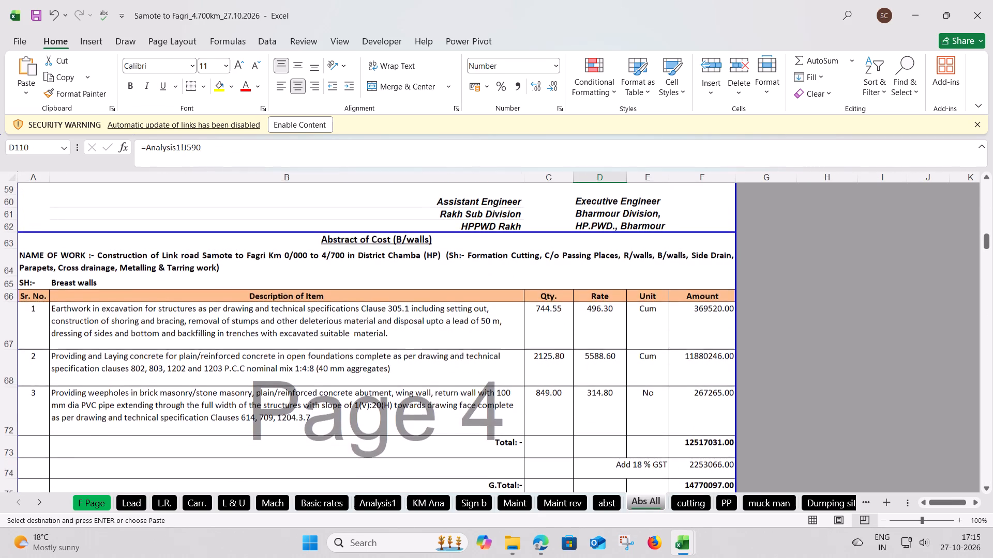
{"action": "scroll", "coordinate": [407, 343], "scroll_direction": "up", "scroll_amount": 5}
{"action": "left_click", "coordinate": [598, 361]}
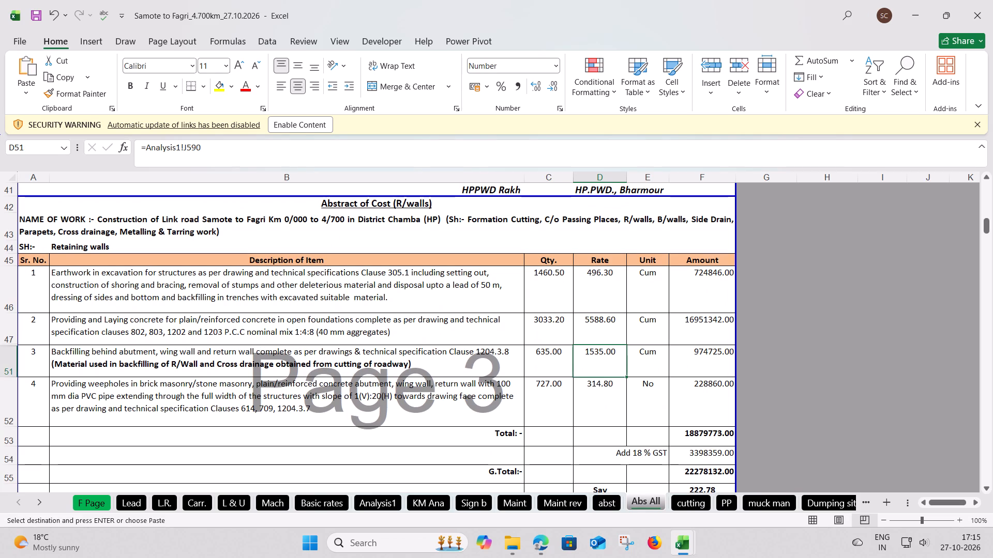
{"action": "key", "text": "0"}
{"action": "left_click", "coordinate": [543, 394]}
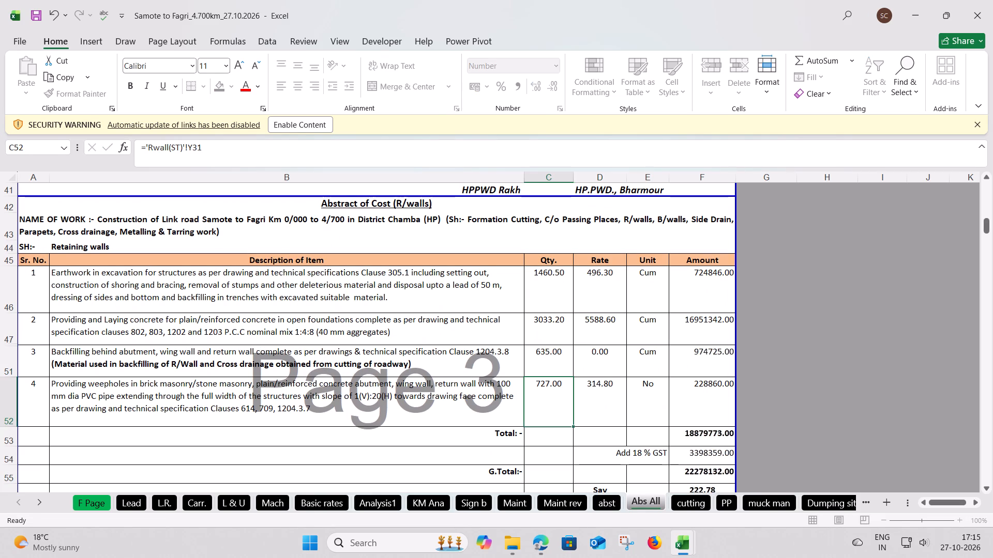
In the Gabion walls abstract on Abs All, set the rate of the backfilling item to 0.
{"action": "scroll", "coordinate": [559, 388], "scroll_direction": "down", "scroll_amount": 8}
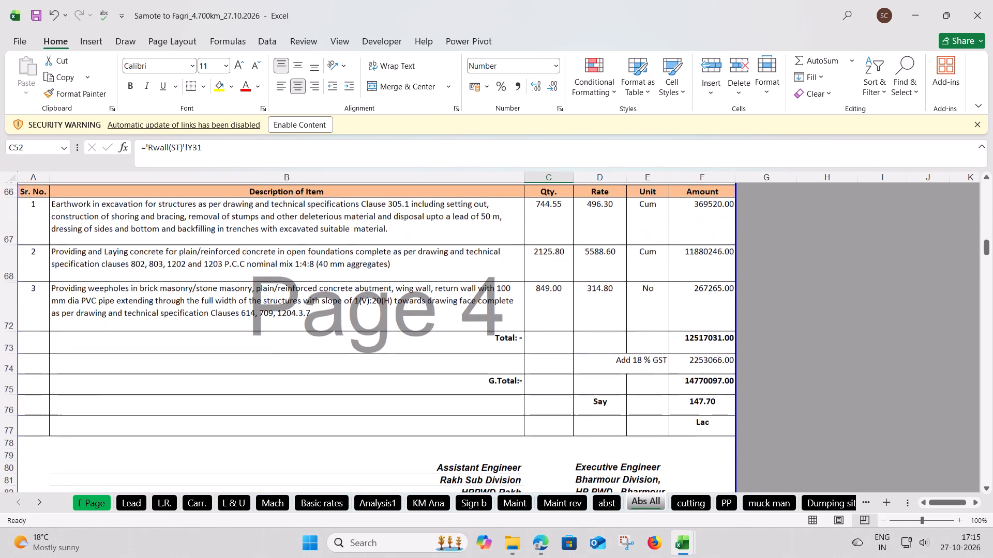
{"action": "scroll", "coordinate": [559, 388], "scroll_direction": "down", "scroll_amount": 5}
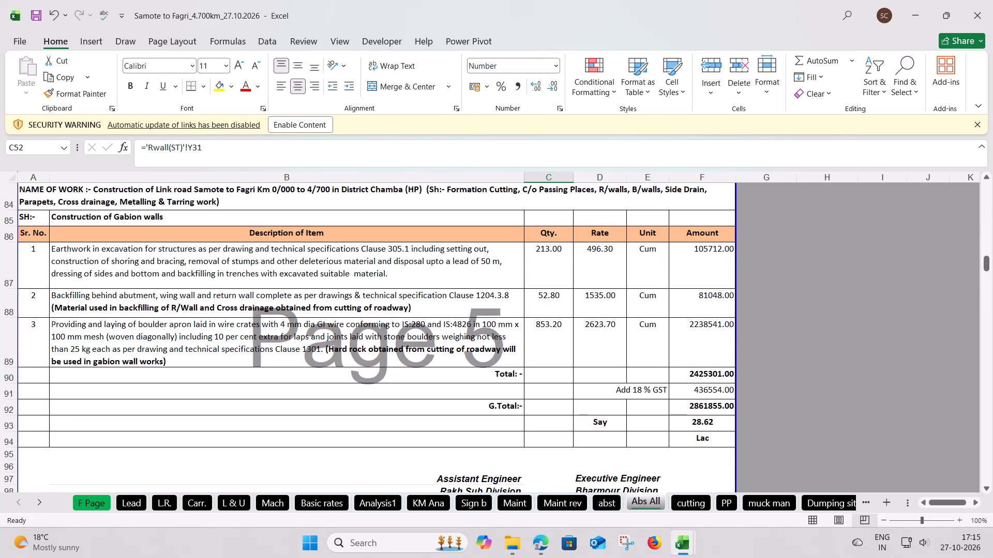
{"action": "left_click", "coordinate": [598, 307]}
{"action": "key", "text": "0"}
{"action": "left_click", "coordinate": [593, 354]}
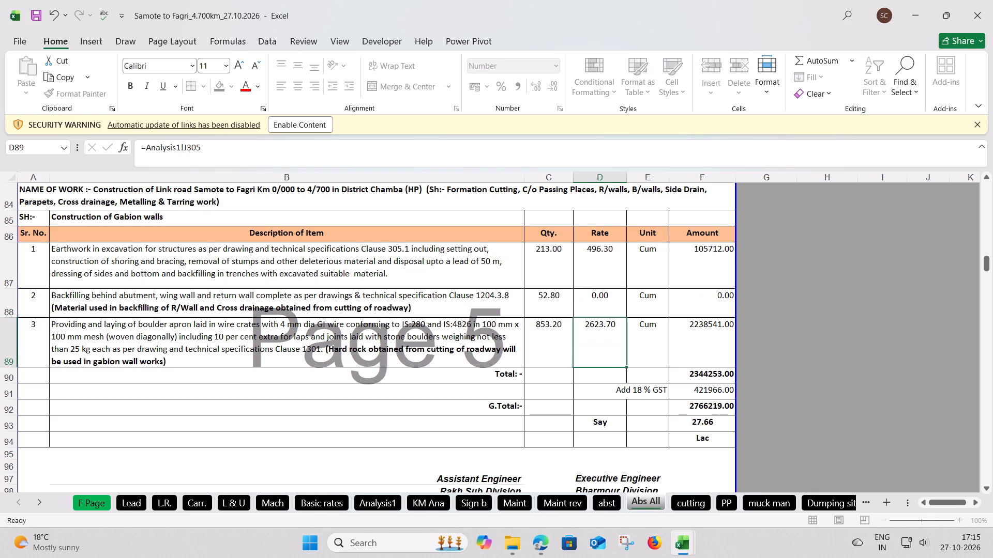
Examine the remaining Abs All abstracts, from flexible pavement through parapets, bio engineering and dumping site to the final tack coat and premix items.
{"action": "scroll", "coordinate": [491, 379], "scroll_direction": "down", "scroll_amount": 4}
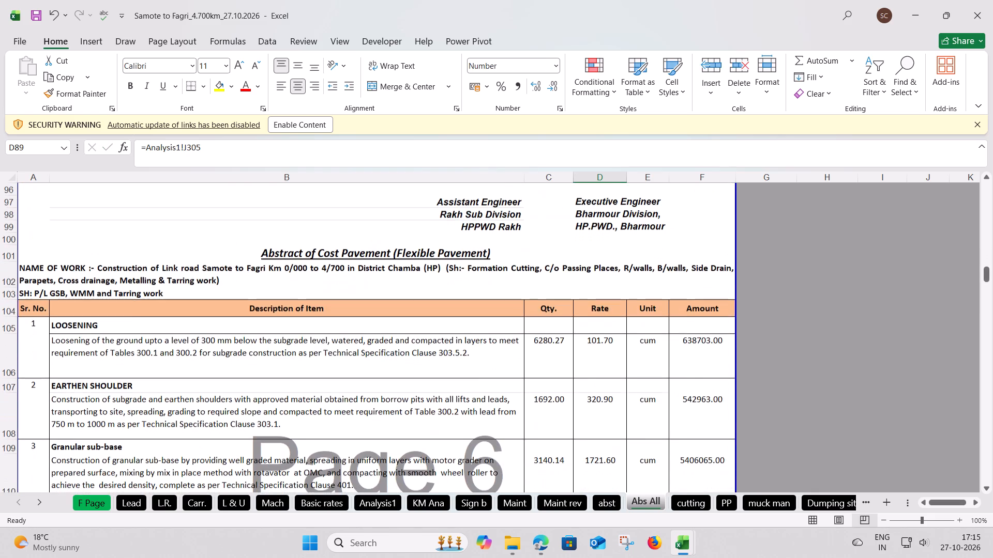
{"action": "scroll", "coordinate": [491, 379], "scroll_direction": "down", "scroll_amount": 13}
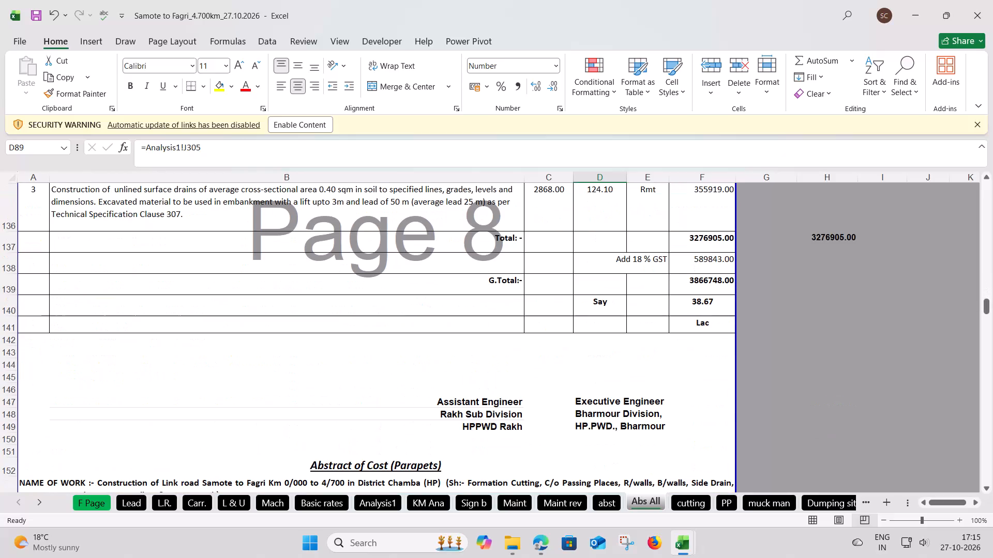
{"action": "scroll", "coordinate": [491, 379], "scroll_direction": "up", "scroll_amount": 2}
{"action": "scroll", "coordinate": [491, 379], "scroll_direction": "down", "scroll_amount": 16}
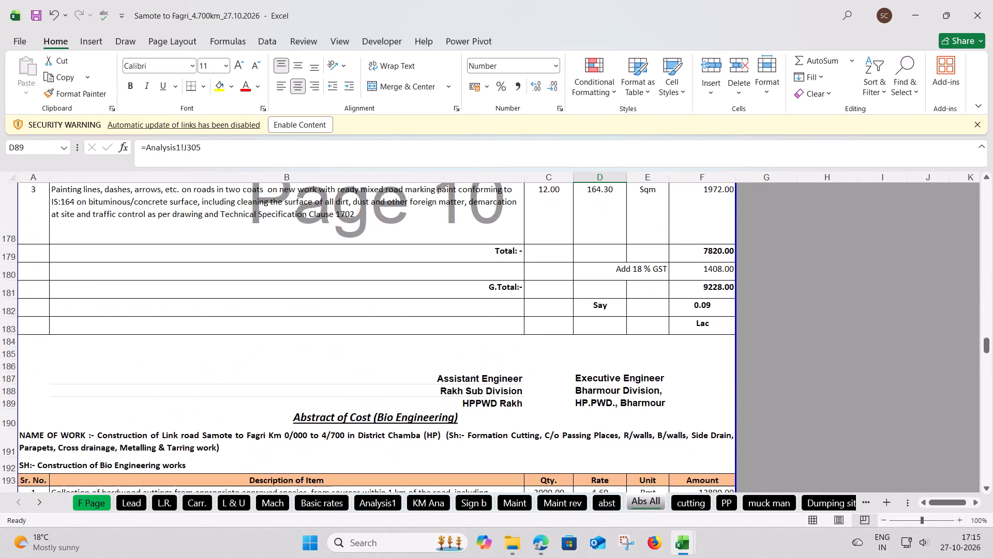
{"action": "scroll", "coordinate": [491, 379], "scroll_direction": "down", "scroll_amount": 8}
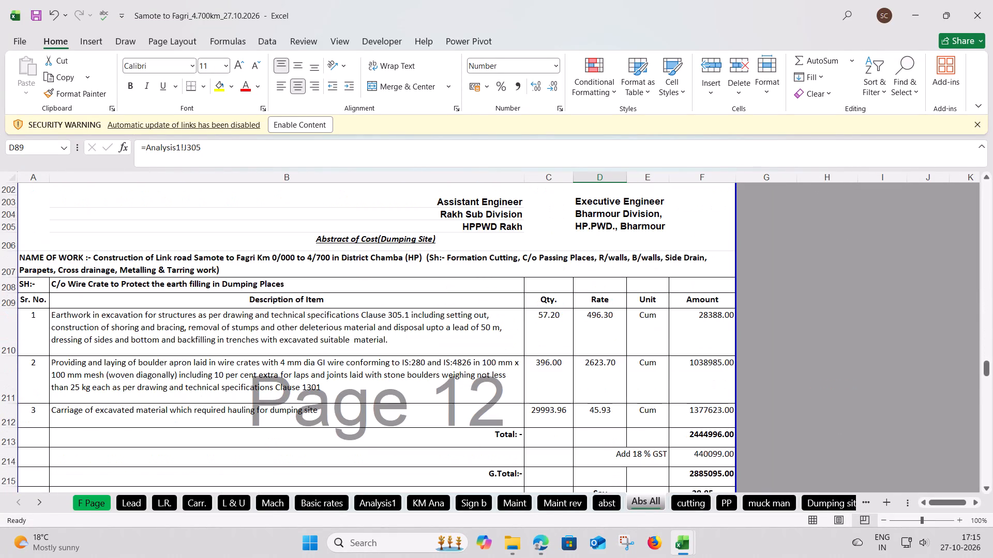
{"action": "scroll", "coordinate": [491, 379], "scroll_direction": "down", "scroll_amount": 8}
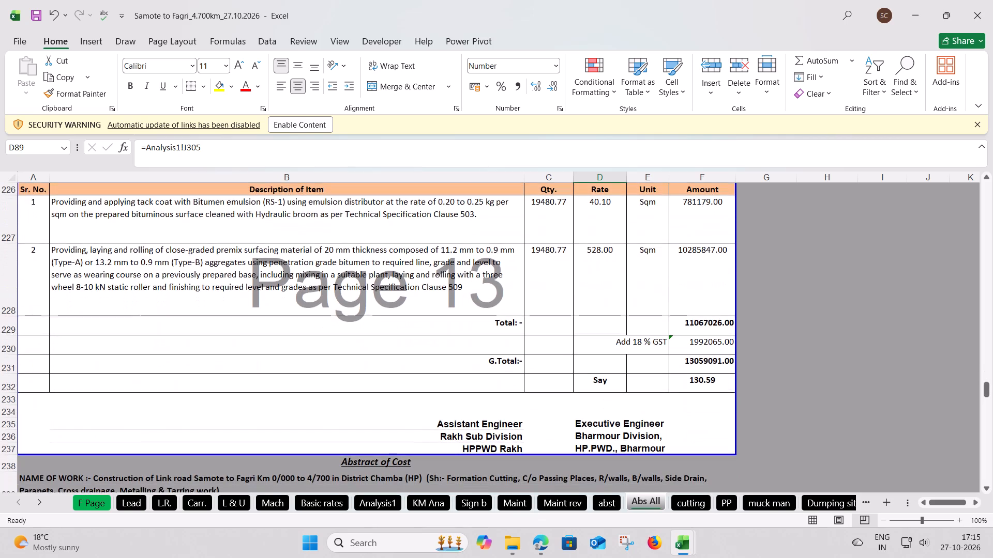
On the Abs Clvt sheet, set the rate of item 8, back filling behind abutment, wing wall and return wall, to 0.
{"action": "triple_click", "coordinate": [36, 503]}
{"action": "triple_click", "coordinate": [36, 503]}
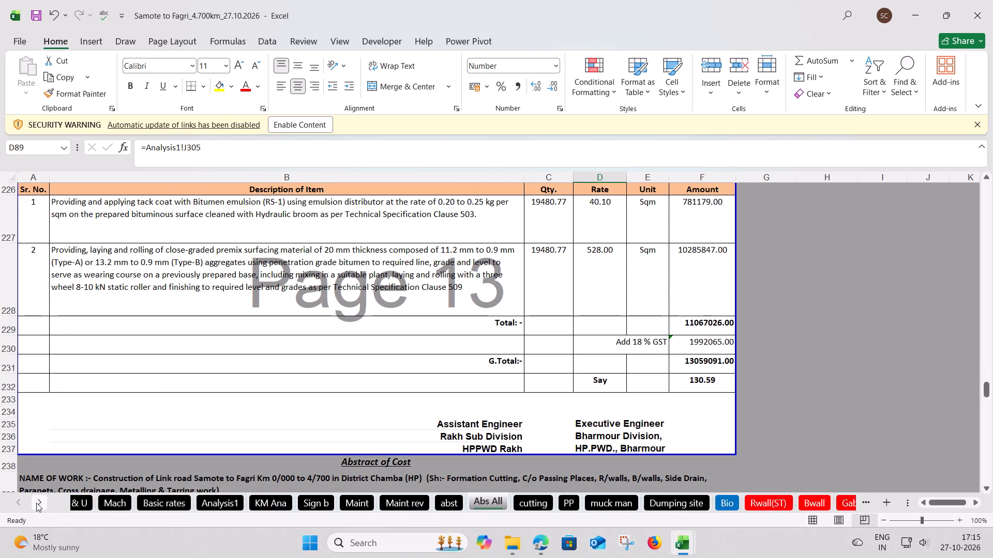
{"action": "triple_click", "coordinate": [36, 503]}
{"action": "triple_click", "coordinate": [36, 503]}
{"action": "triple_click", "coordinate": [36, 503]}
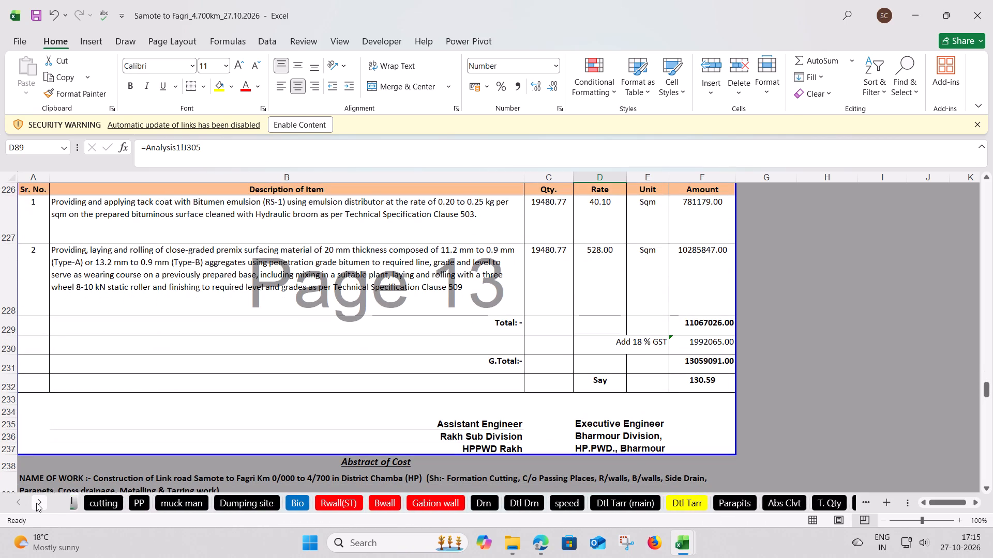
{"action": "left_click", "coordinate": [36, 503]}
{"action": "double_click", "coordinate": [36, 503]}
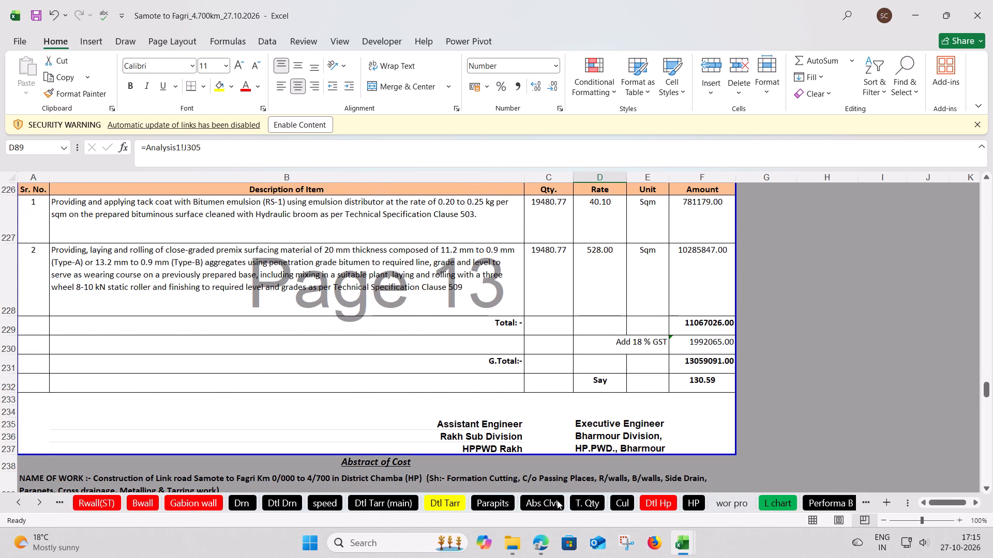
{"action": "left_click", "coordinate": [551, 500]}
{"action": "scroll", "coordinate": [311, 355], "scroll_direction": "down", "scroll_amount": 2}
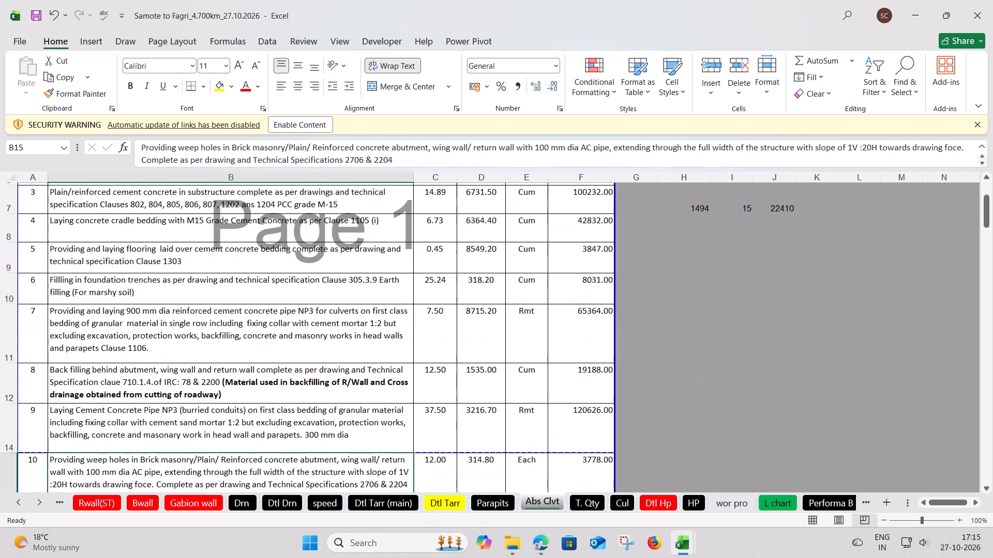
{"action": "left_click", "coordinate": [182, 381]}
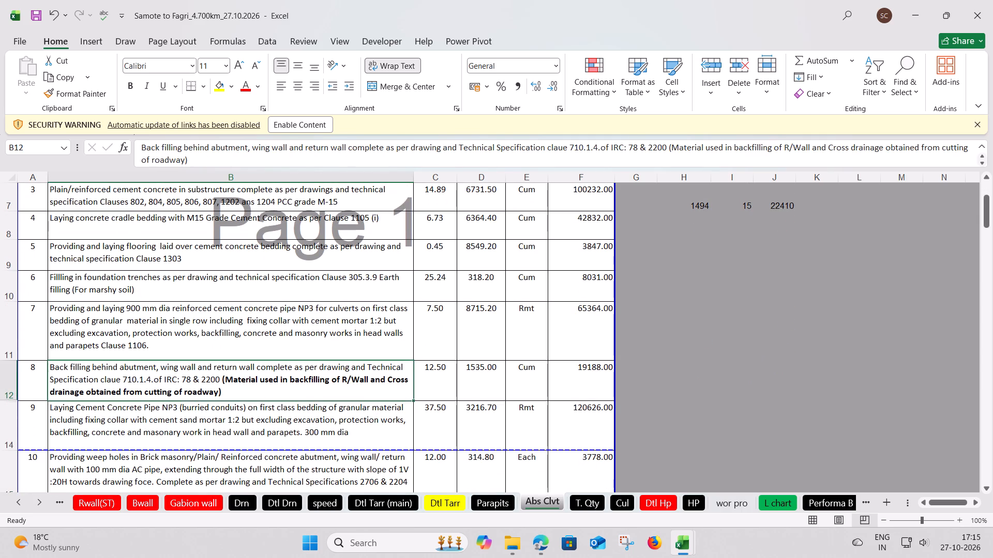
{"action": "left_click", "coordinate": [486, 379]}
{"action": "key", "text": "0"}
{"action": "left_click", "coordinate": [461, 414]}
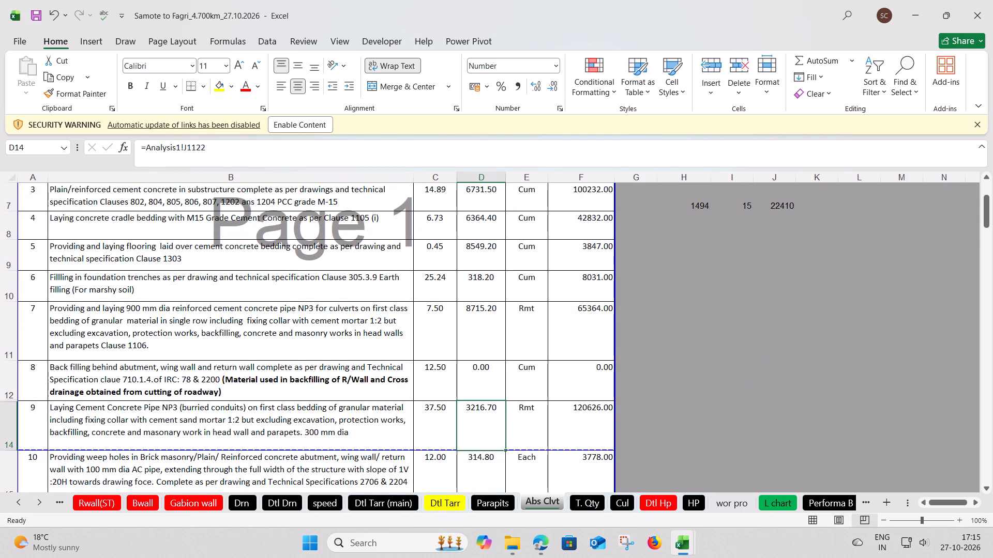
In the RCC Slab Culvert abstract on Abs Clvt, set the rate of item 11, back filling behind abutment, wing wall and return wall, to 0.
{"action": "scroll", "coordinate": [385, 381], "scroll_direction": "down", "scroll_amount": 7}
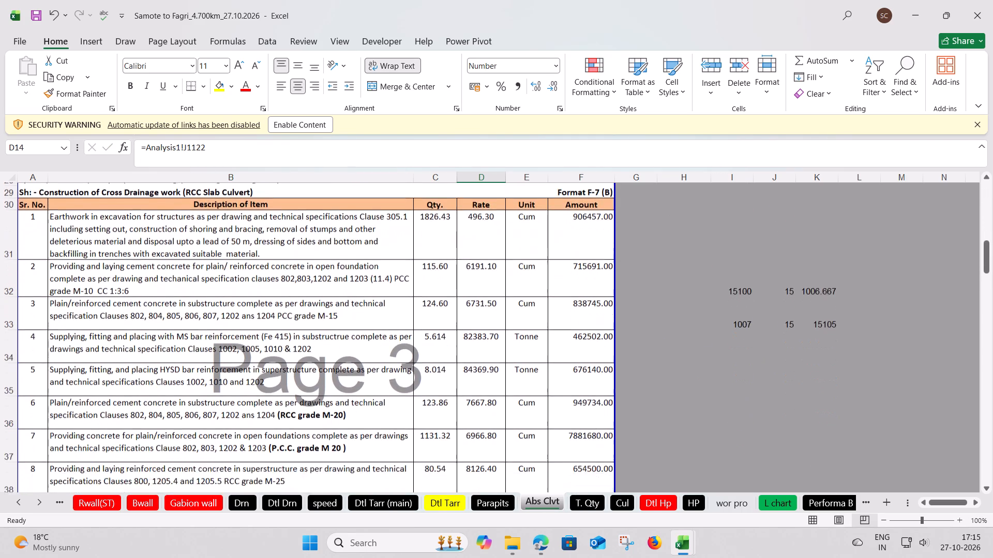
{"action": "scroll", "coordinate": [385, 381], "scroll_direction": "down", "scroll_amount": 3}
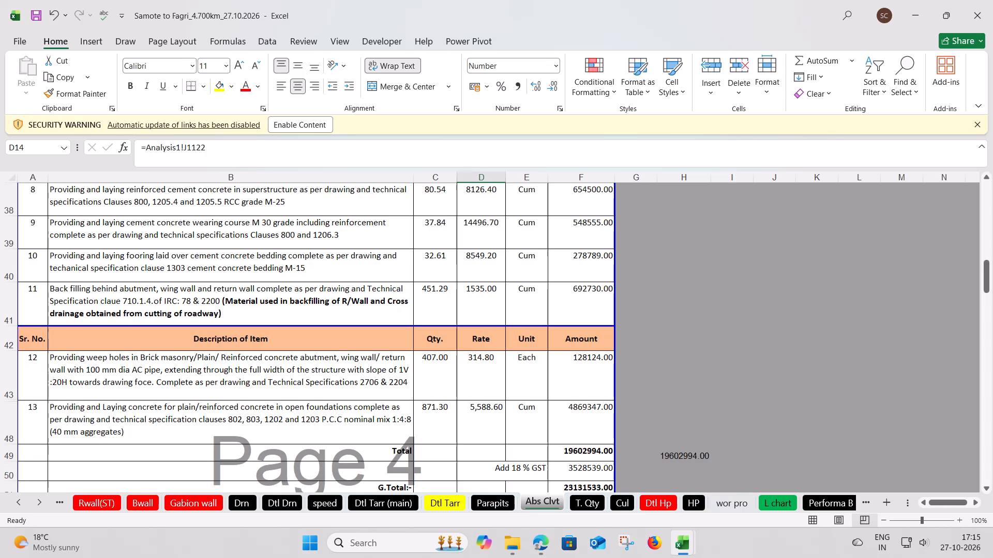
{"action": "left_click", "coordinate": [488, 303]}
{"action": "key", "text": "0"}
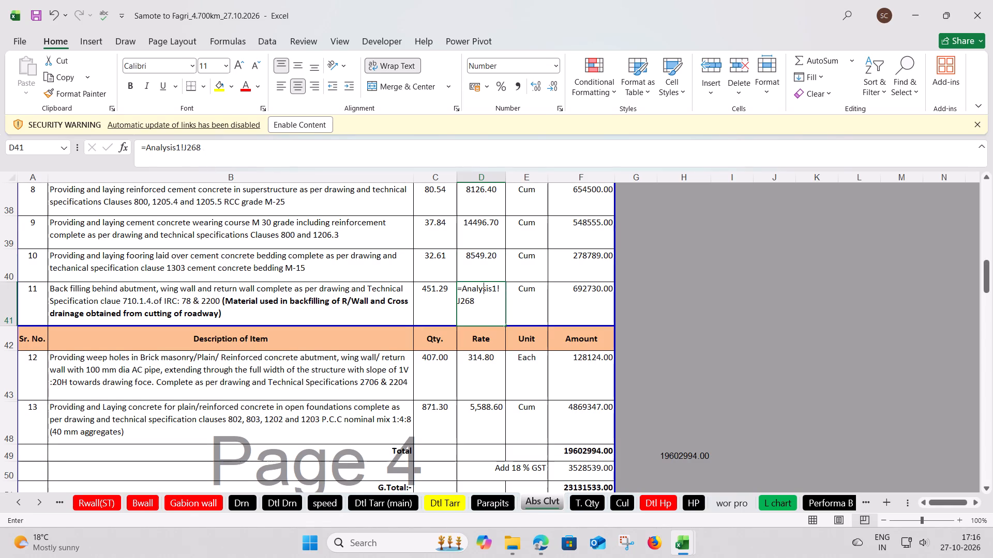
{"action": "left_click", "coordinate": [393, 367]}
{"action": "scroll", "coordinate": [293, 381], "scroll_direction": "down", "scroll_amount": 2}
{"action": "left_click", "coordinate": [433, 333]}
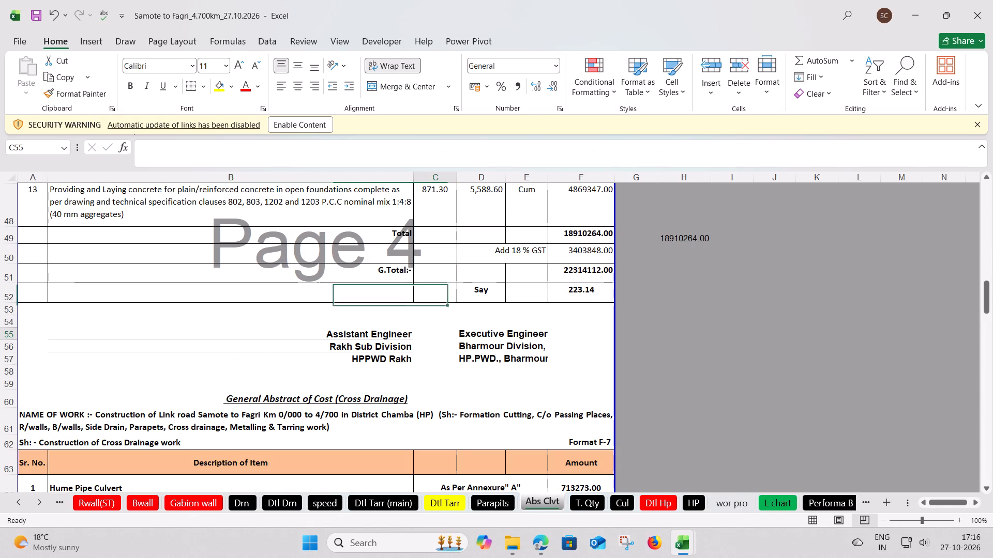
Check the estimated Part I, Part II, total and per km costs on the F Page sheet.
{"action": "triple_click", "coordinate": [24, 501]}
{"action": "triple_click", "coordinate": [24, 501]}
{"action": "triple_click", "coordinate": [24, 501]}
{"action": "triple_click", "coordinate": [24, 501]}
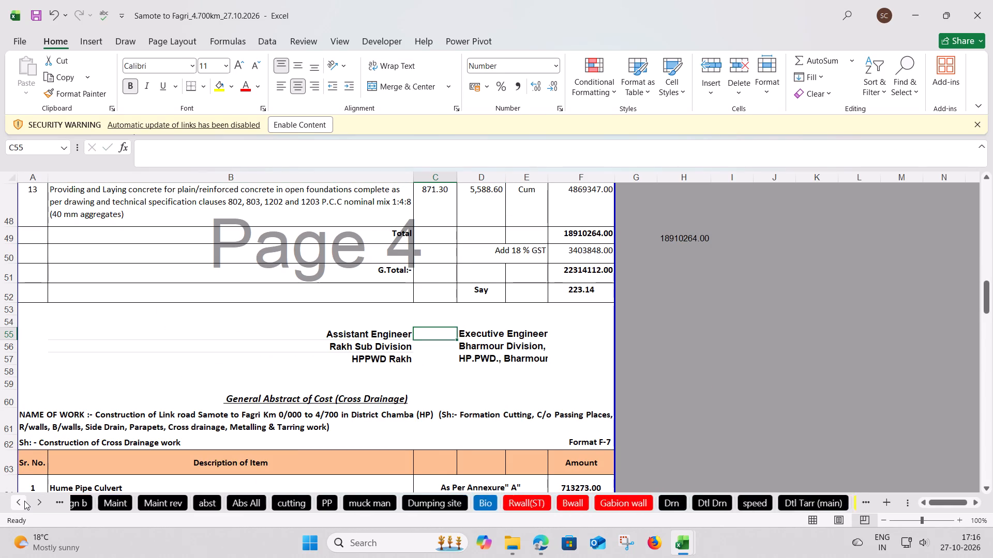
{"action": "triple_click", "coordinate": [24, 501]}
{"action": "triple_click", "coordinate": [24, 501]}
{"action": "triple_click", "coordinate": [24, 501]}
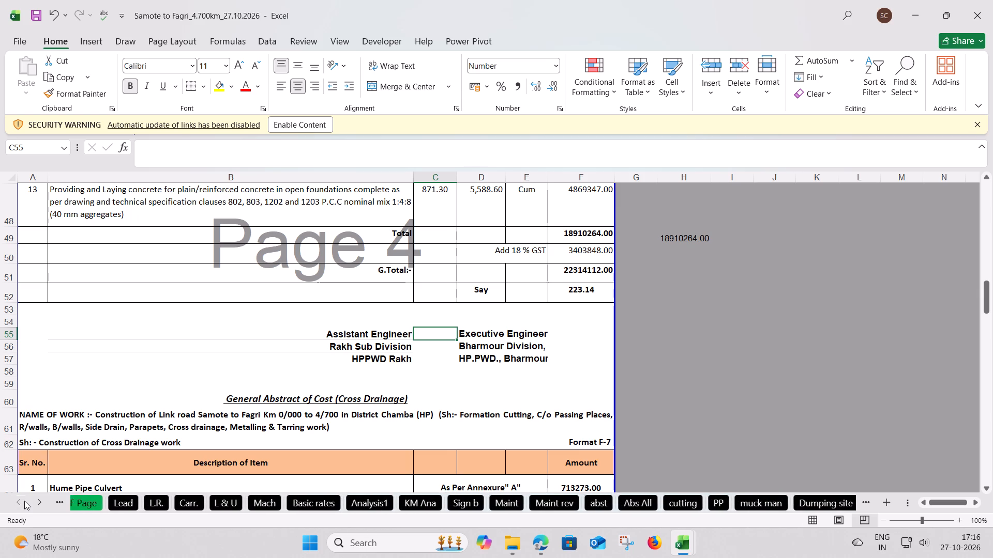
{"action": "left_click", "coordinate": [24, 501]}
{"action": "left_click", "coordinate": [92, 507]}
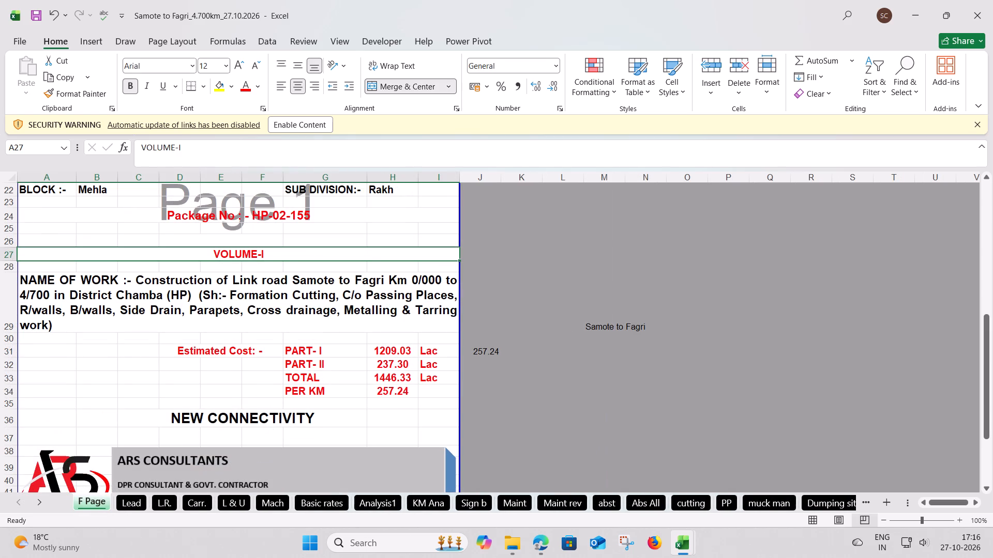
{"action": "left_click", "coordinate": [392, 392]}
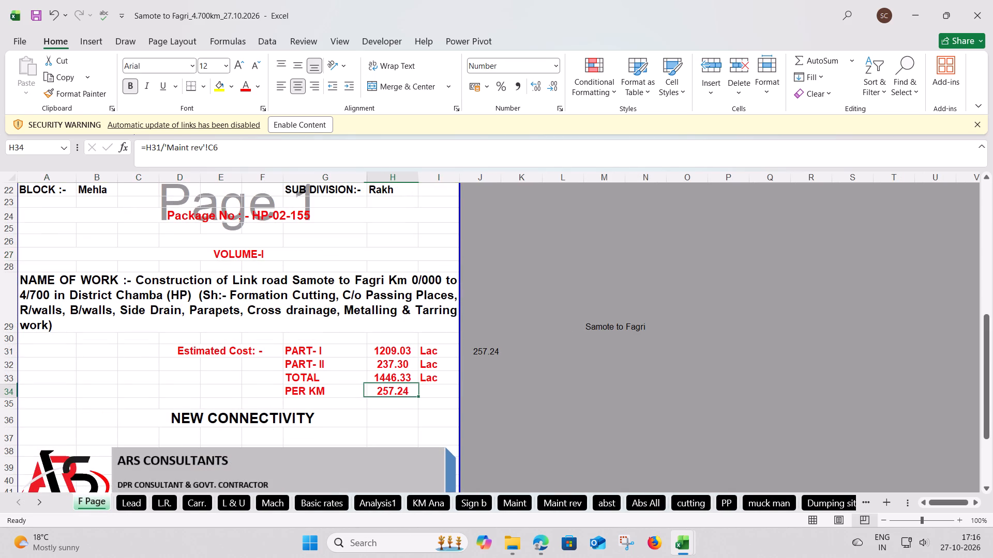
{"action": "left_click", "coordinate": [383, 407]}
{"action": "left_click", "coordinate": [383, 395]}
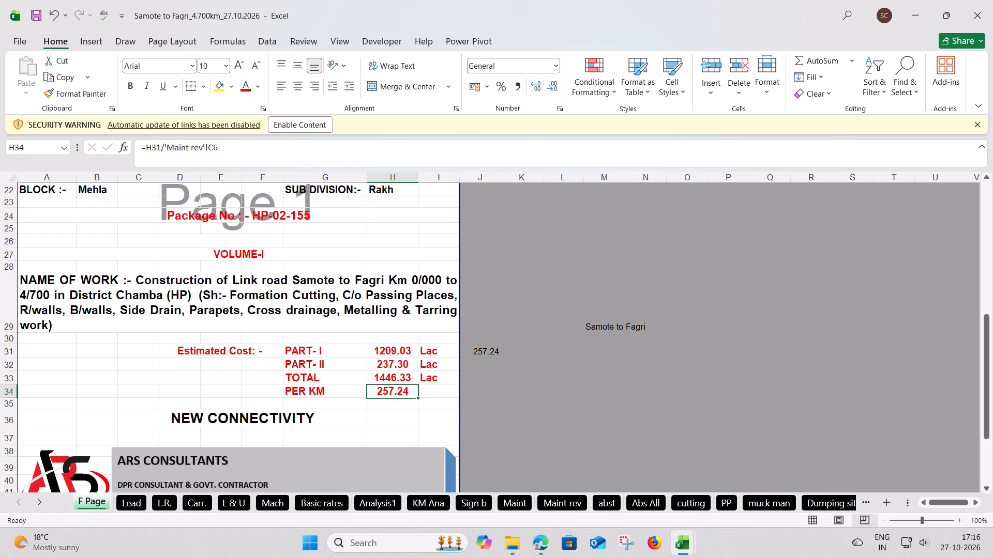
{"action": "left_click", "coordinate": [389, 406]}
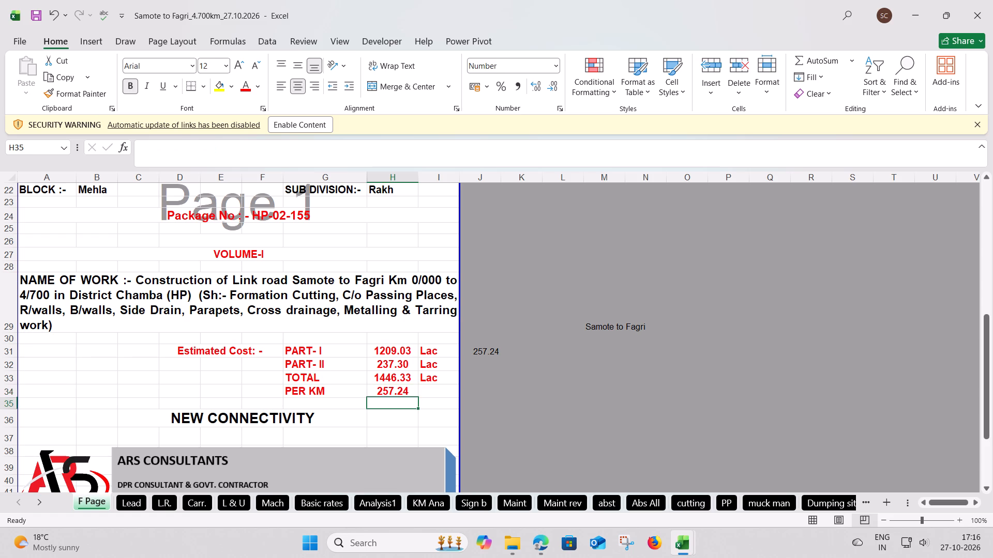
{"action": "left_click", "coordinate": [228, 296]}
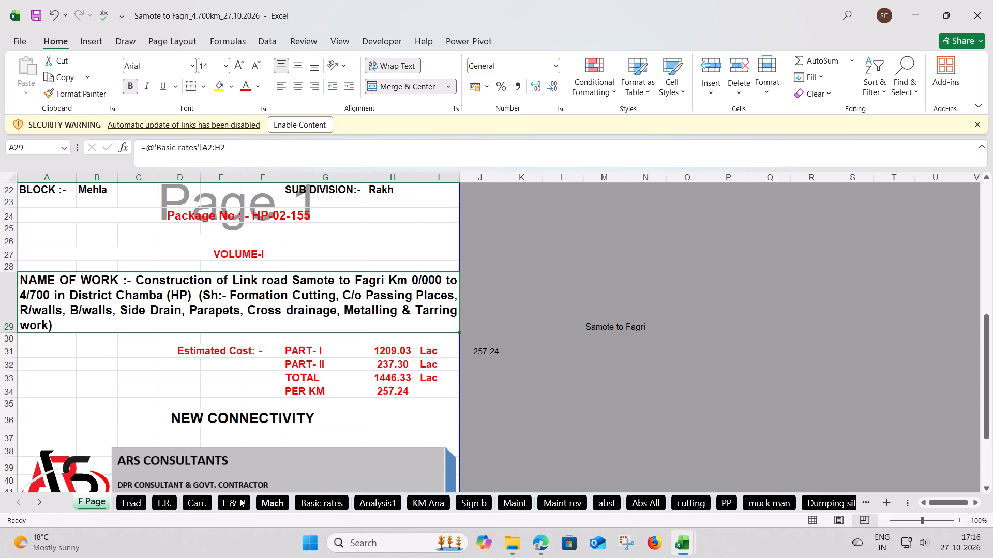
On the abst sheet, change the end chainage in the side note's name of work (cell I3) to 4/700.
{"action": "triple_click", "coordinate": [43, 503]}
{"action": "double_click", "coordinate": [43, 503]}
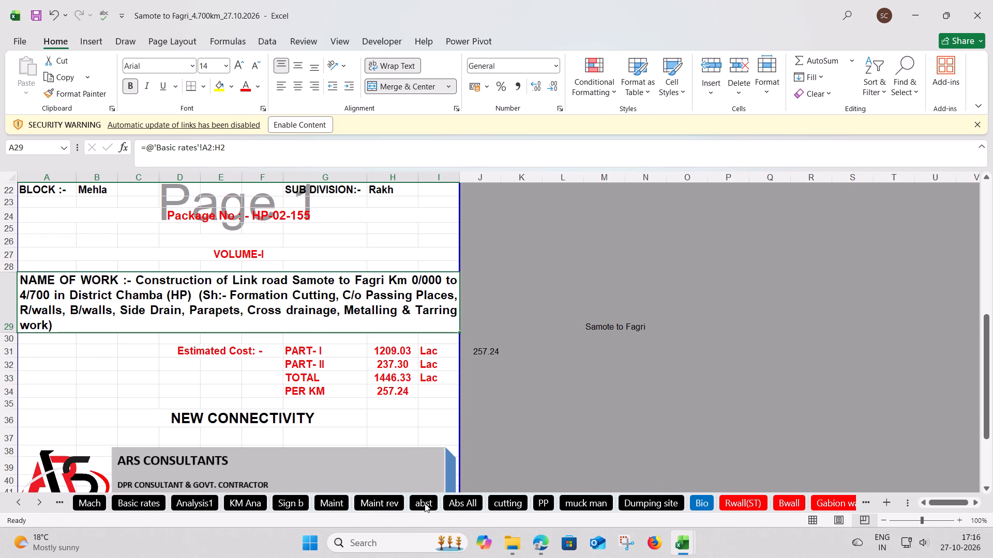
{"action": "left_click", "coordinate": [425, 501]}
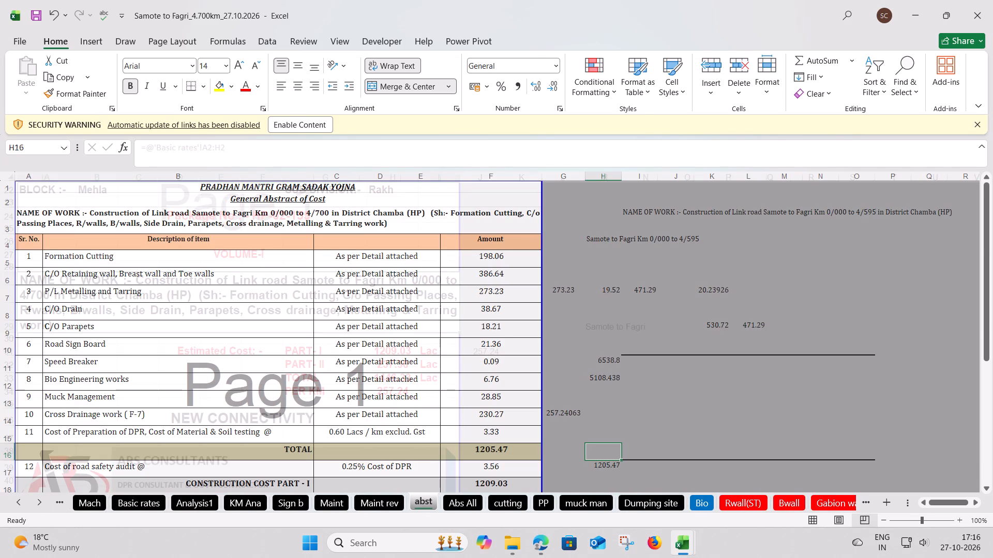
{"action": "left_click", "coordinate": [637, 210]}
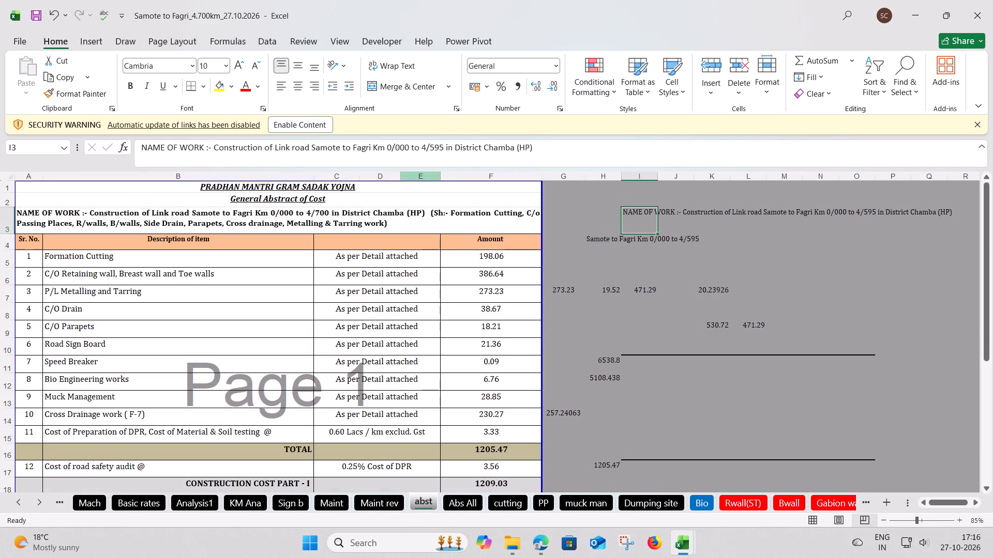
{"action": "left_click_drag", "start_coordinate": [443, 147], "coordinate": [433, 148]}
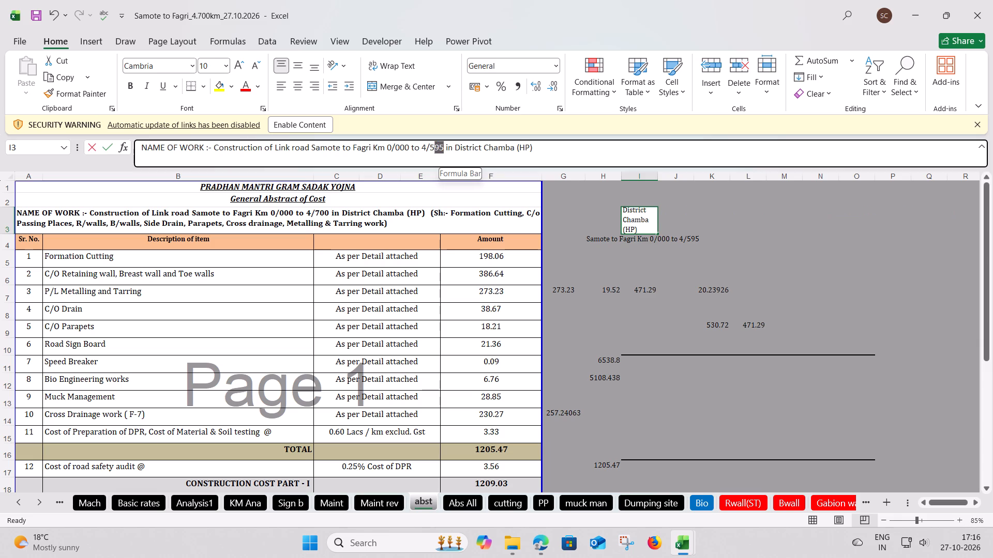
{"action": "left_click_drag", "start_coordinate": [433, 148], "coordinate": [431, 149]}
{"action": "type", "text": "700"}
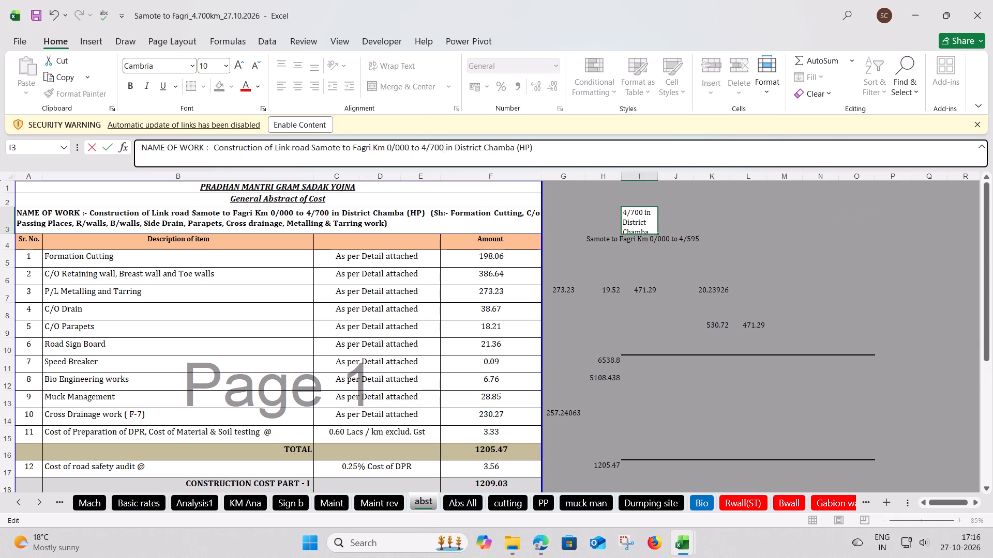
{"action": "key", "text": "Return"}
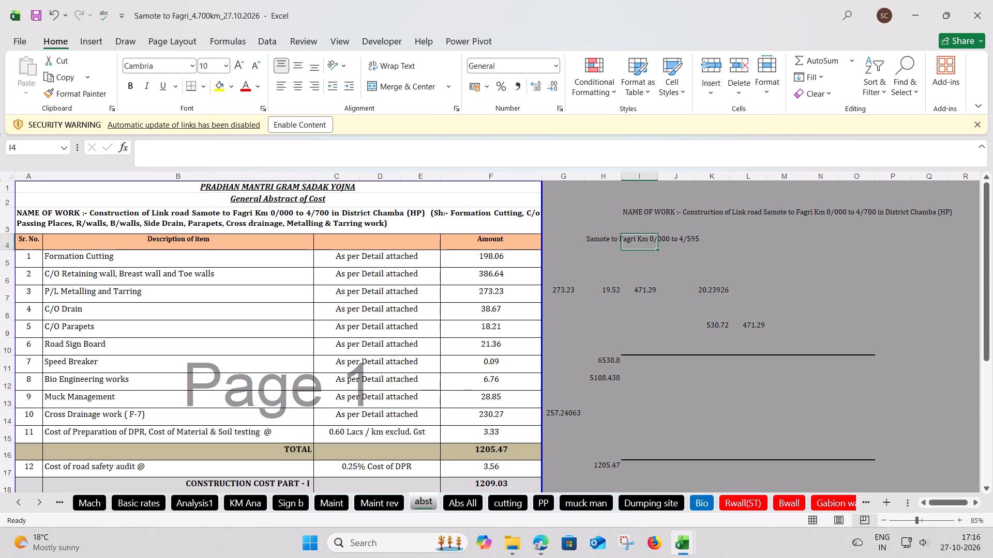
Vertically middle-align the rows of the General Abstract of Cost on the abst sheet.
{"action": "left_click_drag", "start_coordinate": [5, 184], "coordinate": [0, 448]}
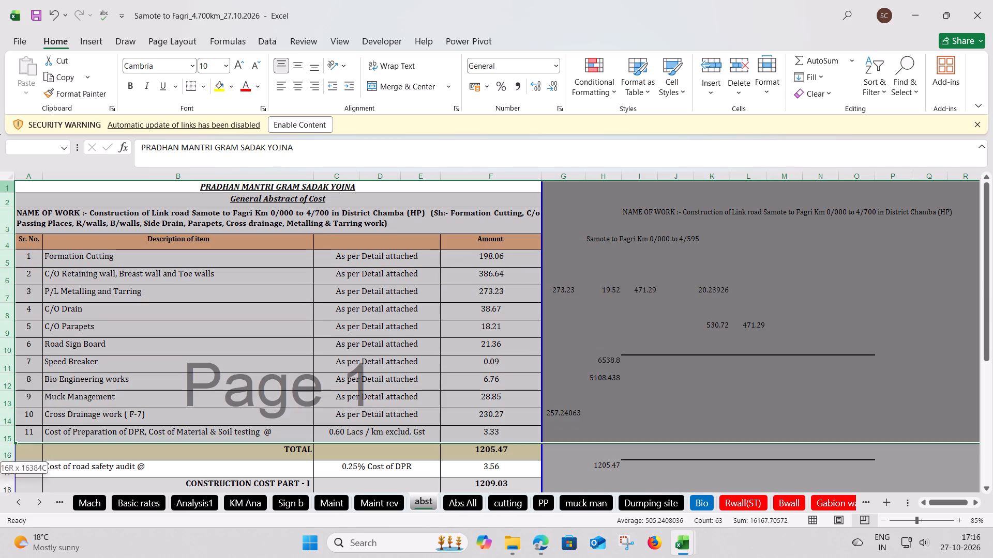
{"action": "left_click_drag", "start_coordinate": [0, 448], "coordinate": [0, 464]}
{"action": "left_click", "coordinate": [293, 66]}
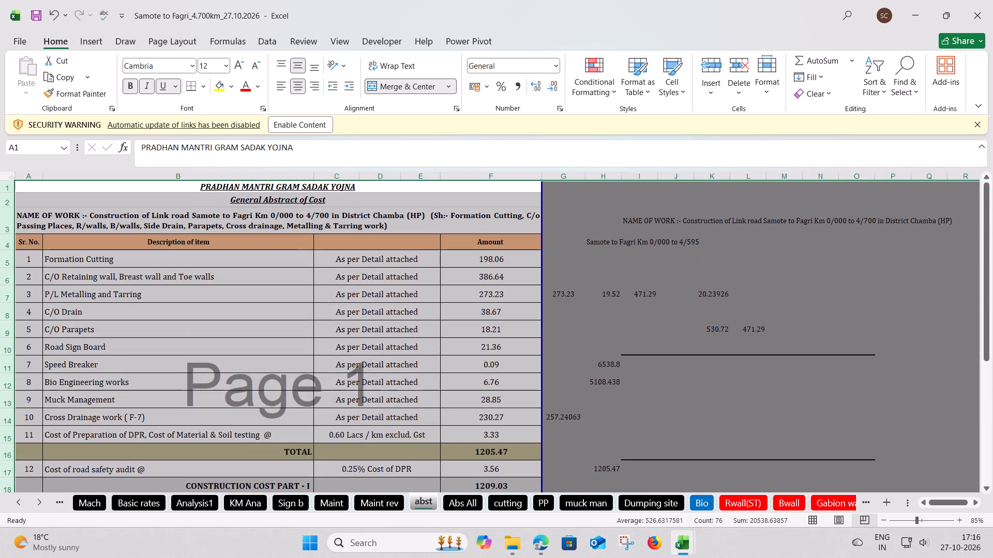
{"action": "left_click", "coordinate": [202, 370]}
Change the road safety audit cost to 1.00% of DPR in both its description and its amount formula.
{"action": "scroll", "coordinate": [242, 366], "scroll_direction": "down", "scroll_amount": 2}
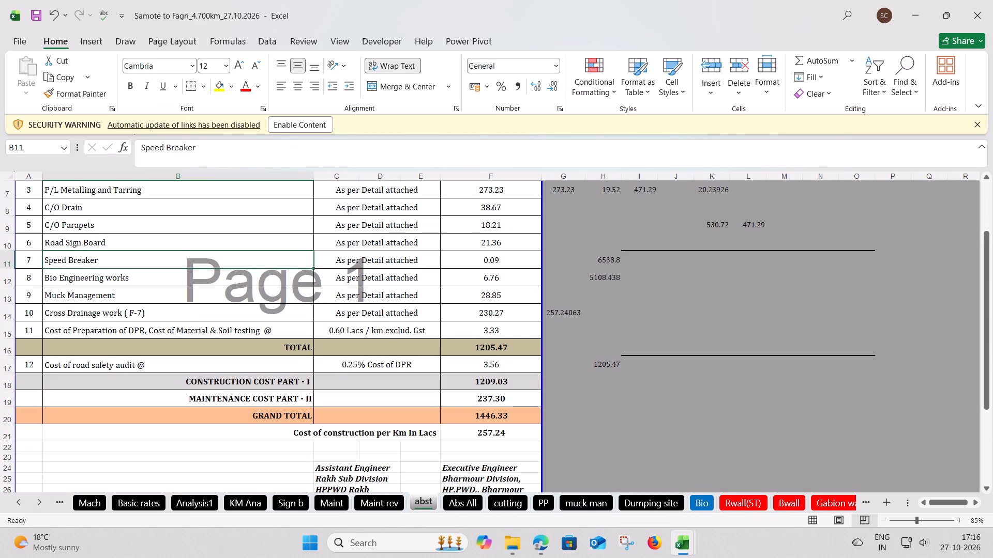
{"action": "double_click", "coordinate": [332, 369]}
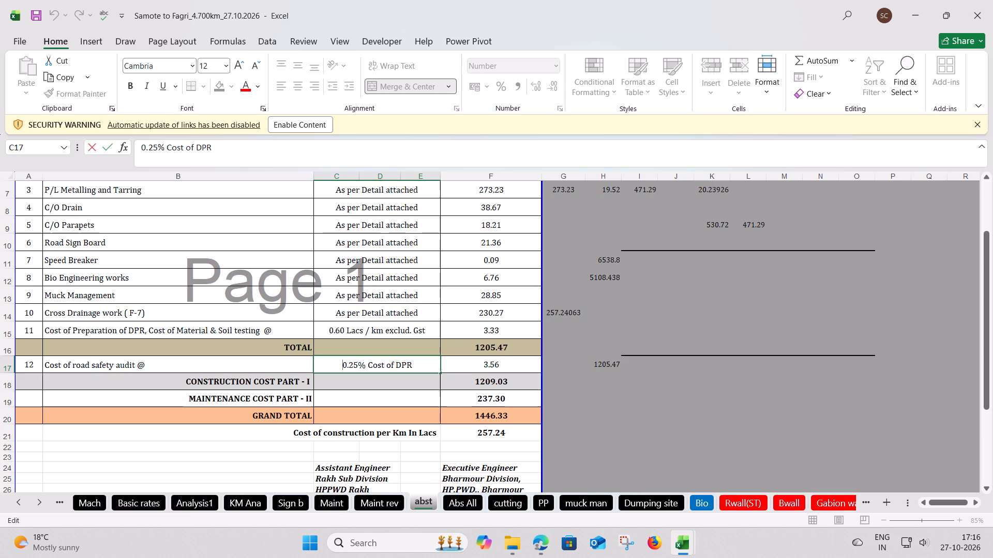
{"action": "left_click_drag", "start_coordinate": [358, 365], "coordinate": [344, 362]}
{"action": "type", "text": "1.00"}
{"action": "left_click", "coordinate": [473, 360]}
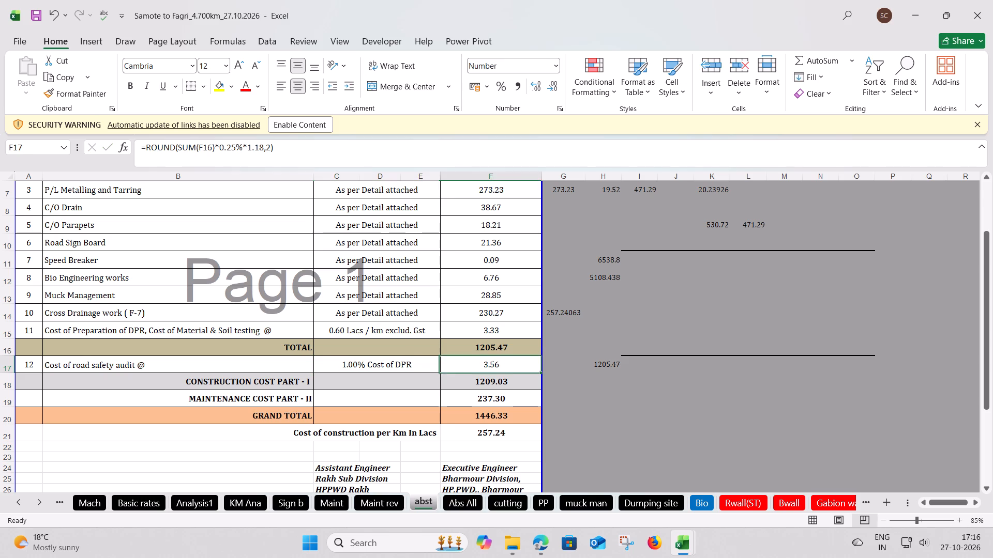
{"action": "left_click_drag", "start_coordinate": [234, 144], "coordinate": [224, 149]}
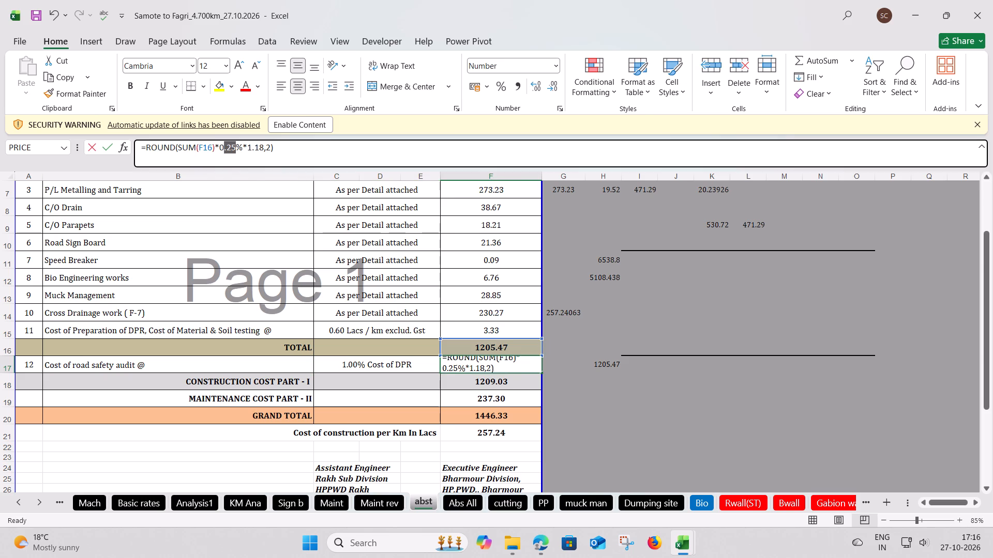
{"action": "left_click_drag", "start_coordinate": [224, 149], "coordinate": [221, 150]}
{"action": "type", "text": "1.00"}
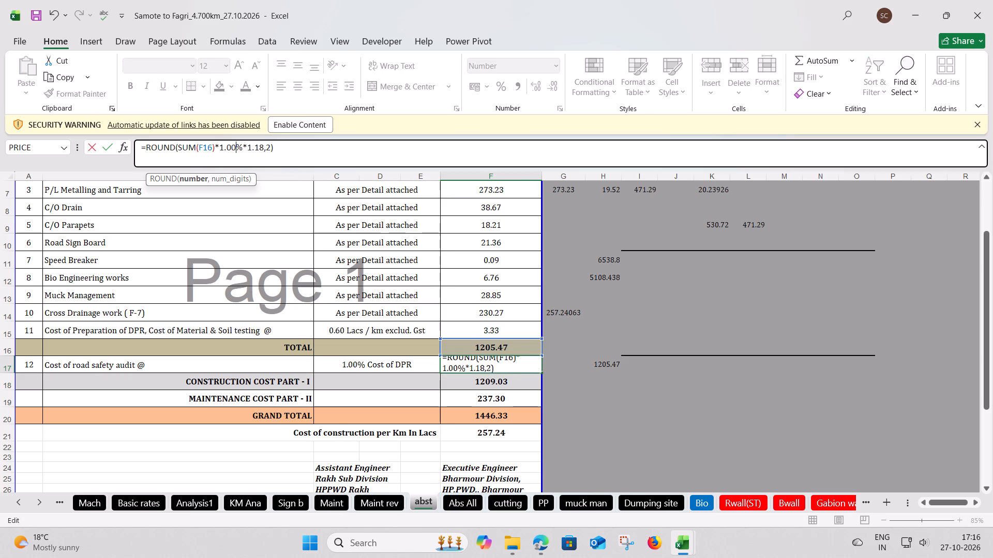
{"action": "left_click", "coordinate": [222, 391]}
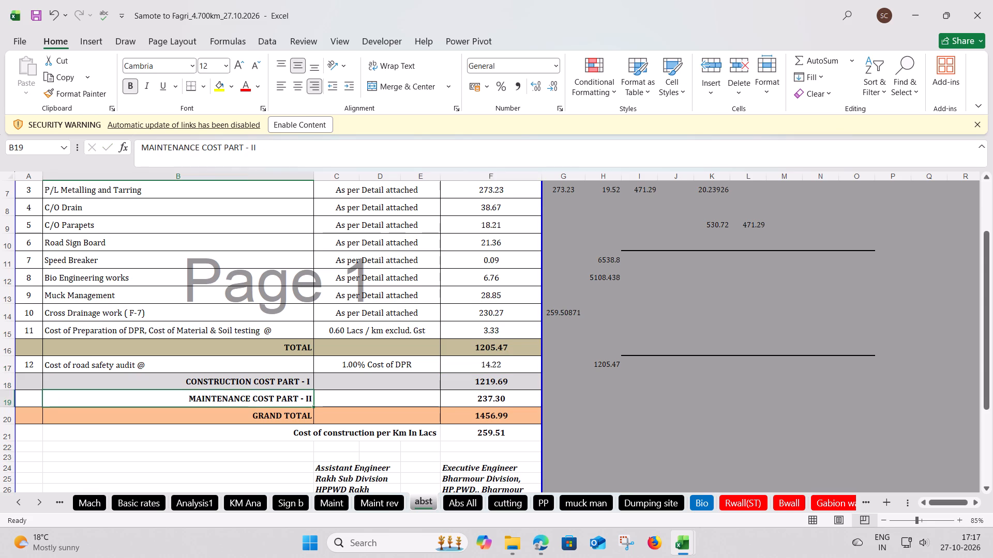
On the cutting sheet, set the classification to 60% ord soil, 40% ord rock and 0% hard rock for R.D. 0 through 195.
{"action": "left_click", "coordinate": [503, 499]}
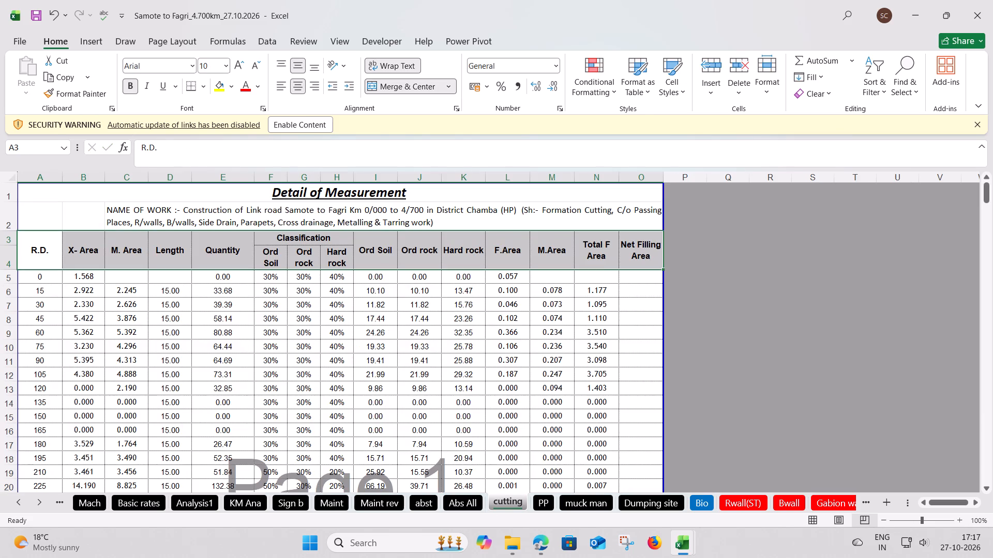
{"action": "left_click", "coordinate": [269, 277]}
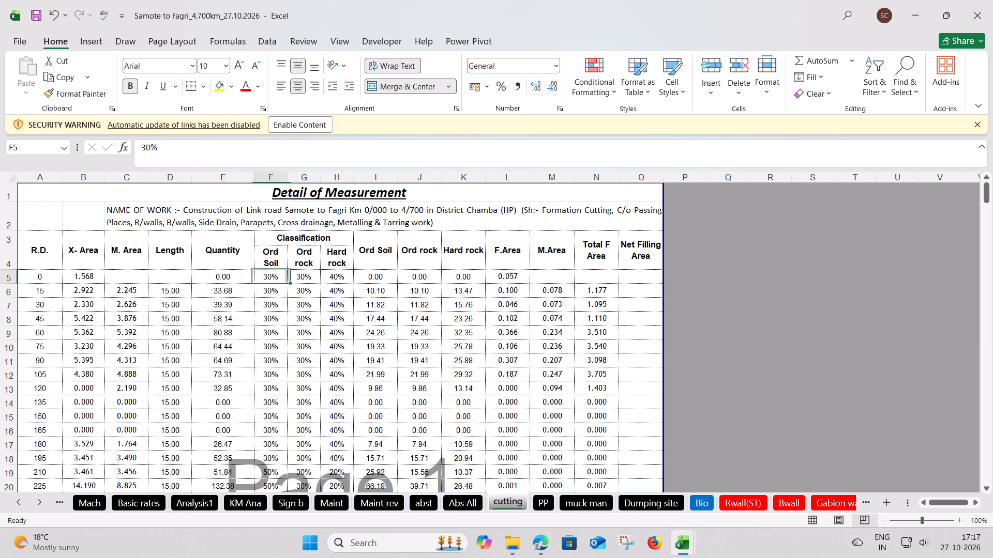
{"action": "type", "text": "60"}
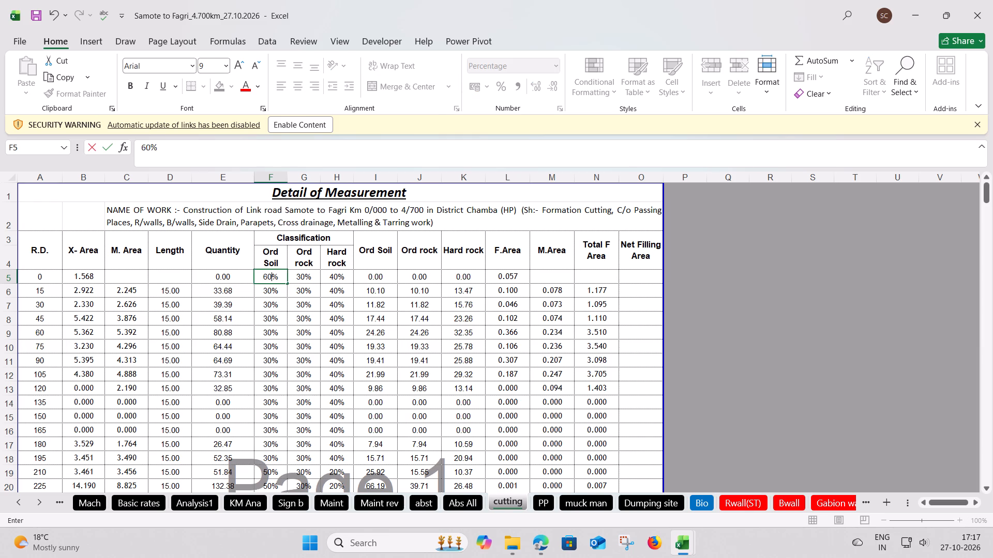
{"action": "key", "text": "Right"}
{"action": "type", "text": "40"}
{"action": "key", "text": "Right"}
{"action": "key", "text": "0"}
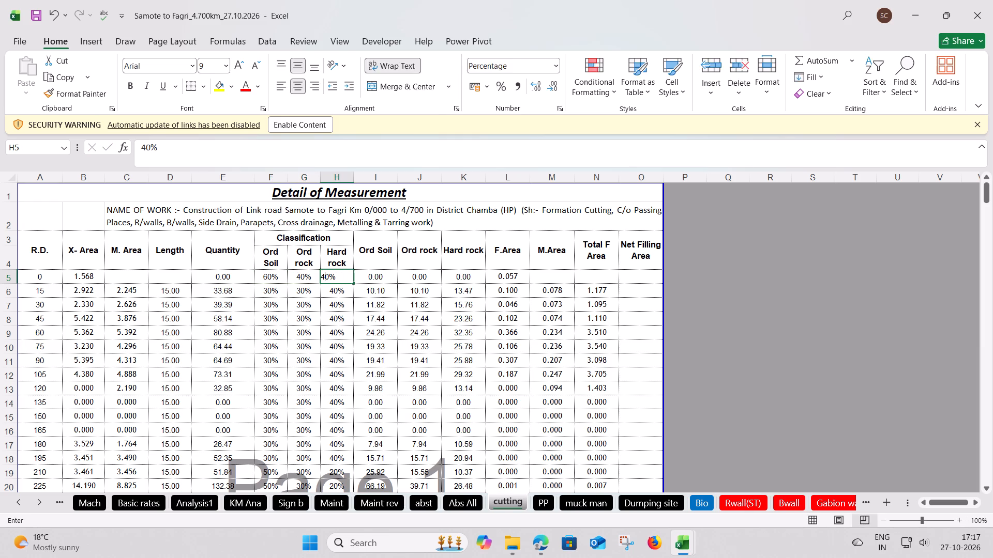
{"action": "key", "text": "Return"}
{"action": "left_click_drag", "start_coordinate": [280, 280], "coordinate": [325, 282]}
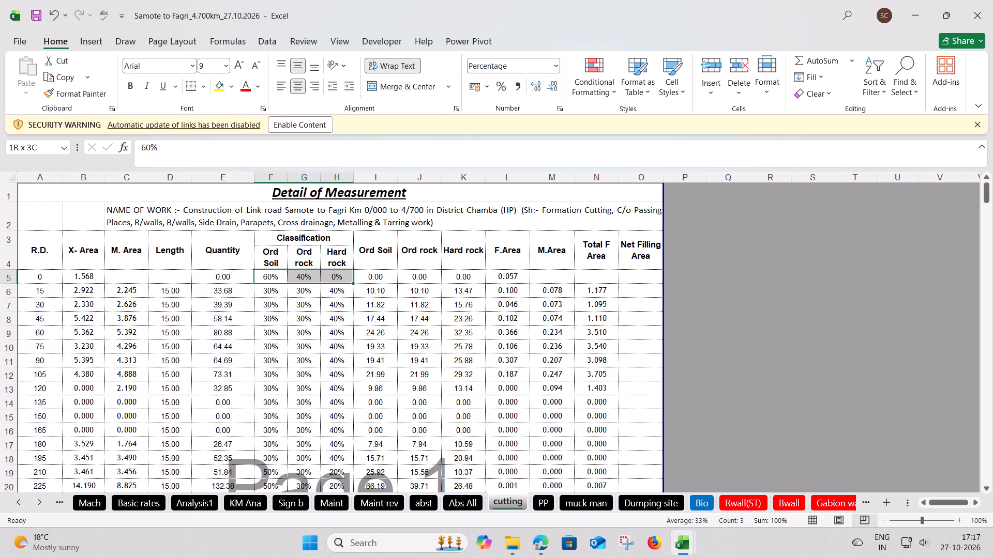
{"action": "left_click_drag", "start_coordinate": [325, 282], "coordinate": [334, 281]}
{"action": "left_click_drag", "start_coordinate": [354, 282], "coordinate": [351, 286]}
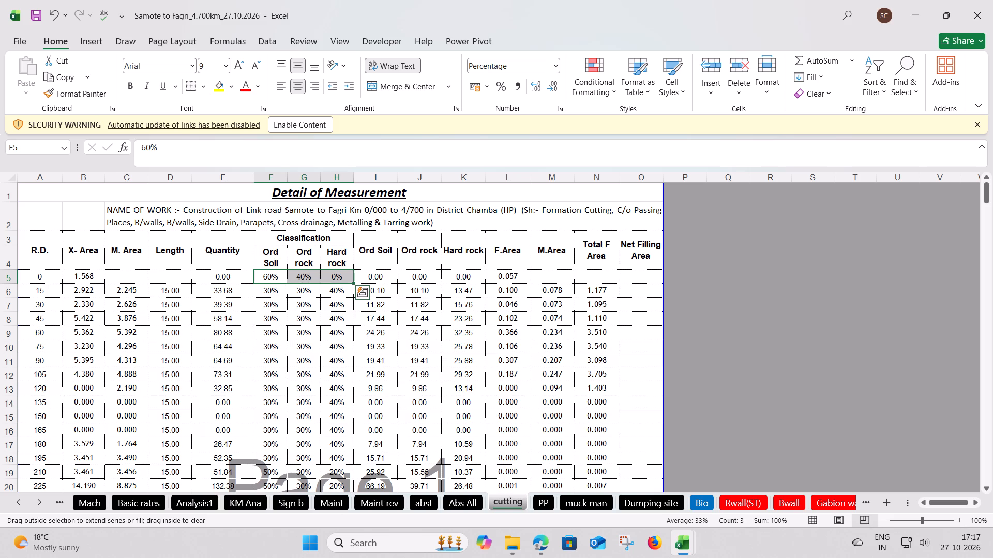
{"action": "left_click_drag", "start_coordinate": [351, 286], "coordinate": [345, 458]}
On the cutting sheet, set the classification to 25% ord soil, 25% ord rock and 50% hard rock for R.D. 210 through 1000.
{"action": "scroll", "coordinate": [318, 405], "scroll_direction": "down", "scroll_amount": 2}
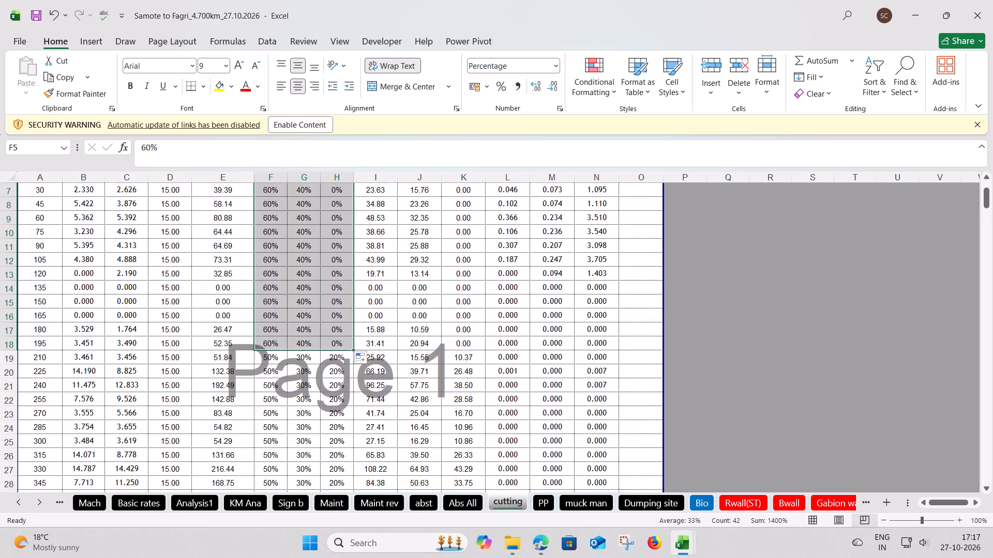
{"action": "scroll", "coordinate": [318, 405], "scroll_direction": "down", "scroll_amount": 1}
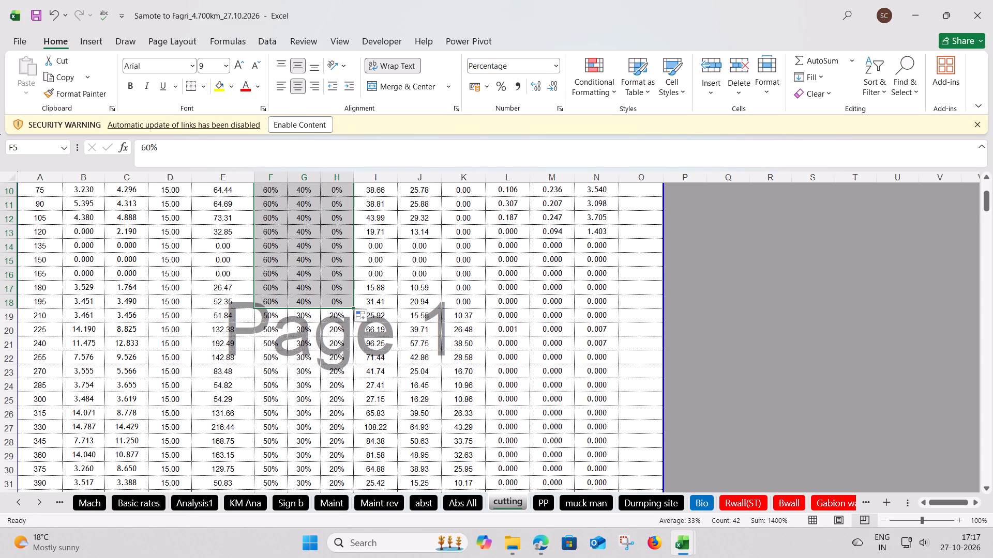
{"action": "left_click", "coordinate": [272, 319]}
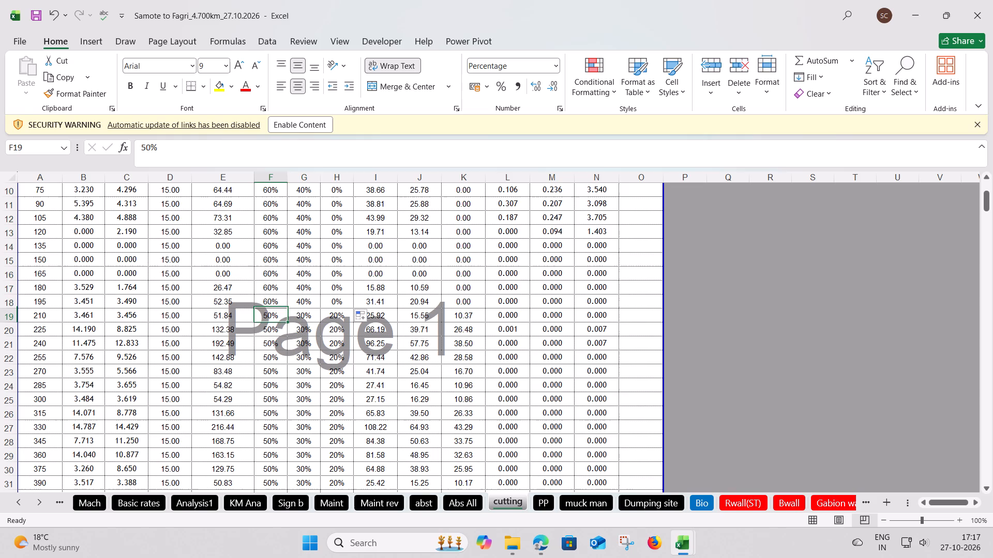
{"action": "left_click", "coordinate": [329, 319]}
{"action": "type", "text": "50"}
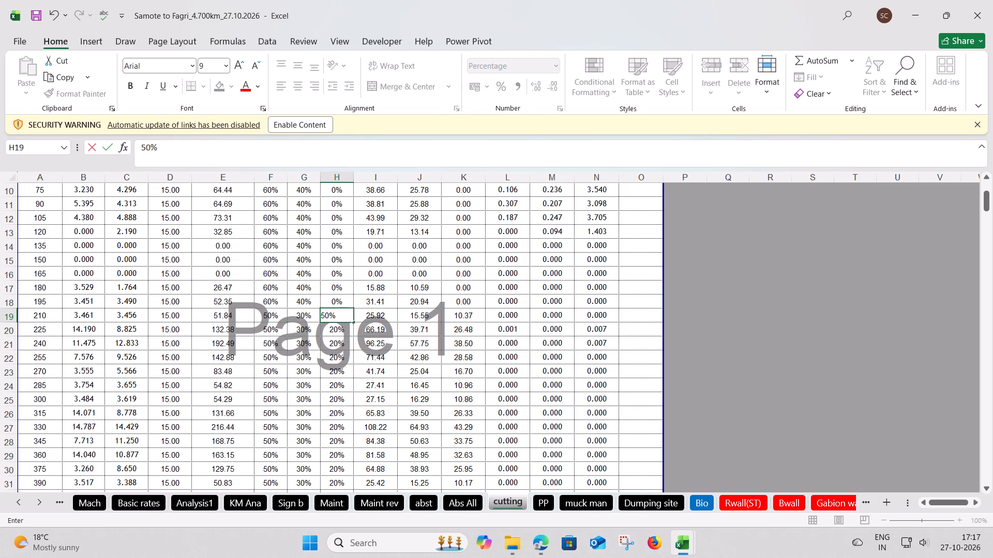
{"action": "left_click", "coordinate": [283, 317]}
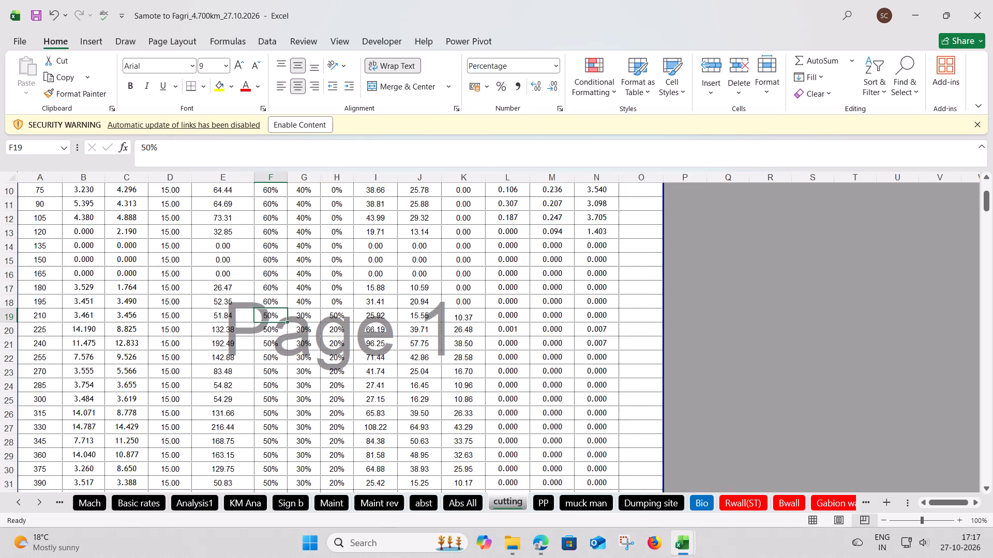
{"action": "type", "text": "25"}
{"action": "key", "text": "Right"}
{"action": "type", "text": "25"}
{"action": "key", "text": "Return"}
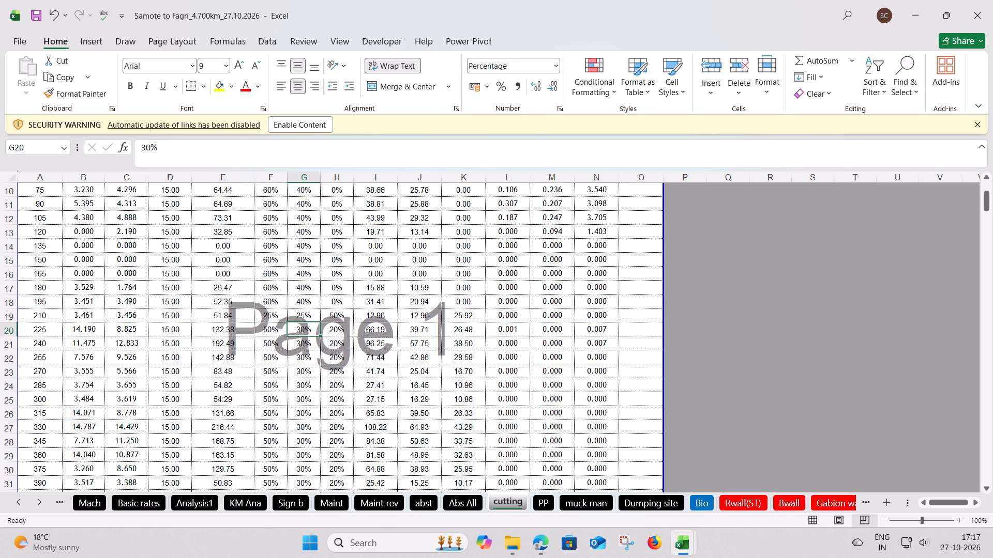
{"action": "left_click_drag", "start_coordinate": [272, 319], "coordinate": [346, 320]}
{"action": "left_click_drag", "start_coordinate": [354, 322], "coordinate": [355, 505]}
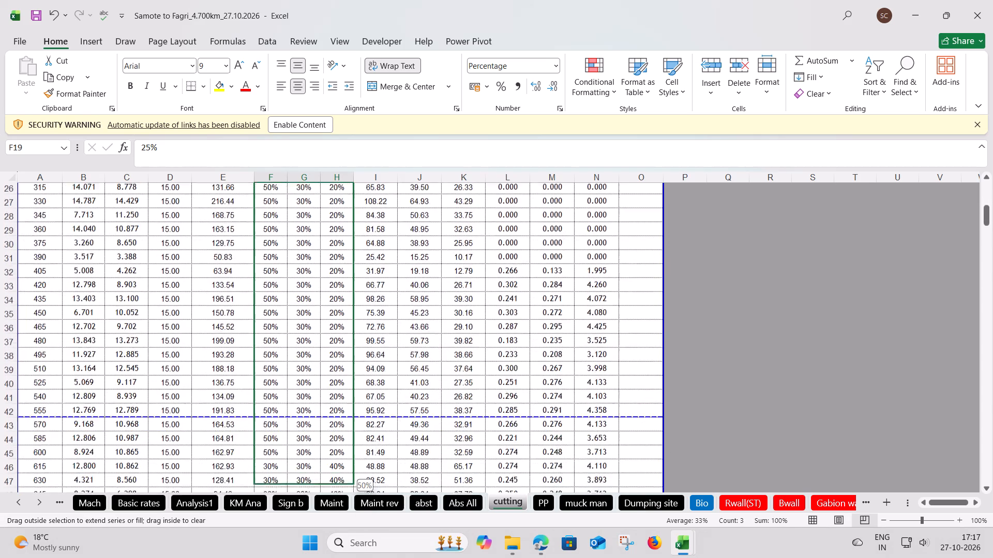
{"action": "left_click_drag", "start_coordinate": [355, 505], "coordinate": [347, 506]}
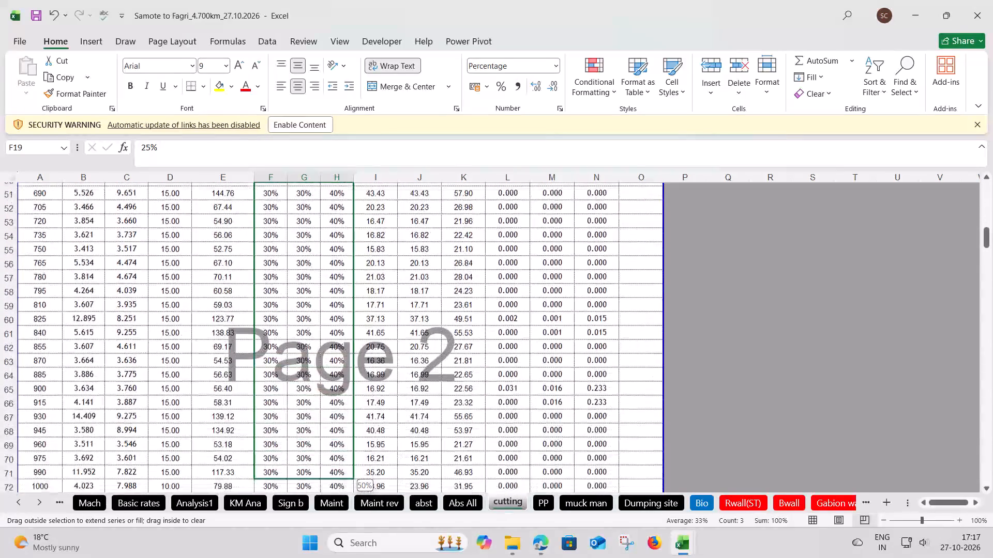
{"action": "left_click_drag", "start_coordinate": [347, 506], "coordinate": [335, 455]}
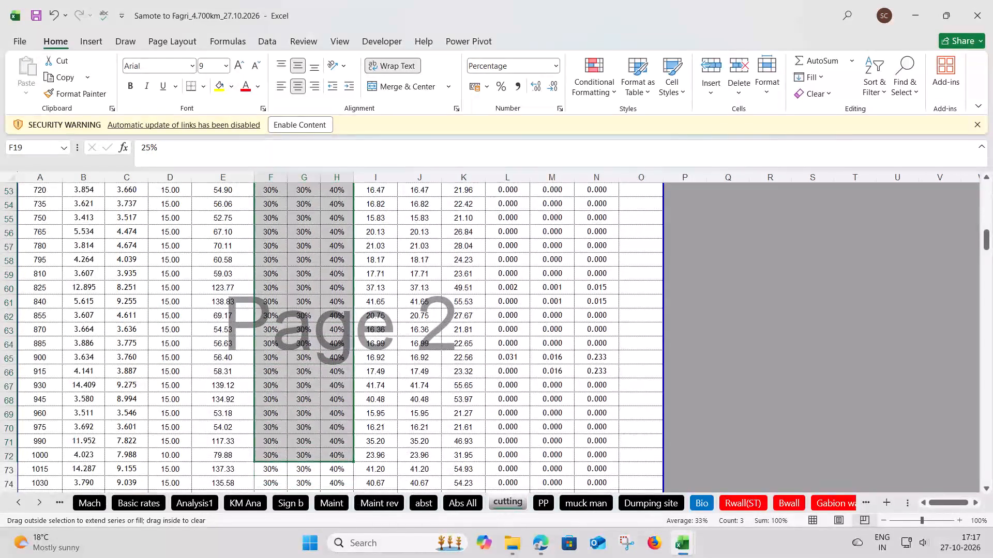
{"action": "left_click", "coordinate": [292, 423]}
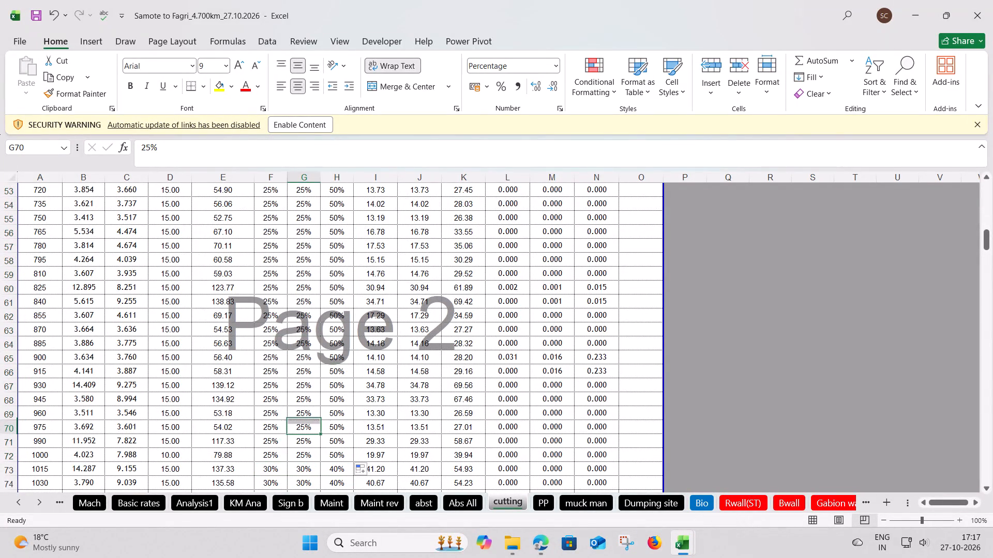
Set the classification to 35% ord soil, 35% ord rock and 30% hard rock for R.D. 1015 through 1705.
{"action": "scroll", "coordinate": [292, 423], "scroll_direction": "down", "scroll_amount": 1}
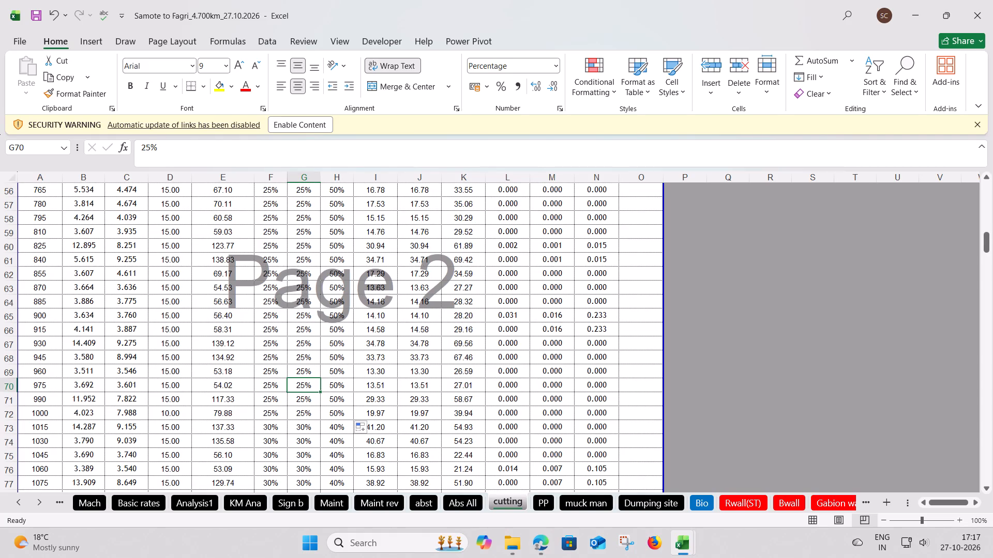
{"action": "scroll", "coordinate": [292, 423], "scroll_direction": "down", "scroll_amount": 2}
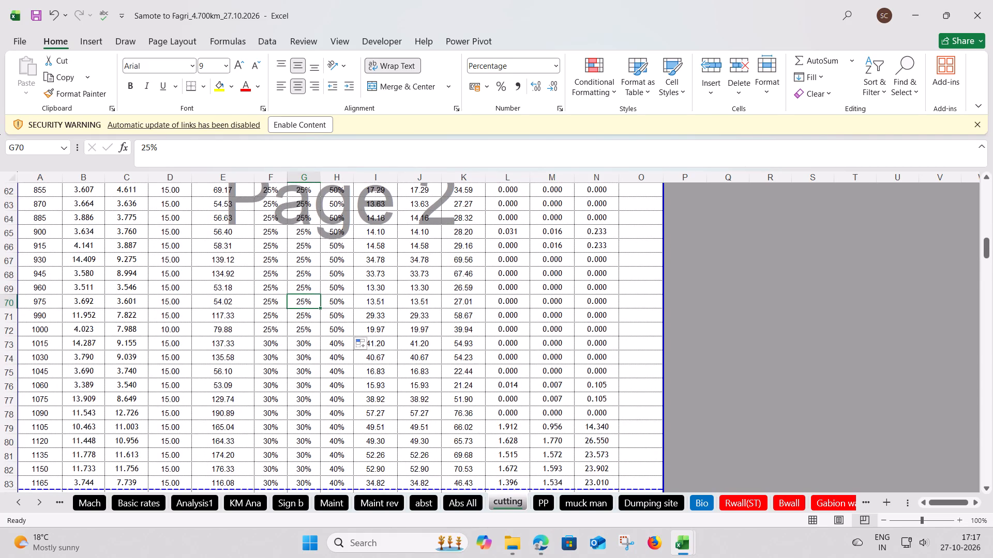
{"action": "left_click", "coordinate": [273, 344]}
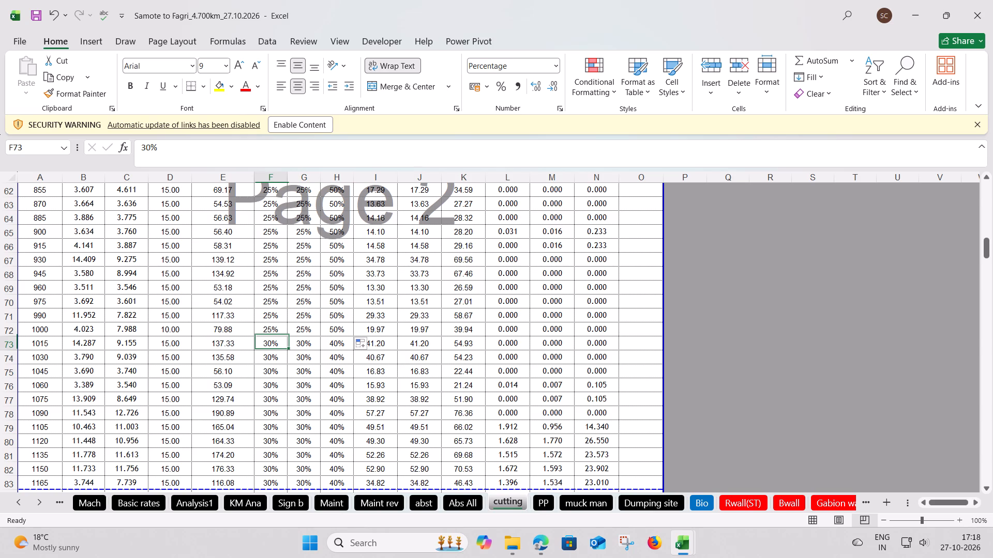
{"action": "type", "text": "35"}
{"action": "key", "text": "Right"}
{"action": "type", "text": "35"}
{"action": "key", "text": "Right"}
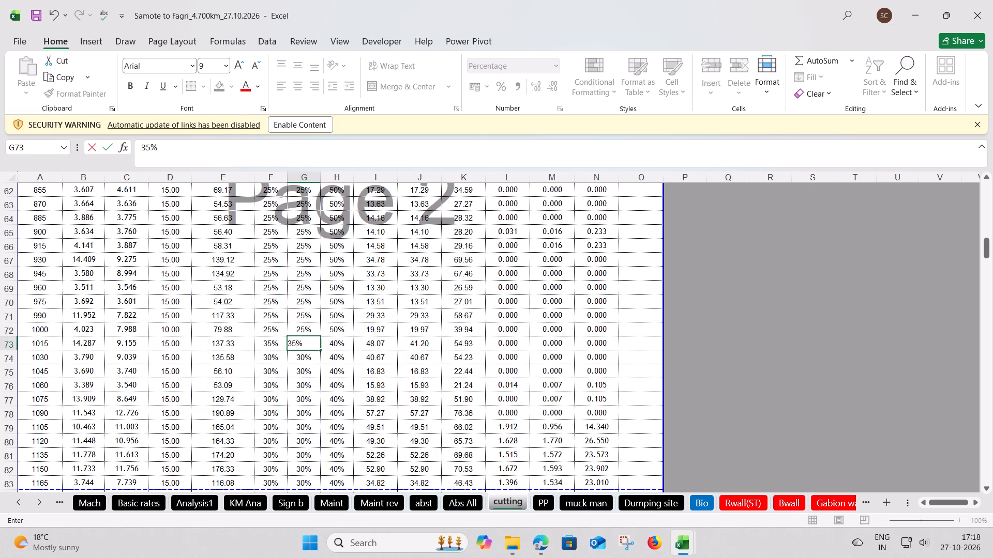
{"action": "type", "text": "30"}
{"action": "key", "text": "Return"}
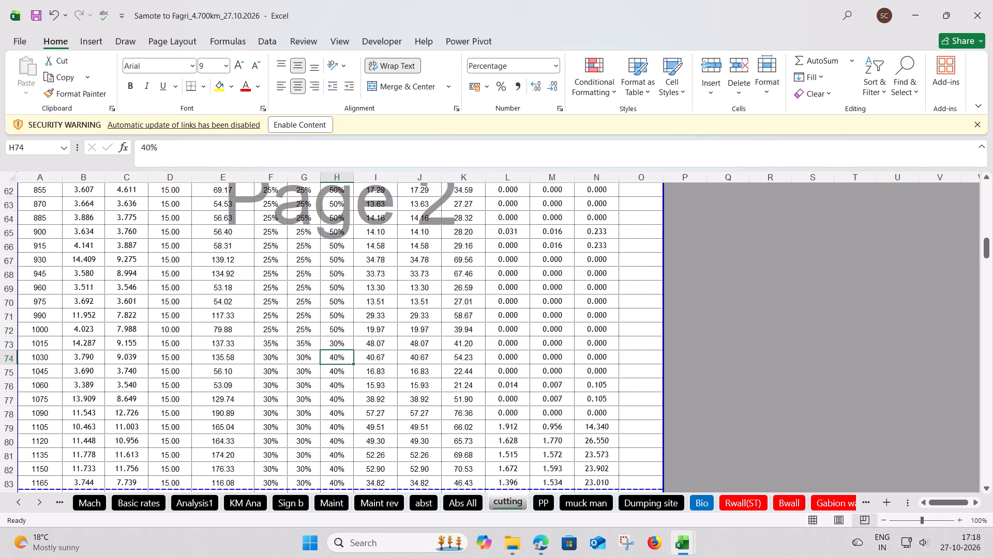
{"action": "left_click_drag", "start_coordinate": [276, 345], "coordinate": [337, 340]}
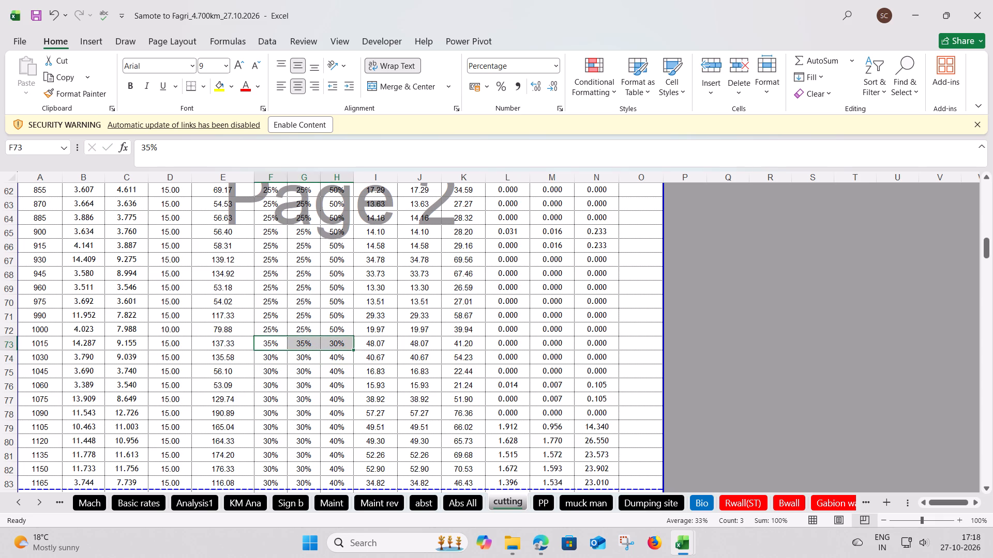
{"action": "left_click_drag", "start_coordinate": [353, 350], "coordinate": [352, 495]}
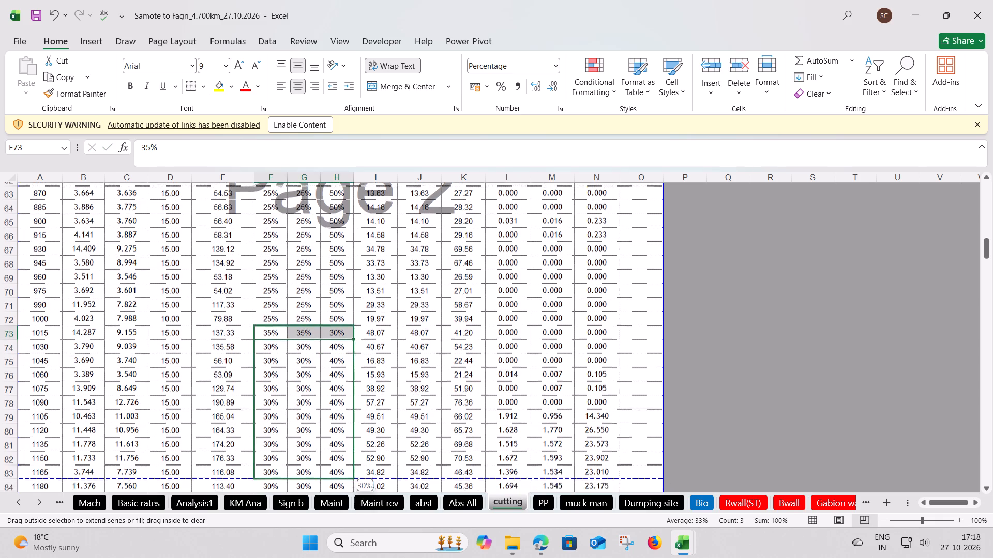
{"action": "left_click_drag", "start_coordinate": [352, 495], "coordinate": [353, 504]}
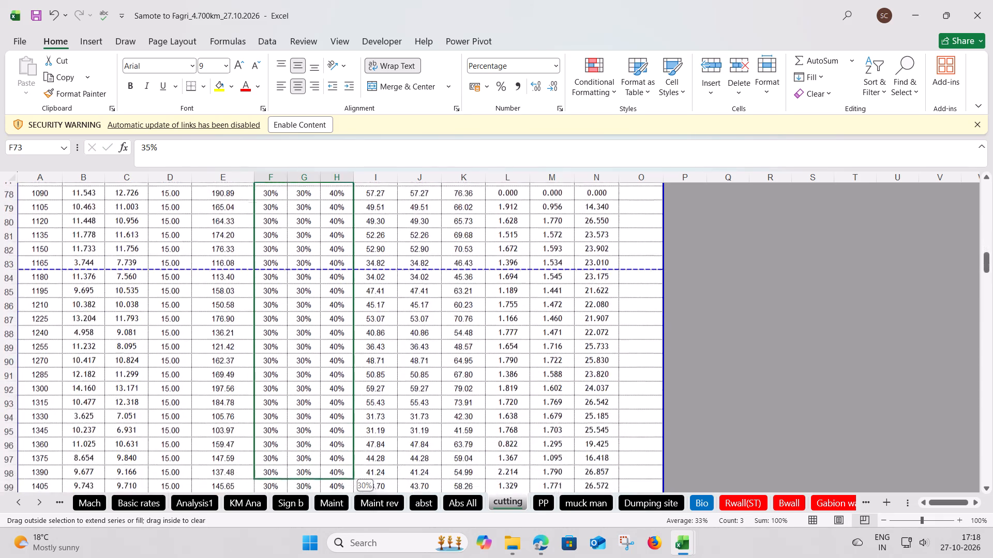
{"action": "left_click_drag", "start_coordinate": [353, 504], "coordinate": [344, 495]}
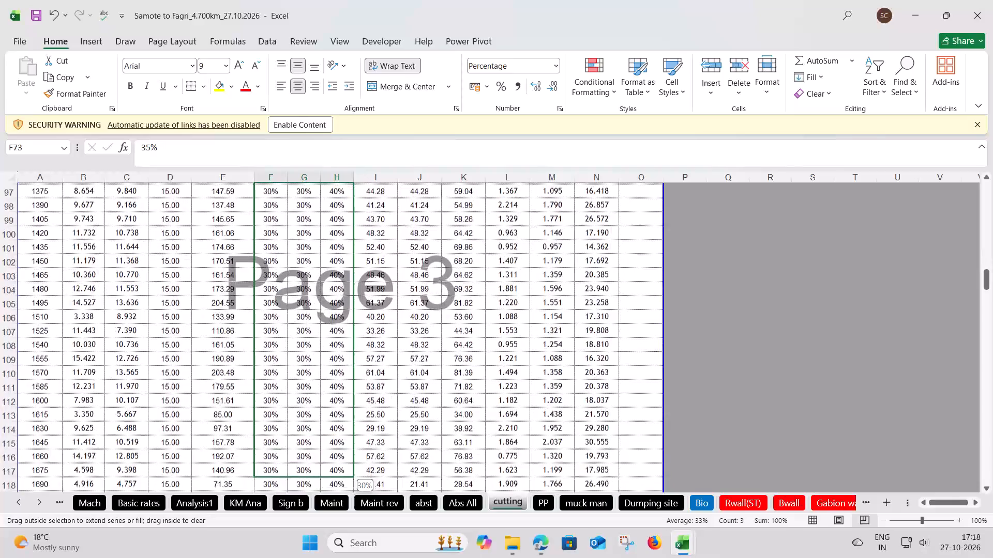
{"action": "left_click_drag", "start_coordinate": [344, 495], "coordinate": [341, 482]}
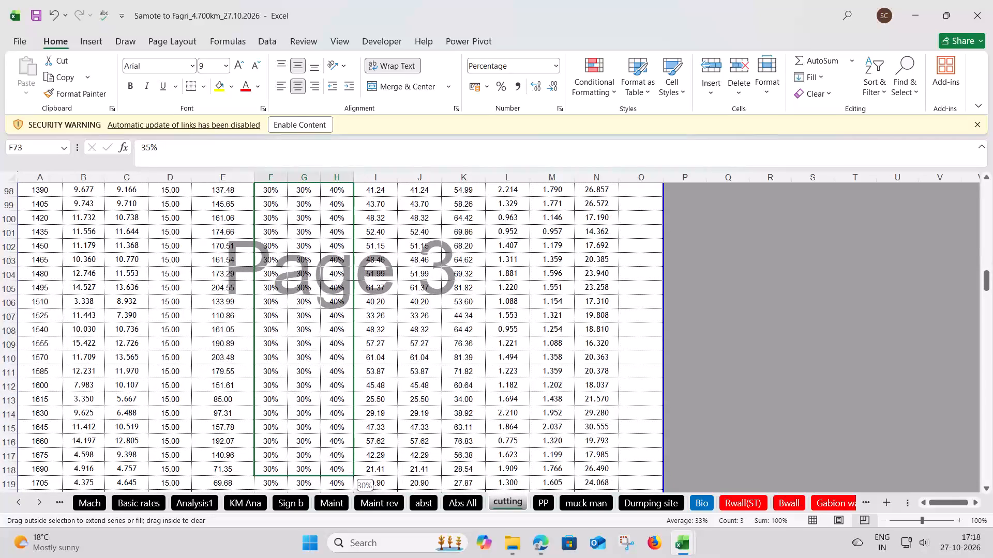
{"action": "left_click_drag", "start_coordinate": [341, 482], "coordinate": [341, 486]}
{"action": "left_click", "coordinate": [313, 444]}
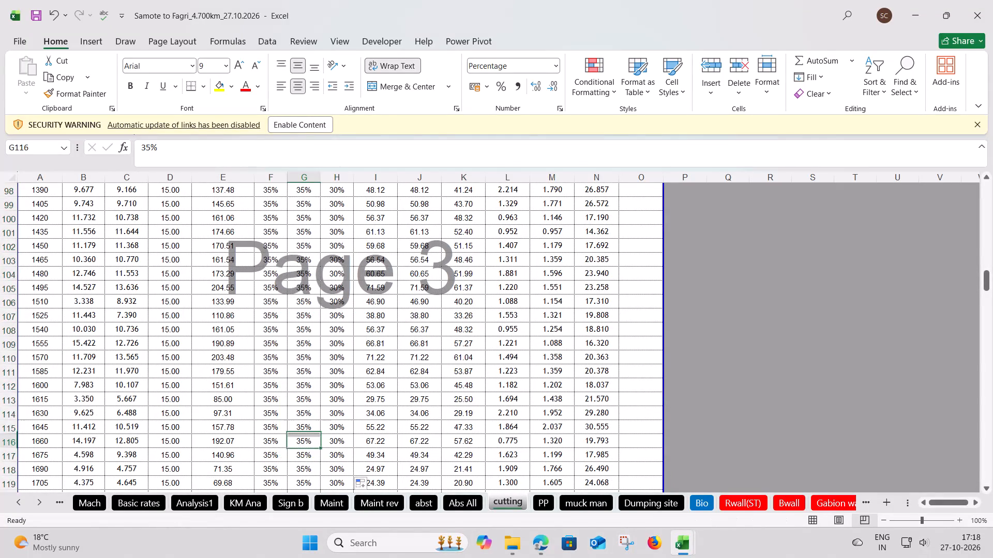
Set the classification to 50% ord soil, 40% ord rock and 10% hard rock for R.D. 1720 through 4700.
{"action": "scroll", "coordinate": [313, 444], "scroll_direction": "down", "scroll_amount": 5}
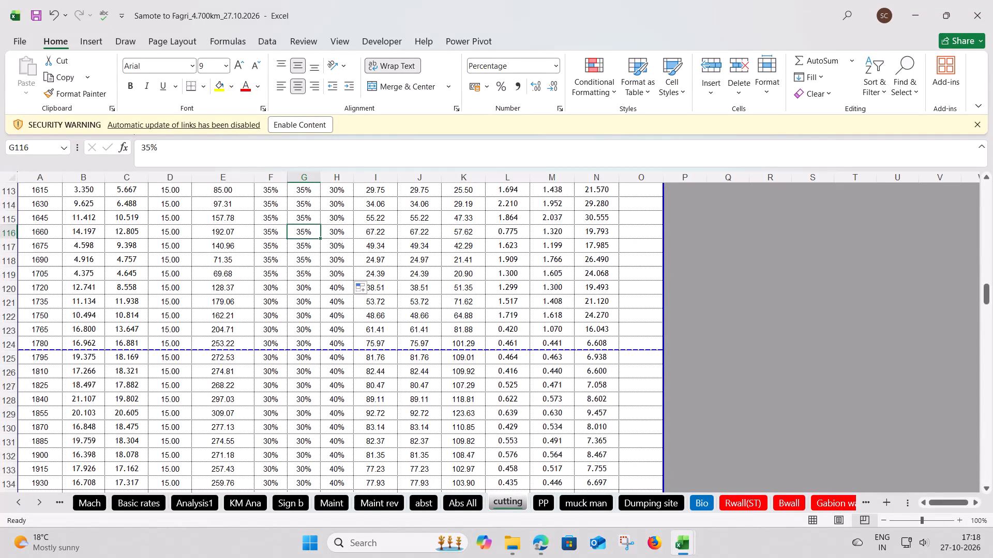
{"action": "scroll", "coordinate": [313, 444], "scroll_direction": "up", "scroll_amount": 1}
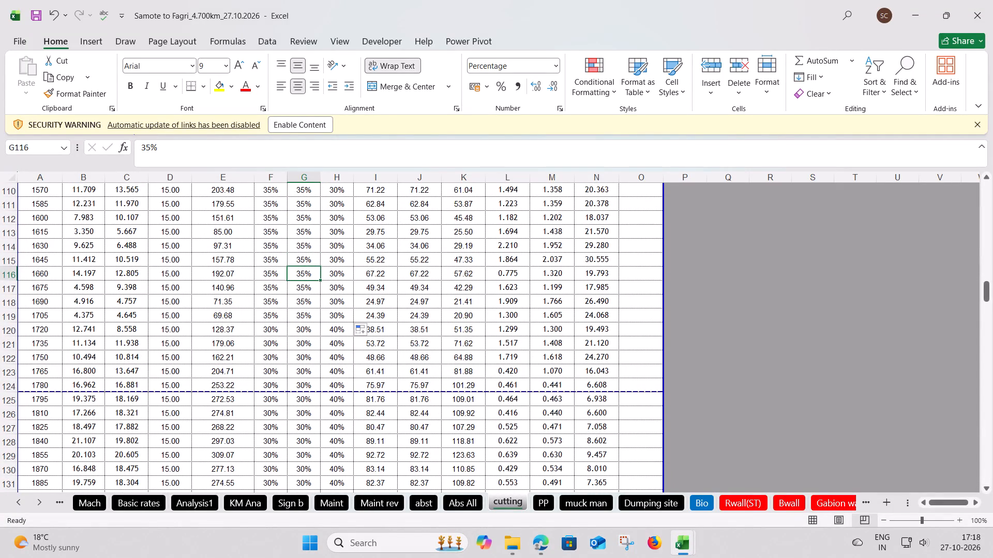
{"action": "left_click", "coordinate": [270, 330]}
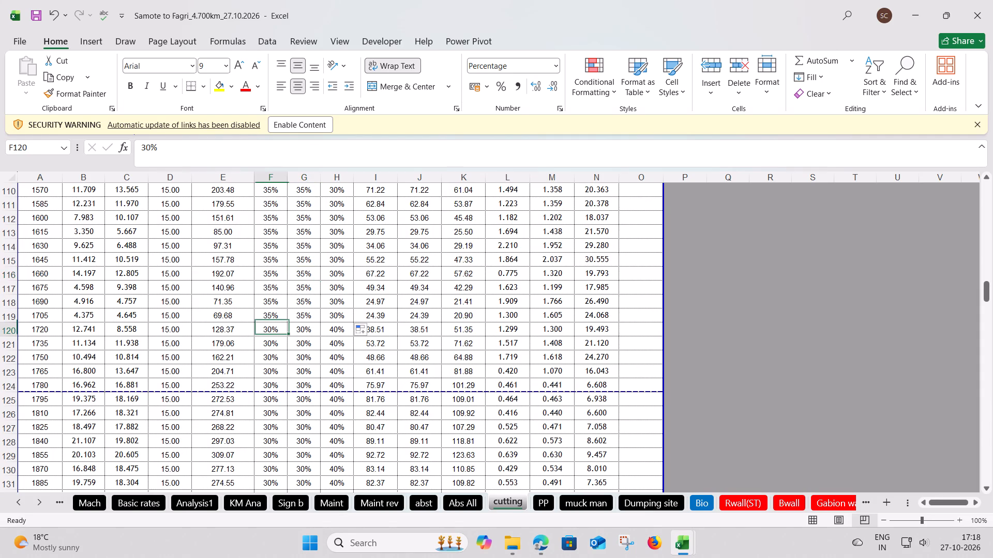
{"action": "type", "text": "50"}
{"action": "key", "text": "Right"}
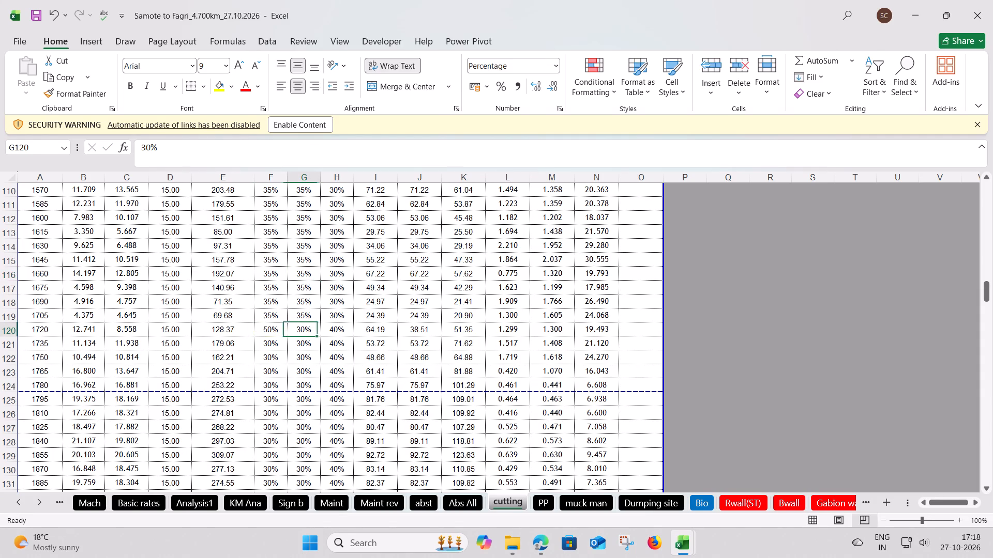
{"action": "type", "text": "40"}
{"action": "key", "text": "Right"}
{"action": "type", "text": "10"}
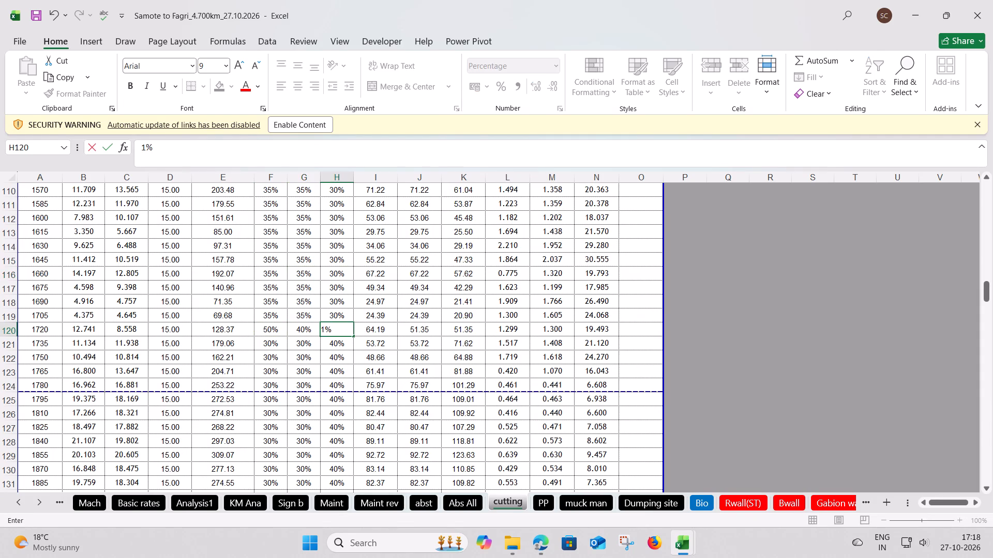
{"action": "key", "text": "Return"}
{"action": "left_click_drag", "start_coordinate": [260, 333], "coordinate": [318, 336]}
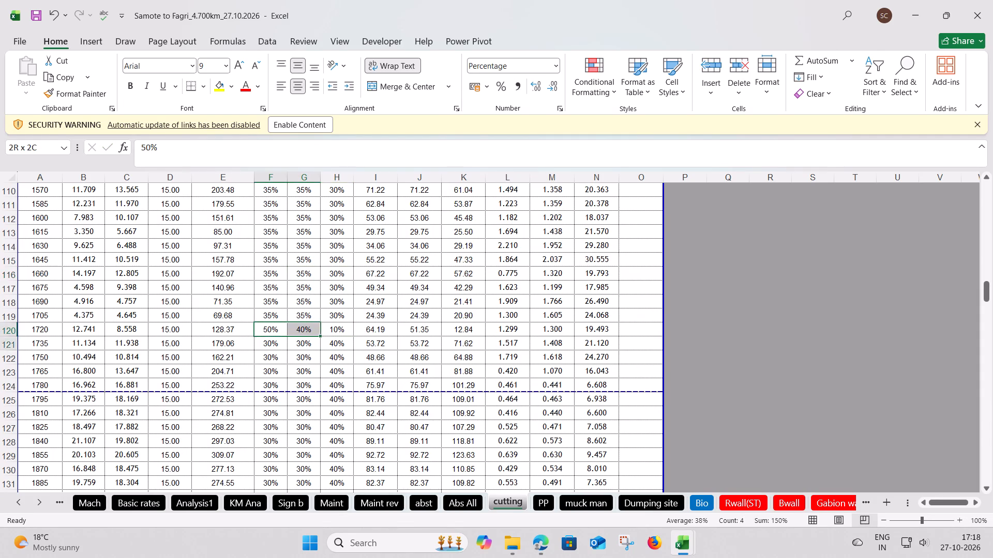
{"action": "left_click_drag", "start_coordinate": [318, 336], "coordinate": [332, 333]}
{"action": "left_click_drag", "start_coordinate": [353, 334], "coordinate": [355, 557]}
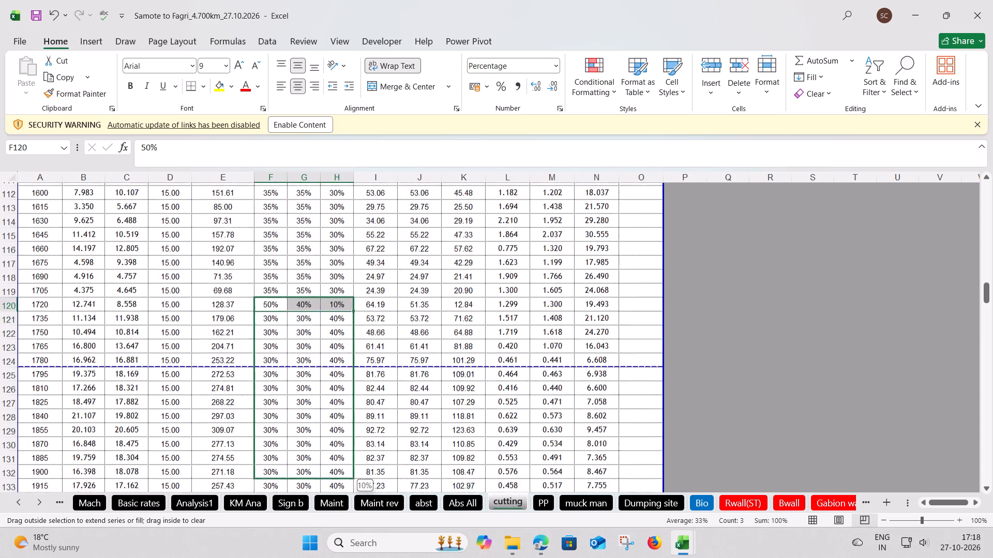
{"action": "left_click_drag", "start_coordinate": [355, 557], "coordinate": [351, 532]}
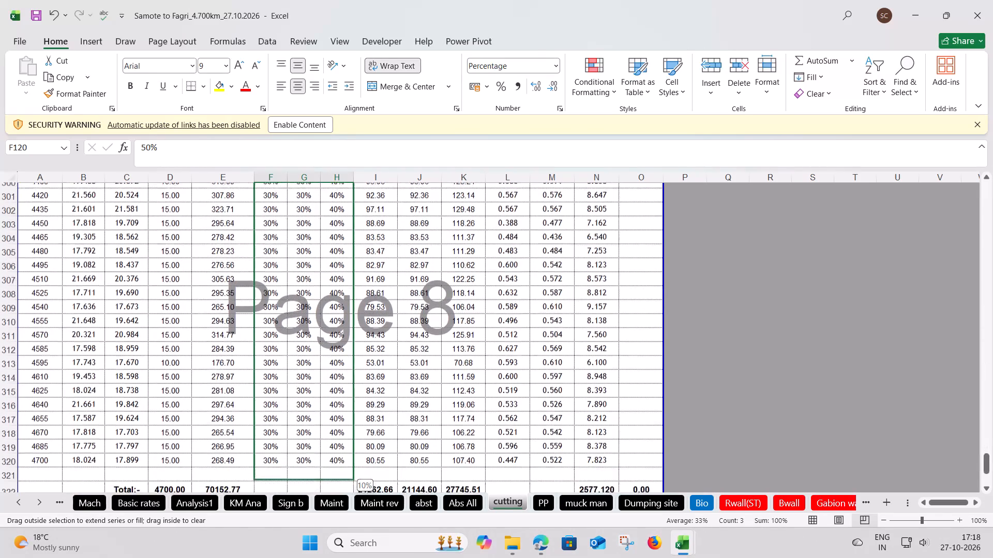
{"action": "left_click_drag", "start_coordinate": [351, 532], "coordinate": [337, 418]}
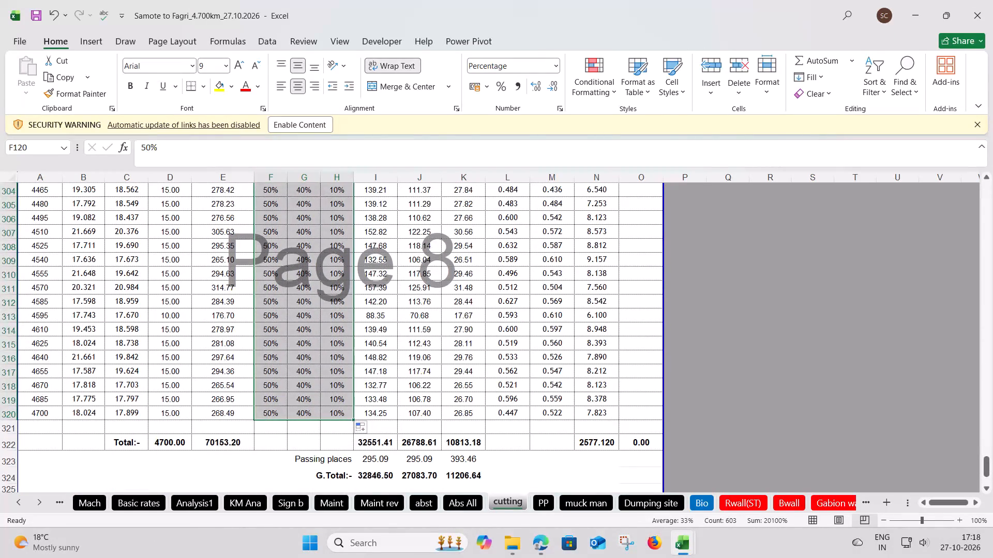
{"action": "left_click", "coordinate": [298, 401]}
Switch to File Explorer's Samote to Fagari folder and open the workbook Volume Report (Samote To Phagri Road_4.700 Km).
{"action": "key", "text": "alt+Tab"}
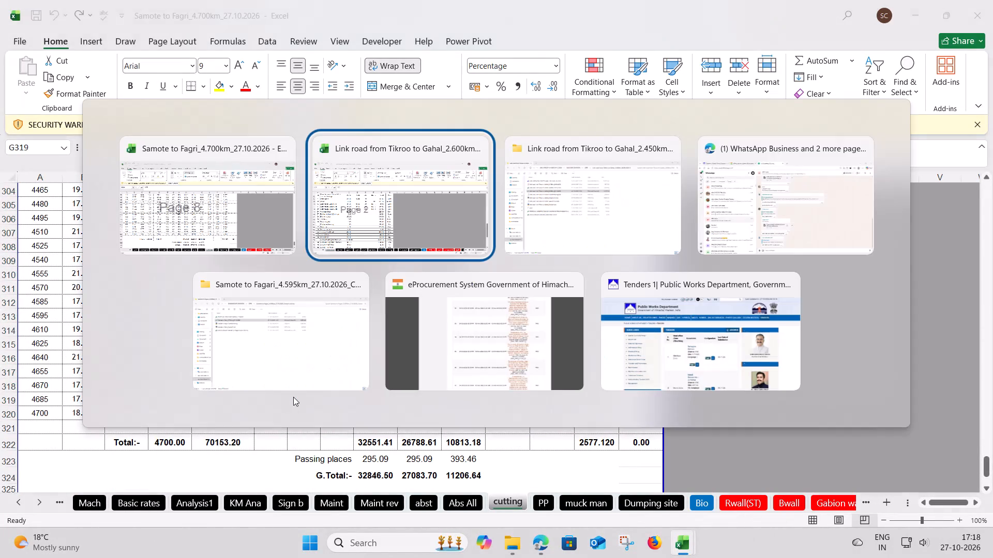
{"action": "key", "text": "alt+Tab"}
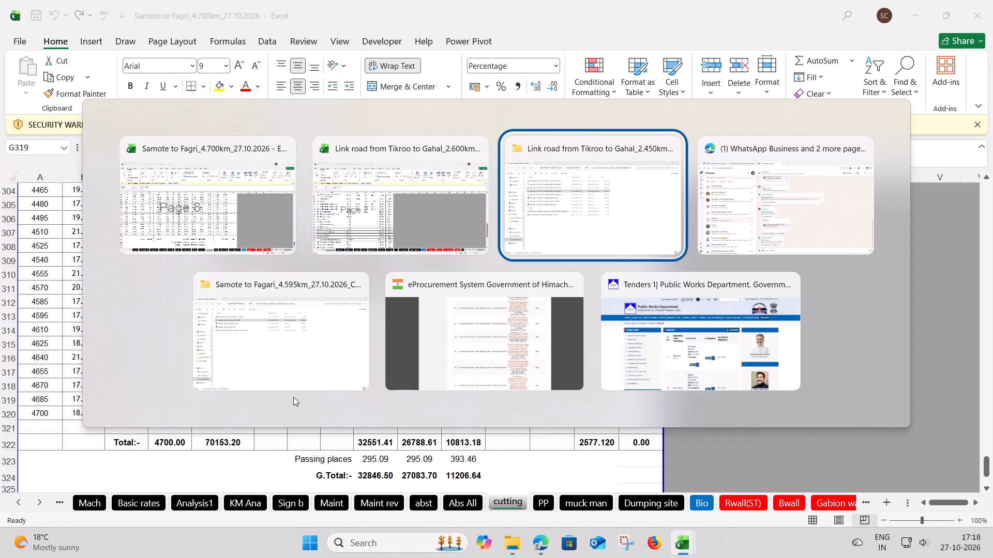
{"action": "key", "text": "alt+Tab"}
{"action": "key", "text": "alt+Tab"}
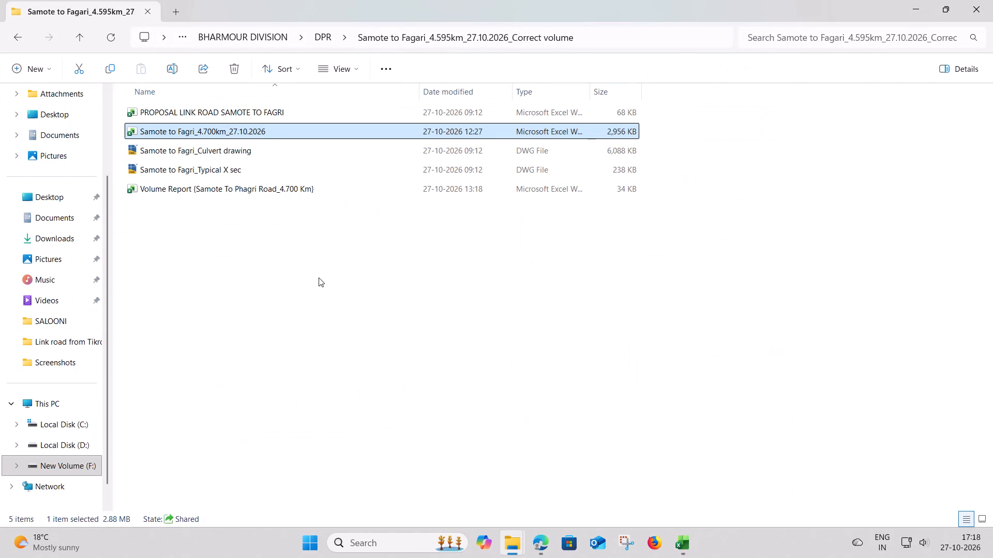
{"action": "left_click", "coordinate": [245, 189]}
{"action": "left_click", "coordinate": [245, 189]}
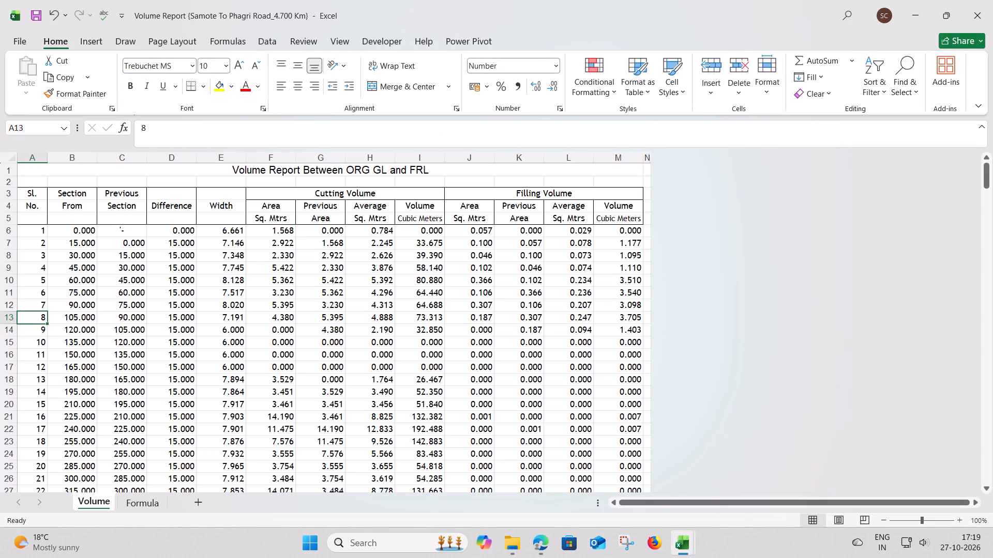
Copy the cutting Area column for all sections from the volume report and paste it as values into the estimate's cutting sheet X-Area column, starting at R.D. 0.
{"action": "left_click_drag", "start_coordinate": [275, 230], "coordinate": [266, 532]}
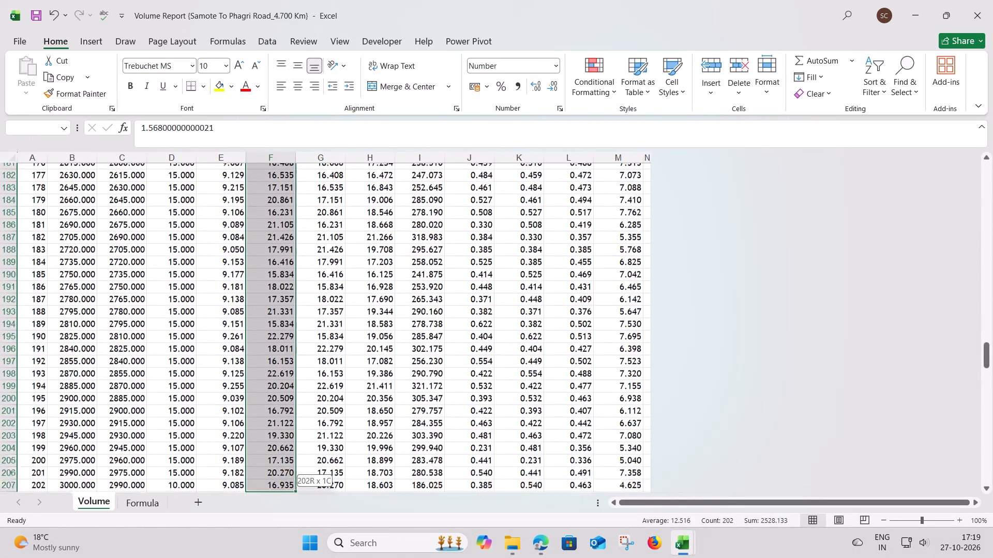
{"action": "left_click_drag", "start_coordinate": [266, 532], "coordinate": [268, 458]}
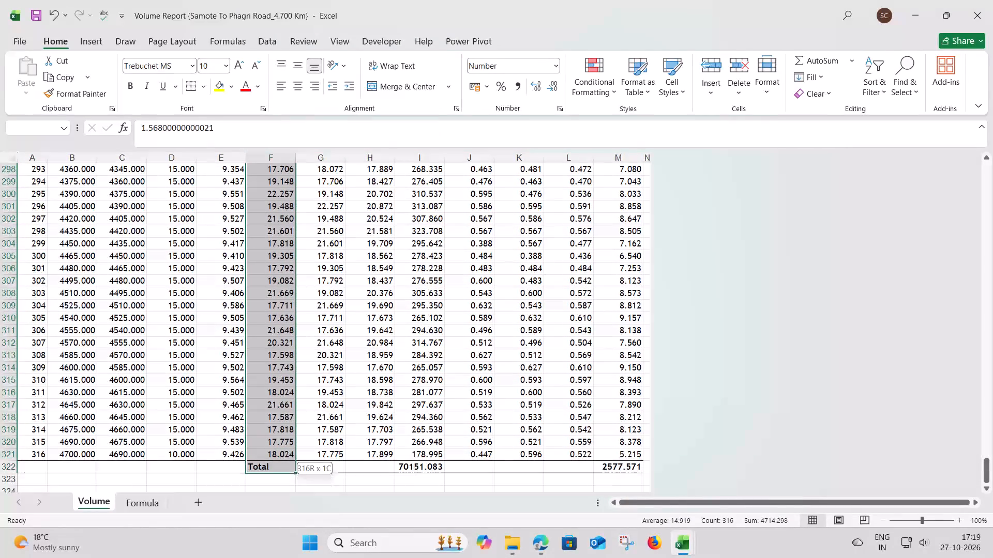
{"action": "left_click_drag", "start_coordinate": [268, 458], "coordinate": [269, 451]}
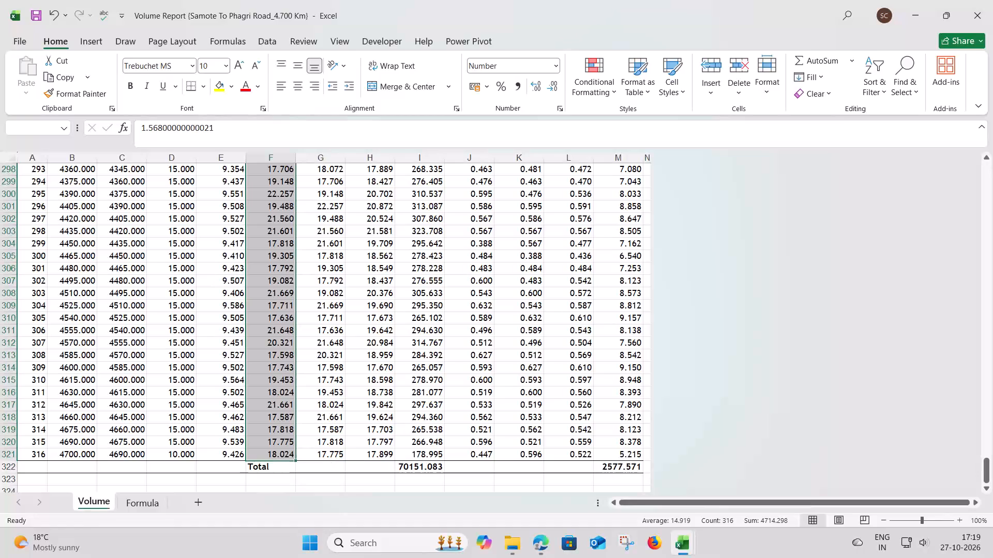
{"action": "key", "text": "ctrl+c"}
{"action": "key", "text": "alt+Tab"}
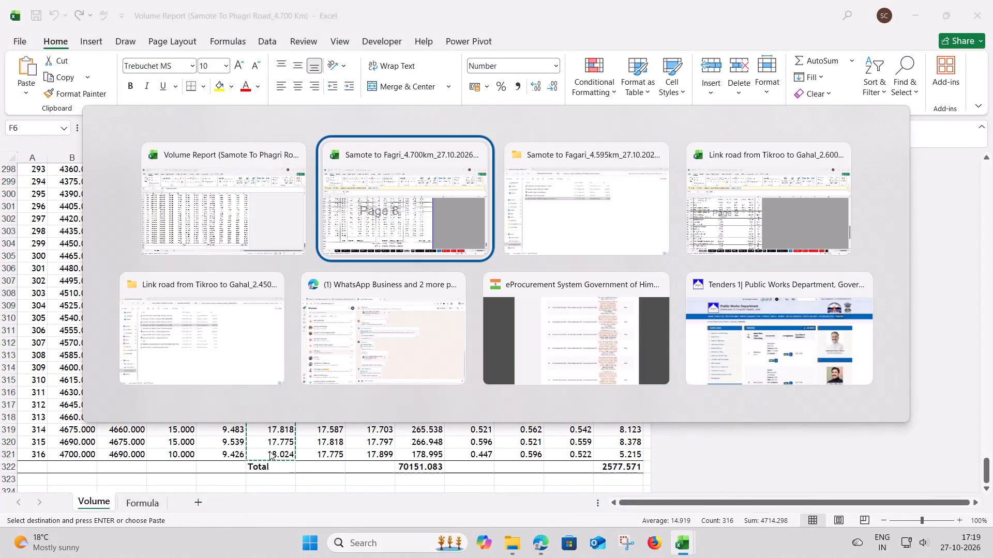
{"action": "scroll", "coordinate": [224, 326], "scroll_direction": "up", "scroll_amount": 14}
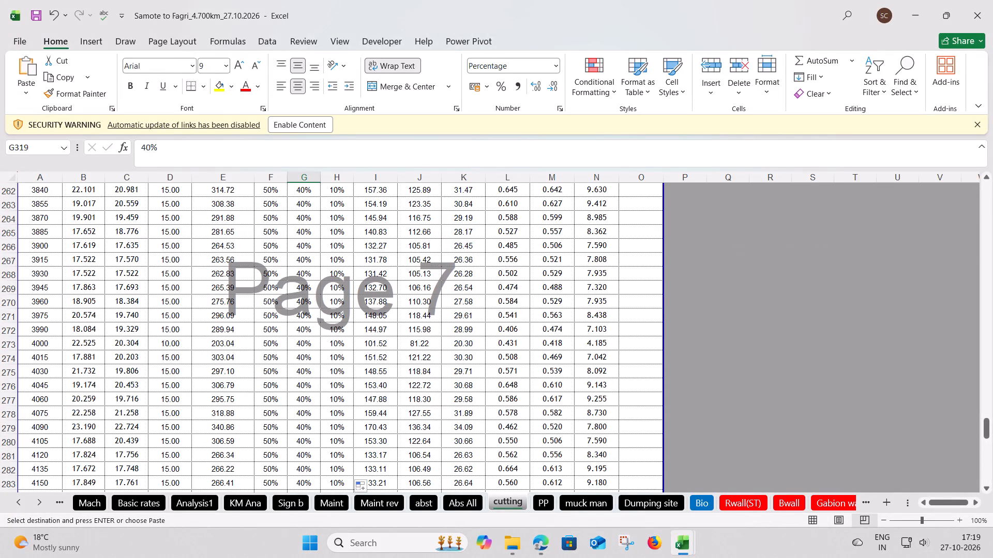
{"action": "left_click_drag", "start_coordinate": [983, 427], "coordinate": [986, 143]}
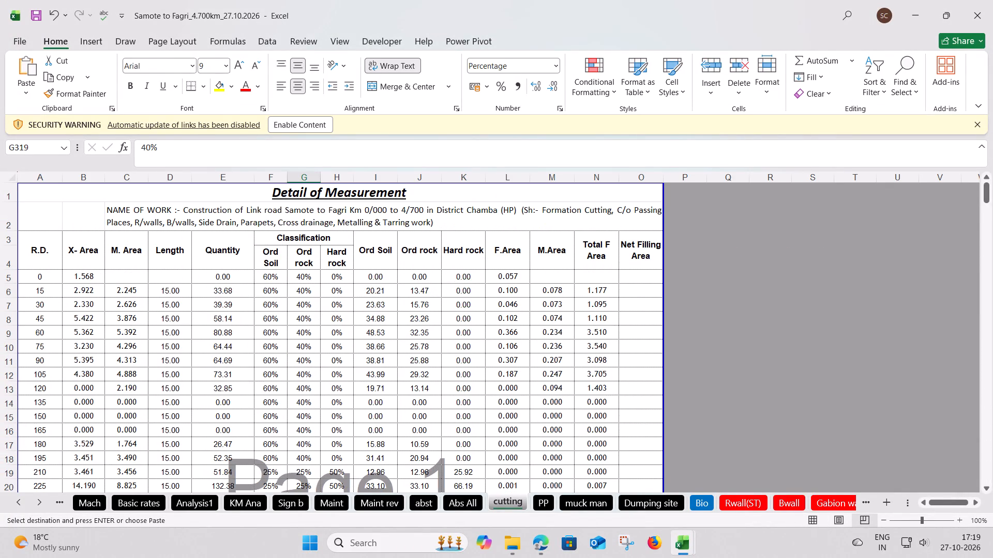
{"action": "left_click", "coordinate": [84, 274]}
{"action": "right_click", "coordinate": [84, 274]}
{"action": "left_click", "coordinate": [132, 300]}
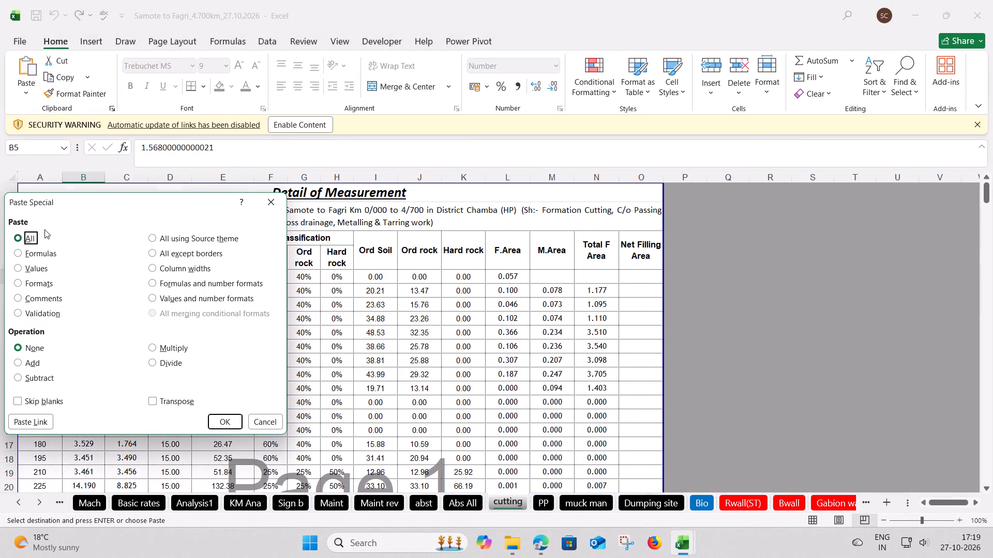
{"action": "left_click", "coordinate": [40, 268]}
{"action": "left_click", "coordinate": [219, 422]}
Below the cutting table, in cell E330, divide the total cutting quantity by 4.7 with the formula =E322/4.7, and check both cells' formulas.
{"action": "scroll", "coordinate": [161, 403], "scroll_direction": "down", "scroll_amount": 1}
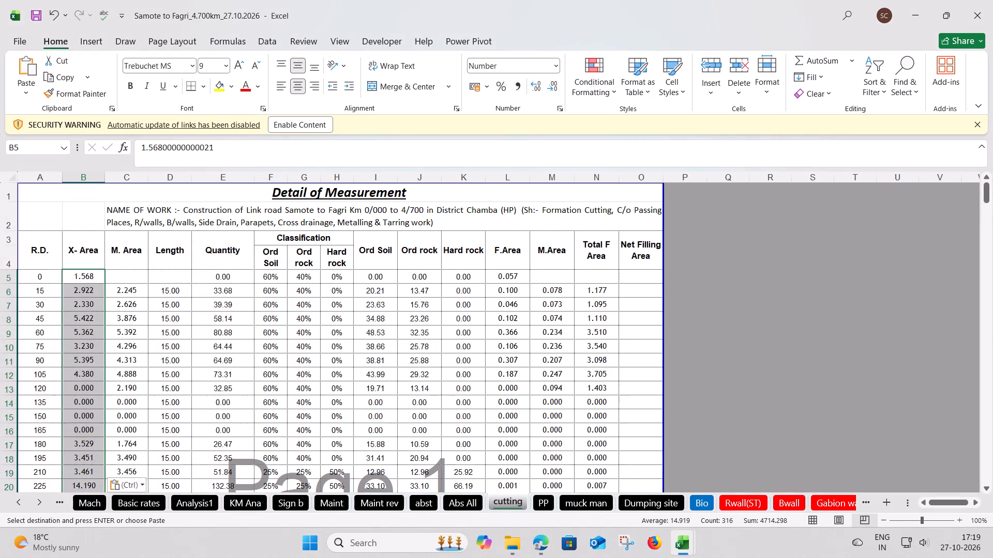
{"action": "scroll", "coordinate": [161, 403], "scroll_direction": "down", "scroll_amount": 20}
{"action": "scroll", "coordinate": [161, 403], "scroll_direction": "down", "scroll_amount": 20}
{"action": "scroll", "coordinate": [161, 403], "scroll_direction": "down", "scroll_amount": 4}
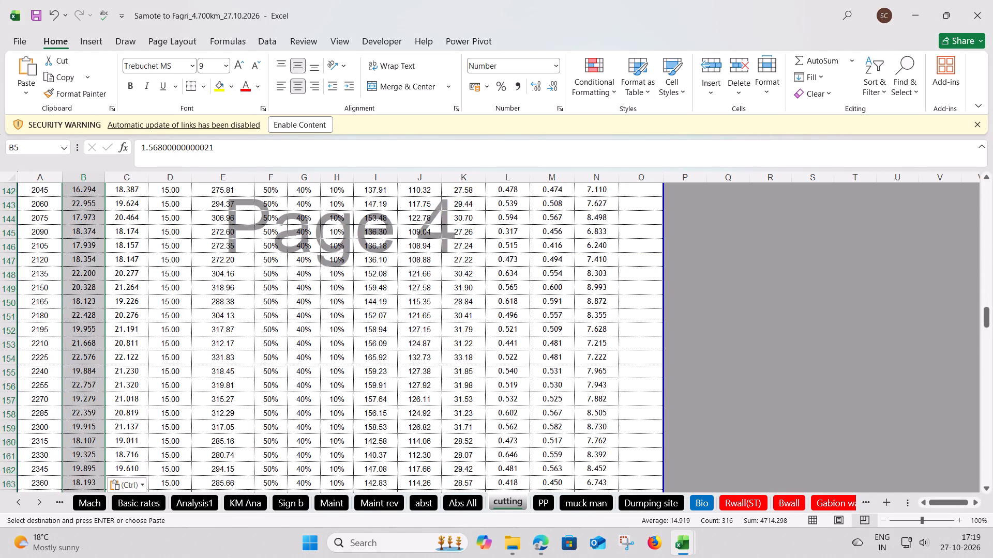
{"action": "scroll", "coordinate": [161, 403], "scroll_direction": "down", "scroll_amount": 20}
{"action": "scroll", "coordinate": [161, 403], "scroll_direction": "down", "scroll_amount": 20}
{"action": "scroll", "coordinate": [161, 403], "scroll_direction": "down", "scroll_amount": 4}
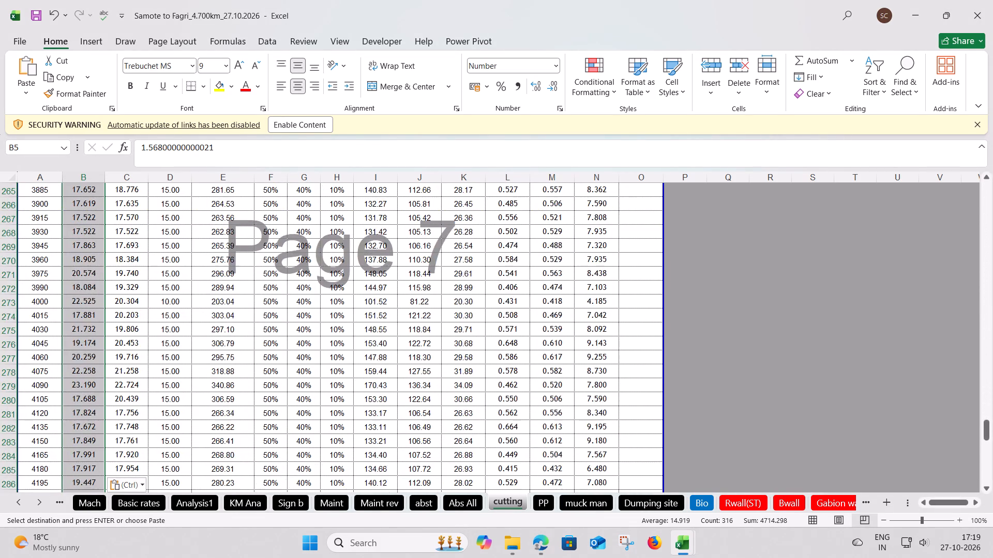
{"action": "scroll", "coordinate": [161, 403], "scroll_direction": "down", "scroll_amount": 19}
{"action": "scroll", "coordinate": [161, 403], "scroll_direction": "up", "scroll_amount": 4}
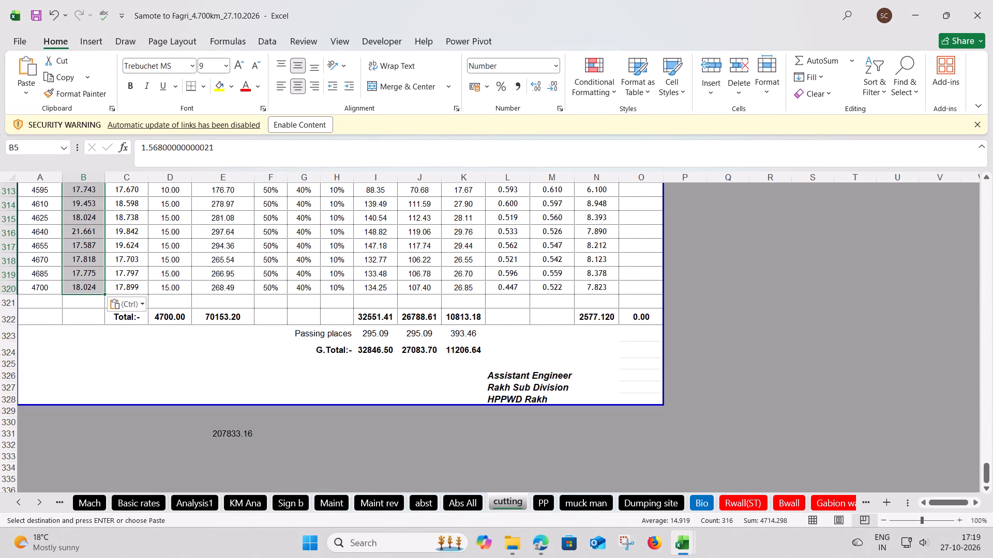
{"action": "double_click", "coordinate": [227, 433]}
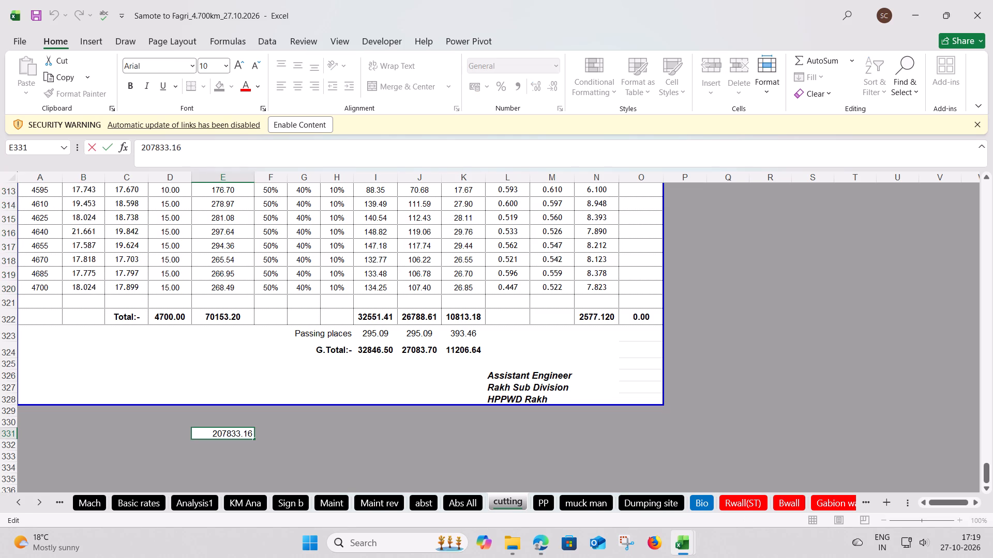
{"action": "key", "text": "Escape"}
{"action": "left_click", "coordinate": [230, 417]}
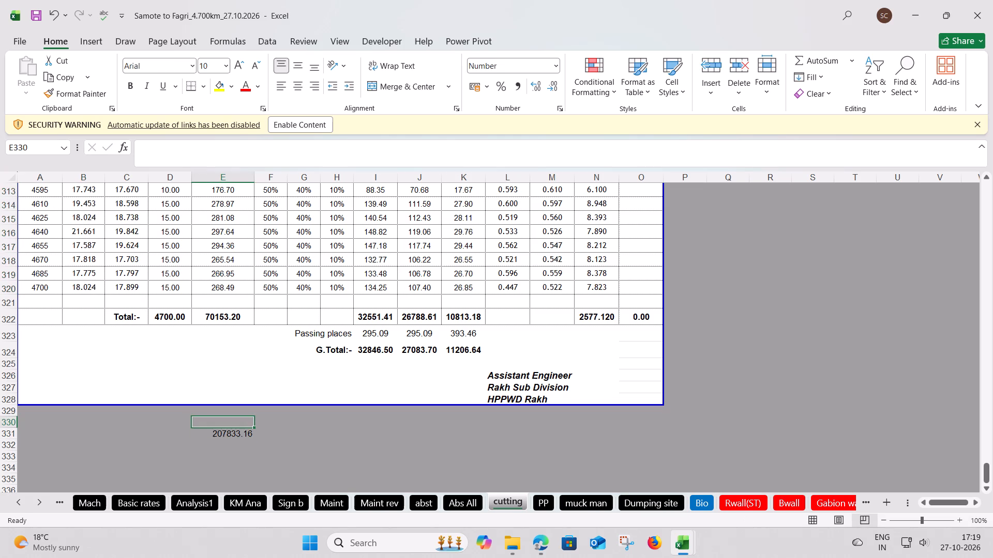
{"action": "key", "text": "equal"}
{"action": "left_click", "coordinate": [214, 318]}
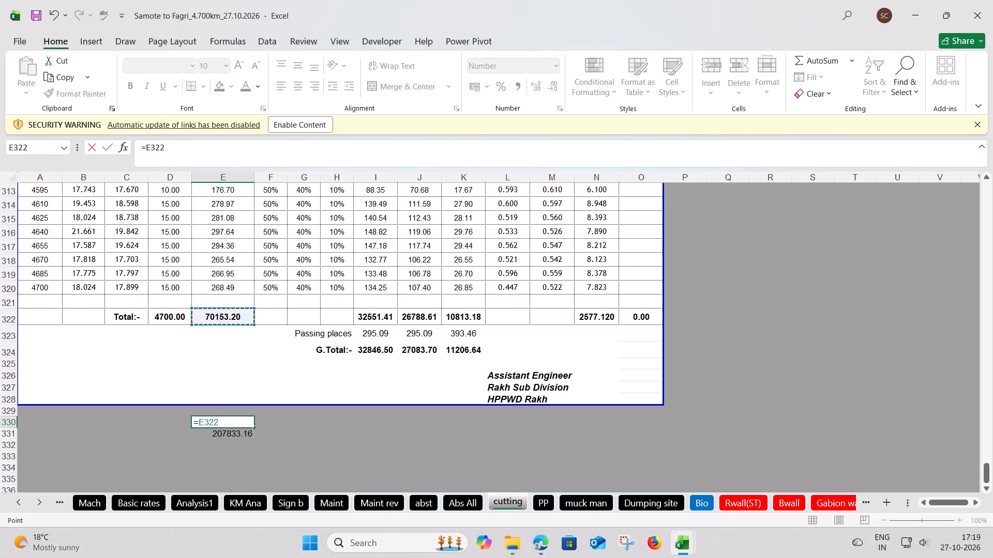
{"action": "key", "text": "slash"}
{"action": "type", "text": "4.7"}
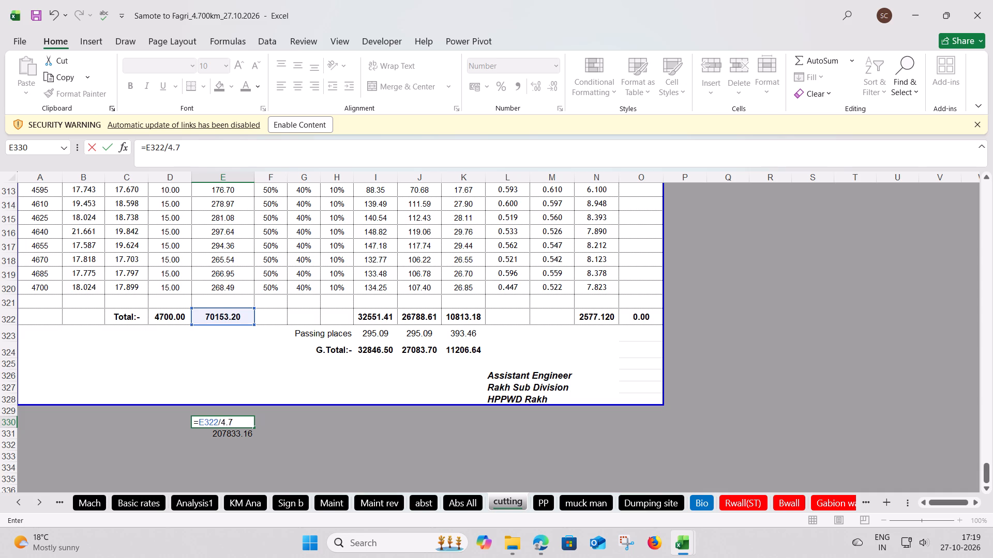
{"action": "key", "text": "Return"}
{"action": "left_click", "coordinate": [238, 422]}
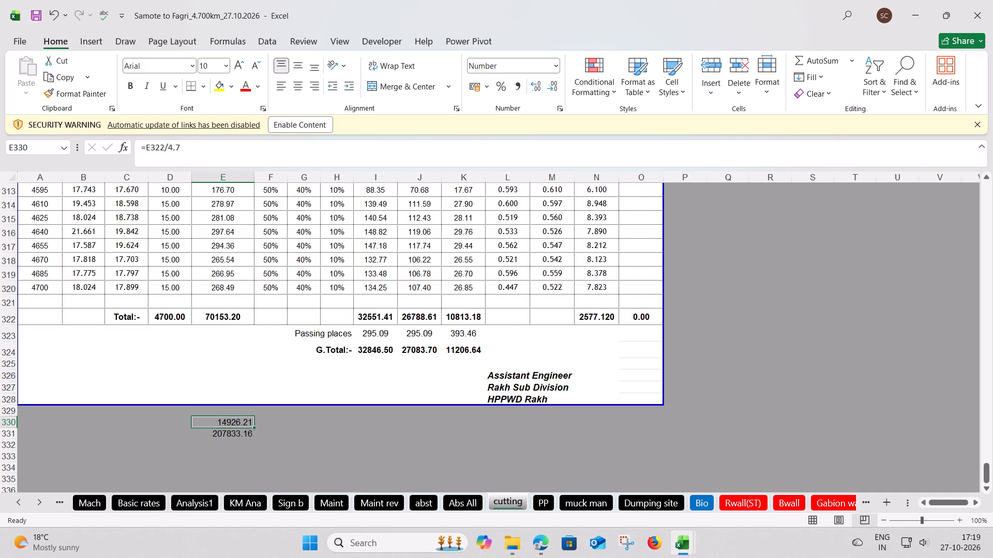
{"action": "left_click", "coordinate": [225, 315]}
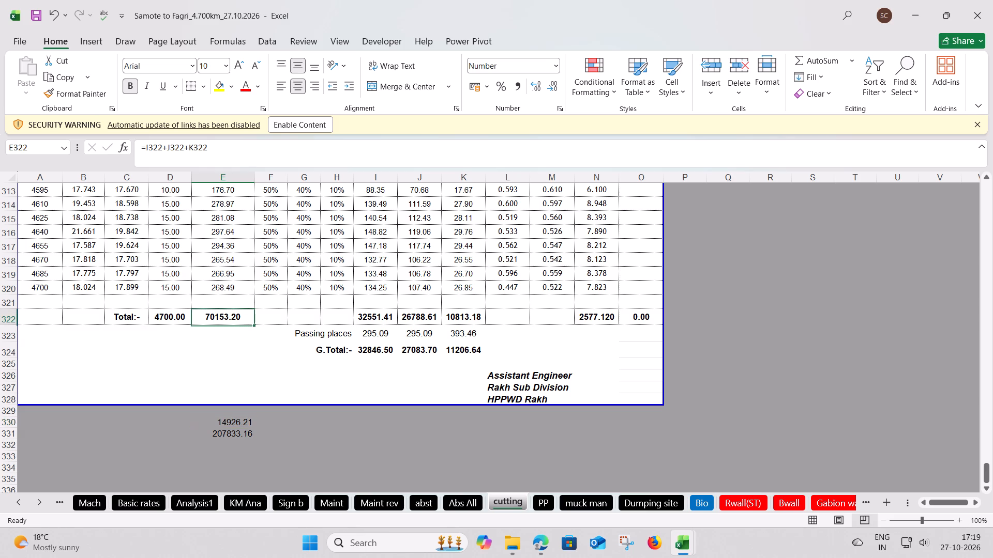
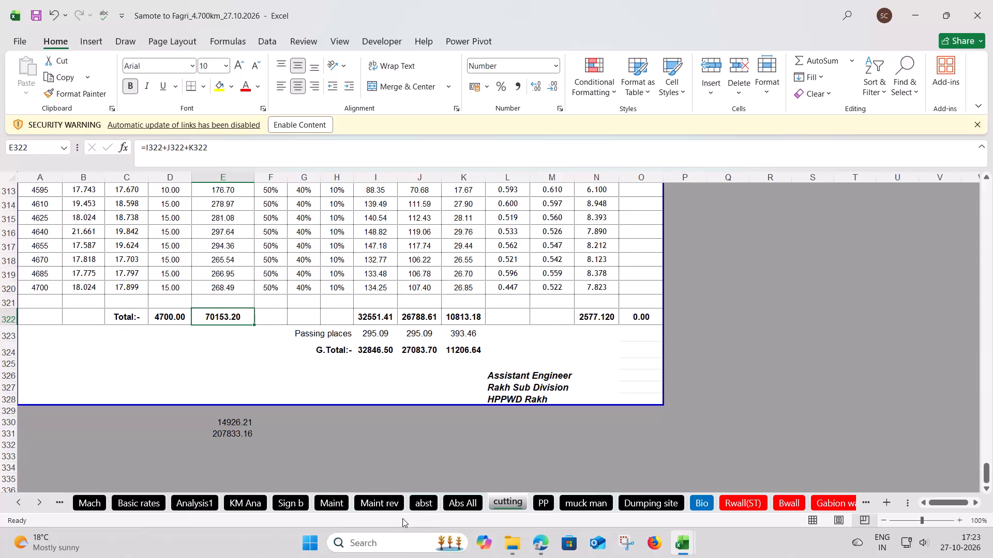
On the Bwall sheet, change the section heading in A6 from PCC R/wall to PCC B/wall.
{"action": "left_click", "coordinate": [787, 500]}
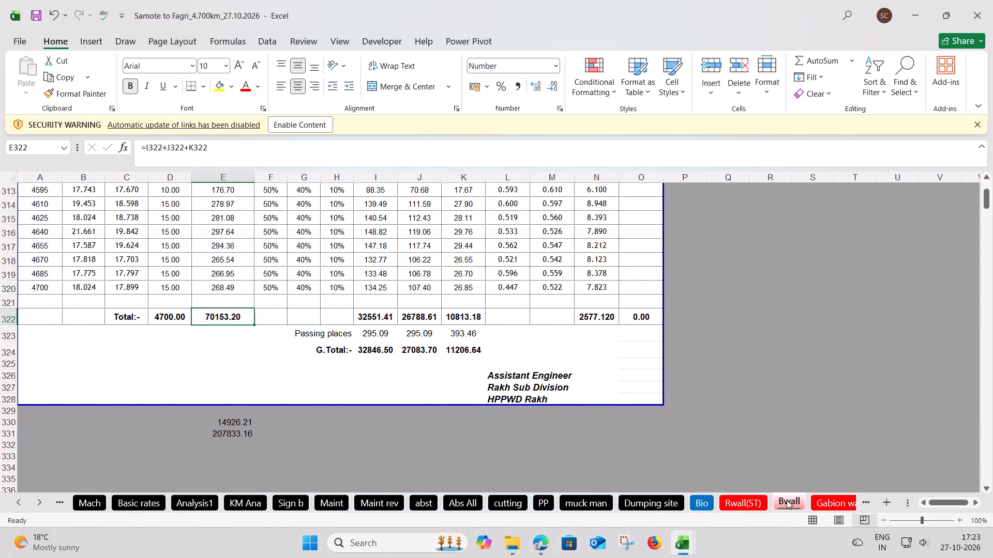
{"action": "scroll", "coordinate": [171, 309], "scroll_direction": "up", "scroll_amount": 6}
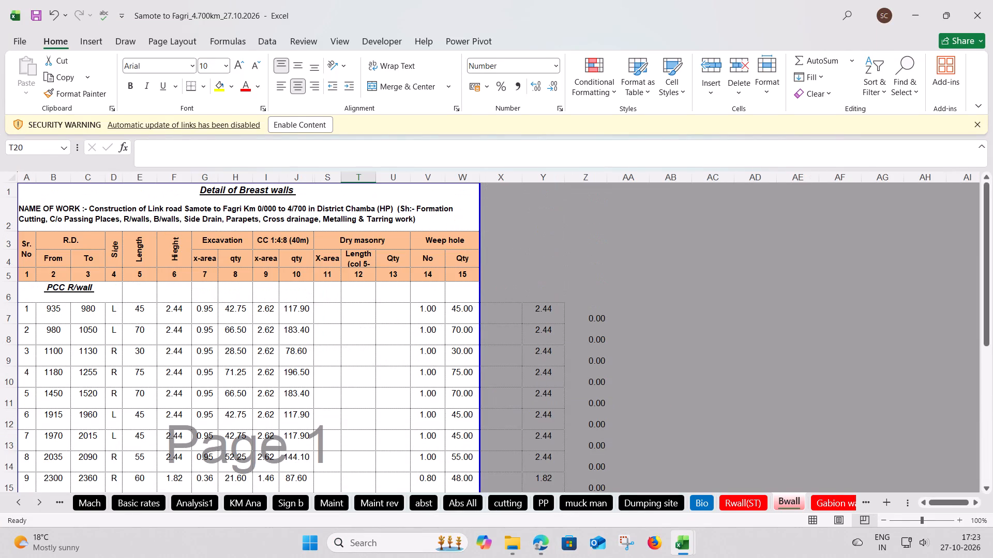
{"action": "double_click", "coordinate": [39, 289]}
{"action": "left_click_drag", "start_coordinate": [78, 285], "coordinate": [69, 283]}
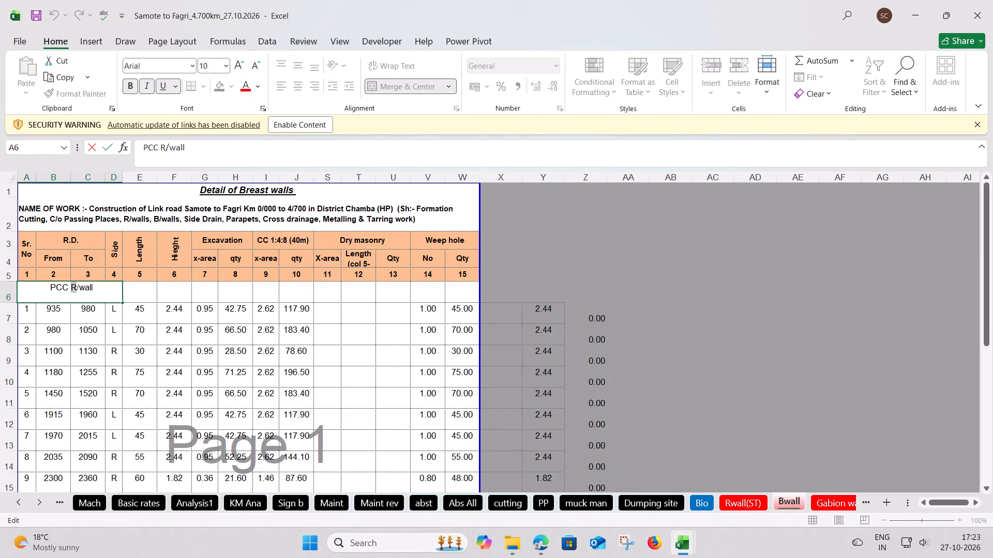
{"action": "left_click_drag", "start_coordinate": [69, 283], "coordinate": [70, 283]}
{"action": "key", "text": "shift+b"}
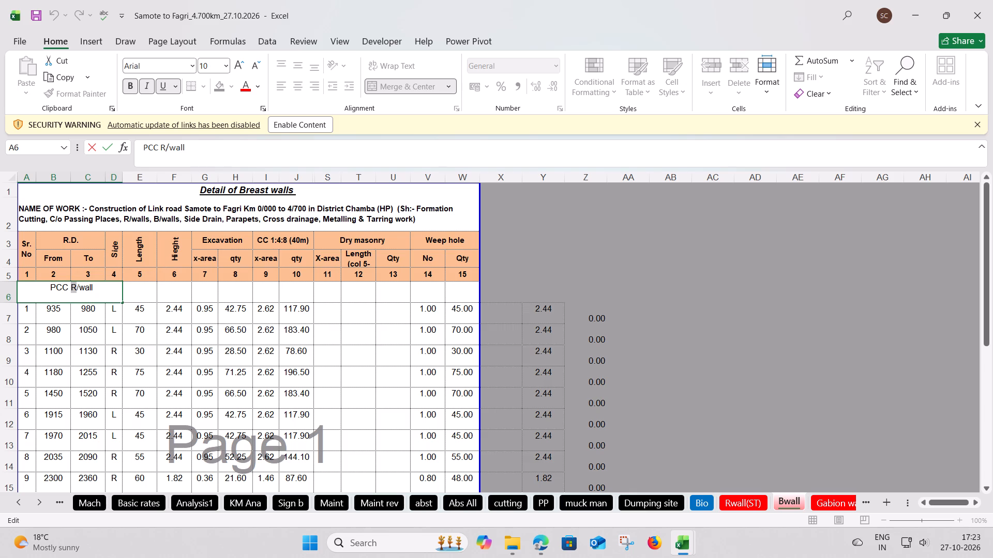
{"action": "left_click", "coordinate": [122, 348]}
Vertically middle-align all rows of the Detail of Breast walls table, from the title row down.
{"action": "left_click_drag", "start_coordinate": [15, 190], "coordinate": [5, 250]}
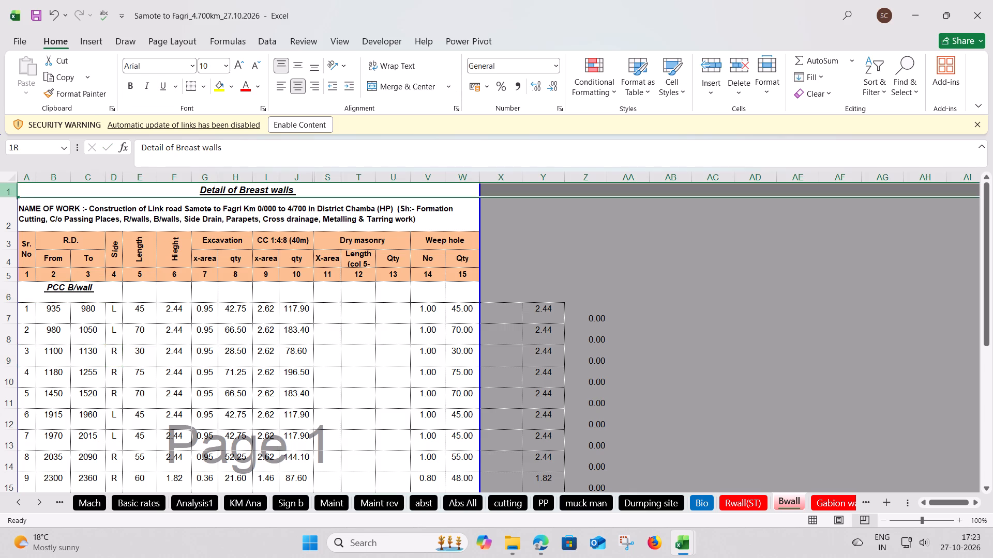
{"action": "left_click_drag", "start_coordinate": [5, 250], "coordinate": [53, 557]}
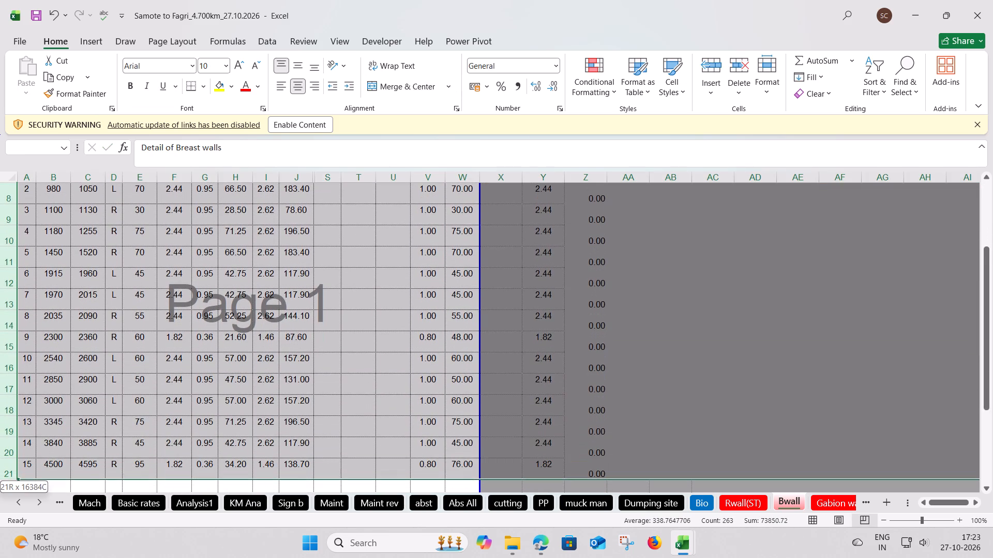
{"action": "left_click_drag", "start_coordinate": [53, 557], "coordinate": [38, 373]}
{"action": "left_click", "coordinate": [302, 64]}
{"action": "left_click", "coordinate": [301, 63]}
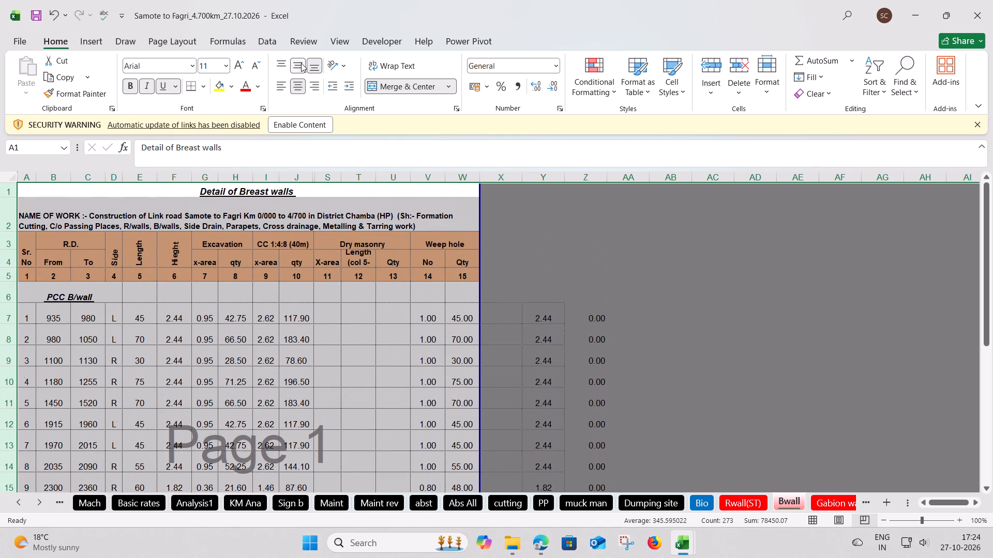
{"action": "left_click", "coordinate": [379, 365]}
Set the text orientation of the Side and Hieght column headers to 90 degrees.
{"action": "left_click", "coordinate": [110, 247]}
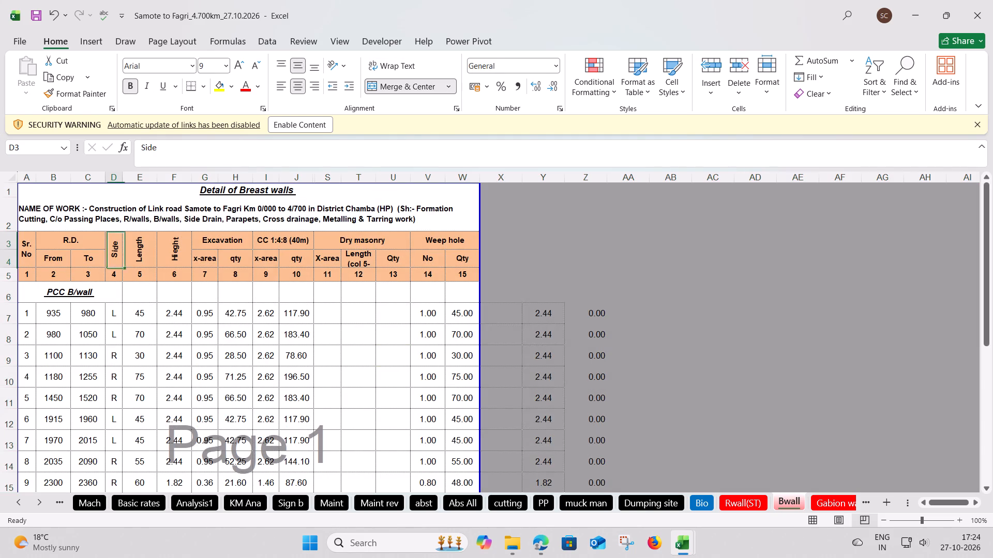
{"action": "right_click", "coordinate": [110, 247]}
{"action": "left_click", "coordinate": [161, 422]}
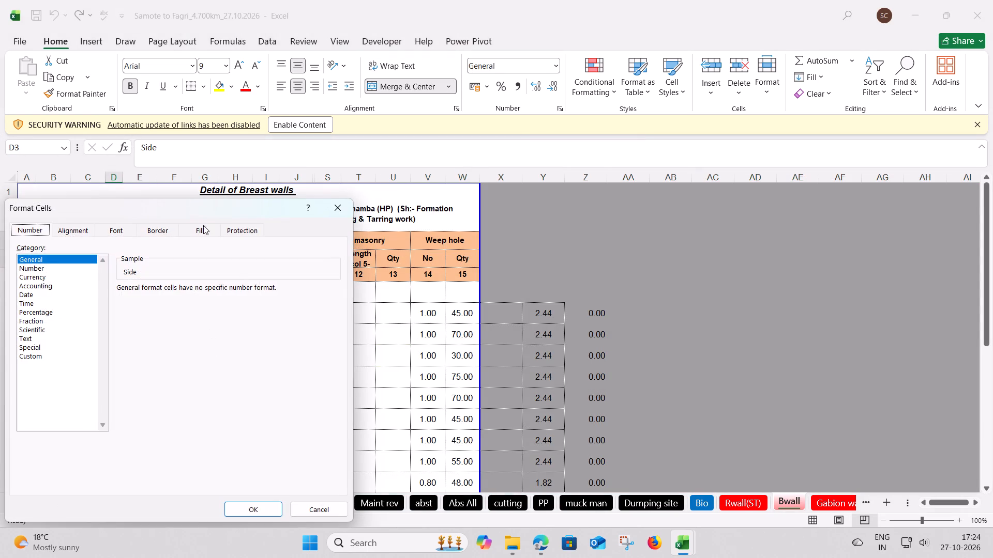
{"action": "left_click", "coordinate": [152, 232]}
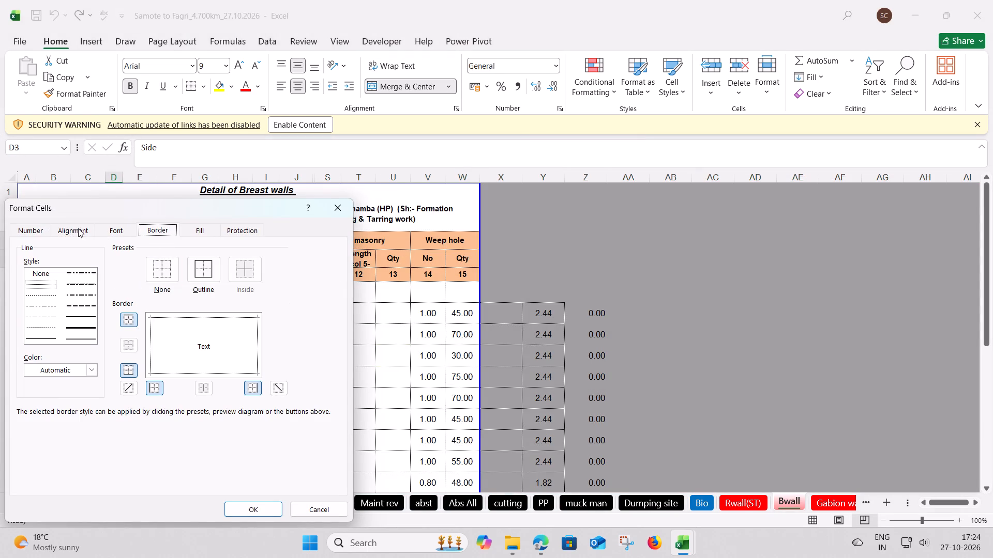
{"action": "left_click", "coordinate": [78, 228]}
{"action": "left_click", "coordinate": [288, 261]}
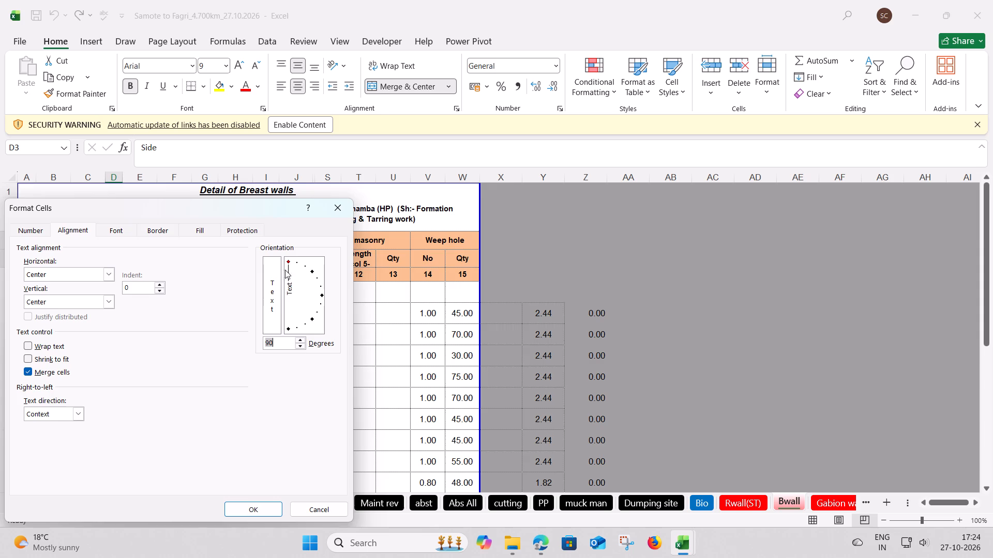
{"action": "left_click", "coordinate": [245, 504]}
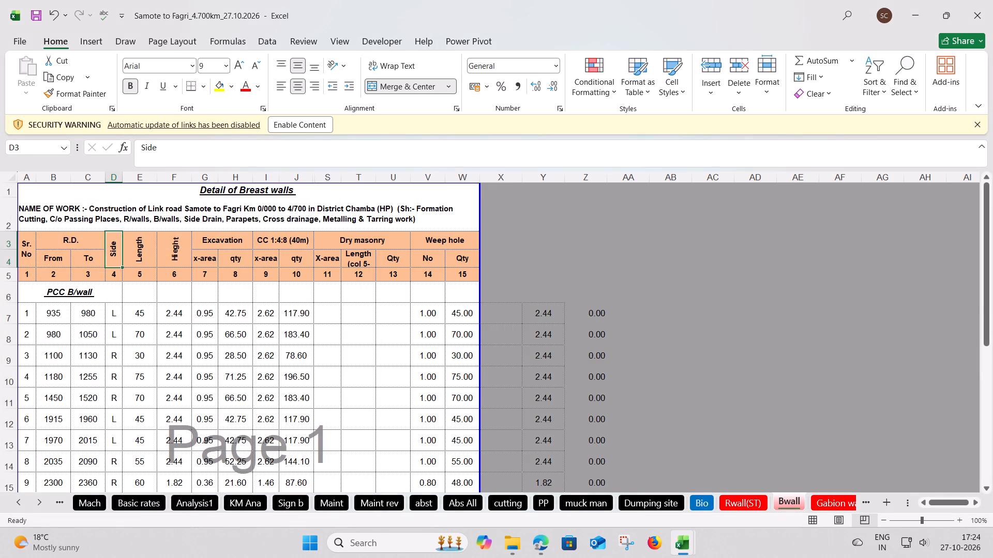
{"action": "left_click", "coordinate": [173, 245]}
{"action": "right_click", "coordinate": [173, 245]}
{"action": "left_click", "coordinate": [216, 423]}
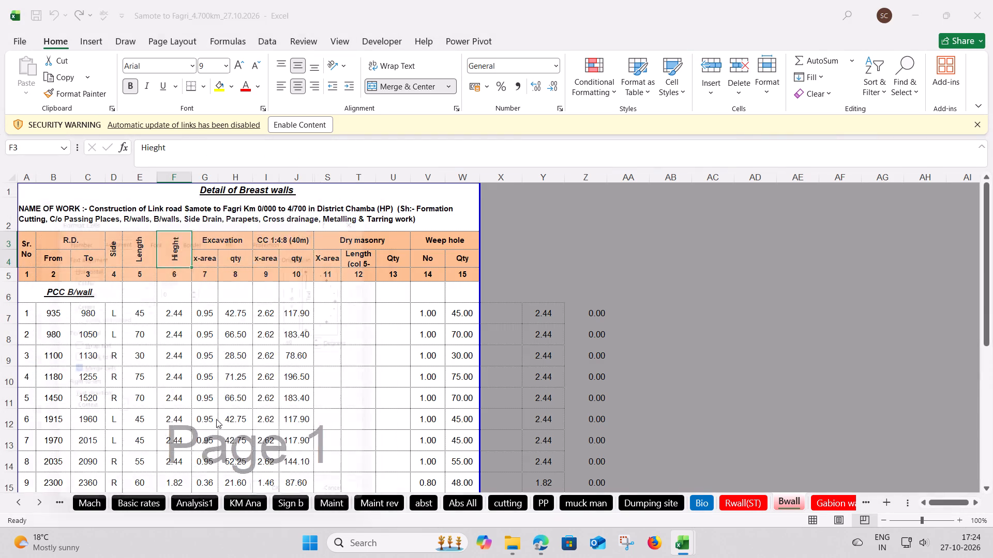
{"action": "left_click", "coordinate": [324, 261]}
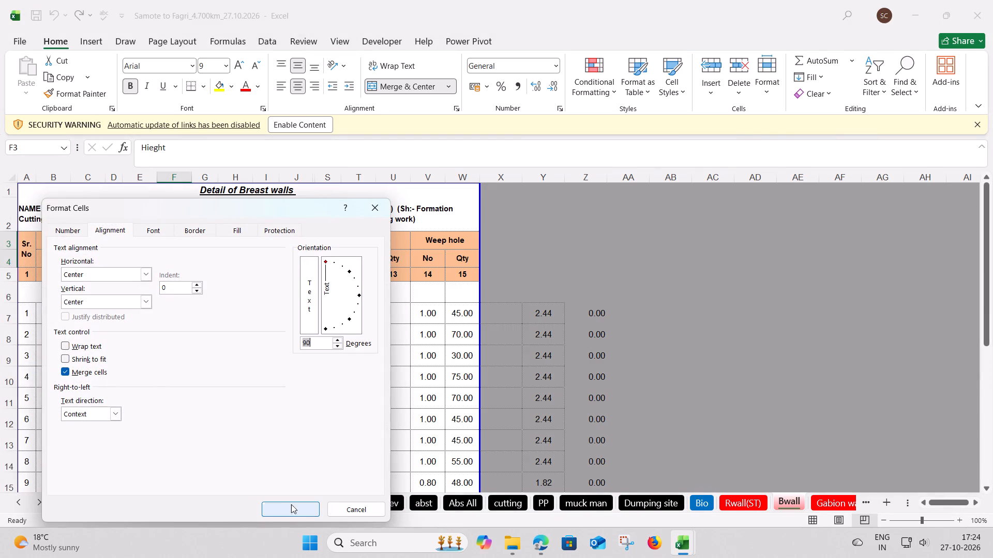
{"action": "left_click", "coordinate": [289, 507]}
{"action": "left_click", "coordinate": [330, 304]}
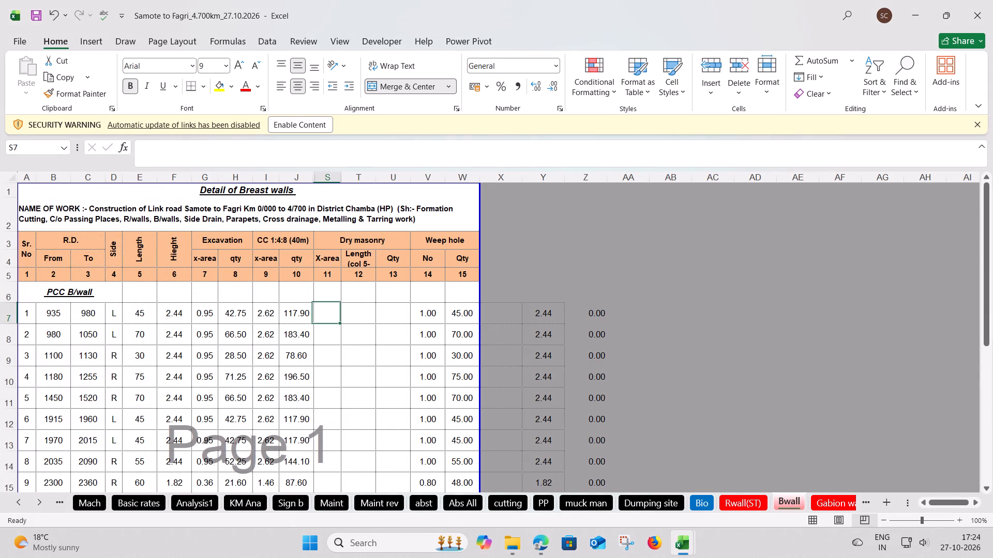
Copy the Bitumen VG-10 and first RS, MS and SS packed emulsion rates from the Tikroo to Gahal workbook into the Samote estimate's Basic rates sheet.
{"action": "left_click", "coordinate": [690, 541]}
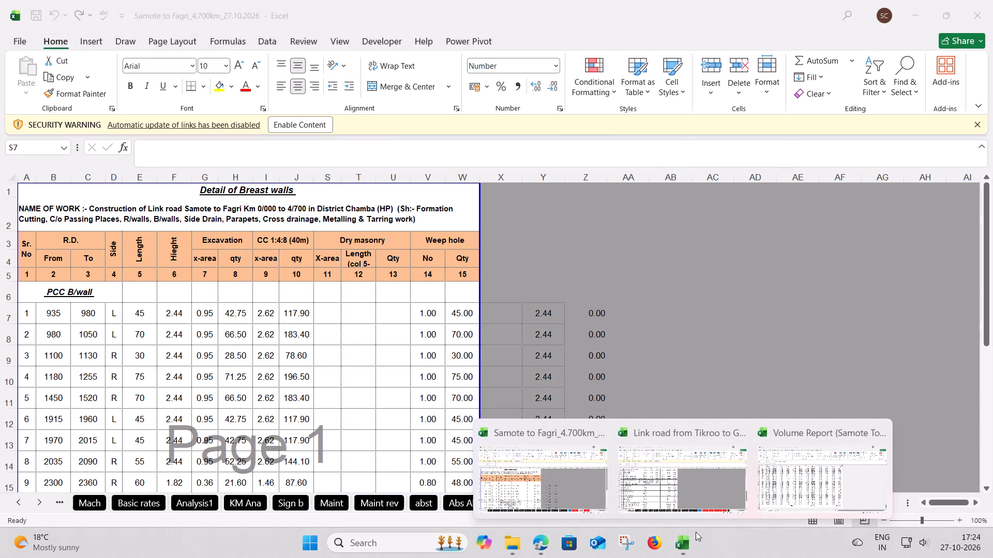
{"action": "left_click", "coordinate": [693, 489]}
{"action": "scroll", "coordinate": [170, 383], "scroll_direction": "up", "scroll_amount": 2}
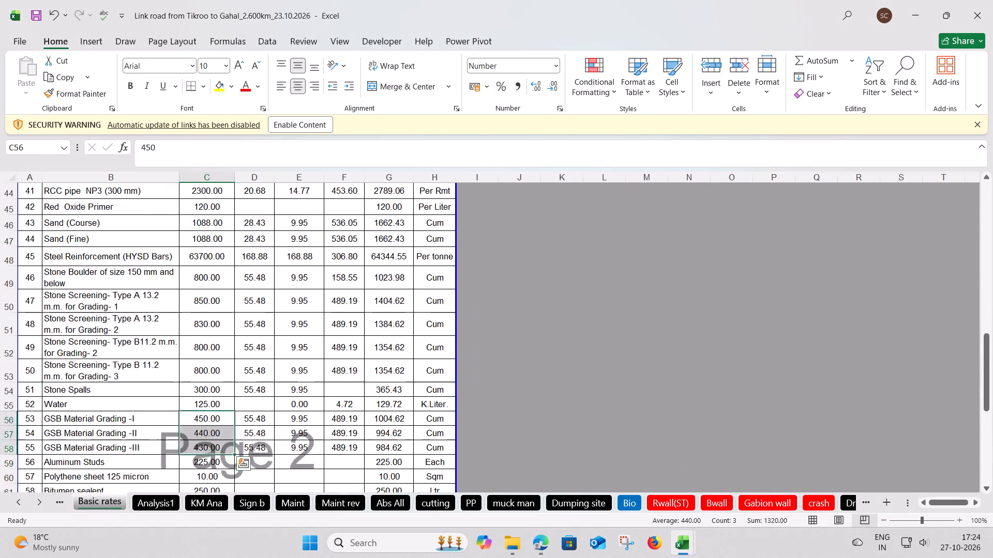
{"action": "scroll", "coordinate": [170, 383], "scroll_direction": "up", "scroll_amount": 14}
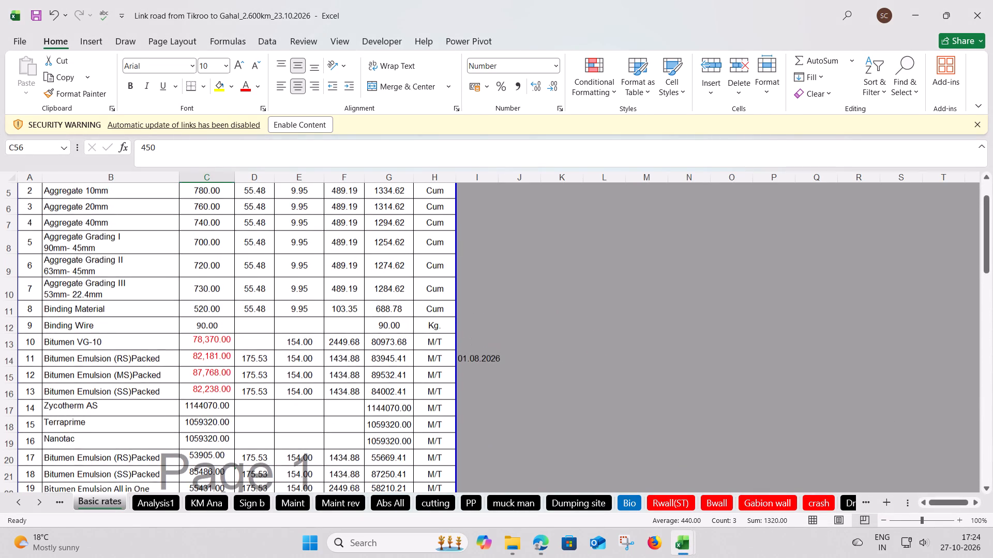
{"action": "left_click_drag", "start_coordinate": [207, 344], "coordinate": [208, 390]}
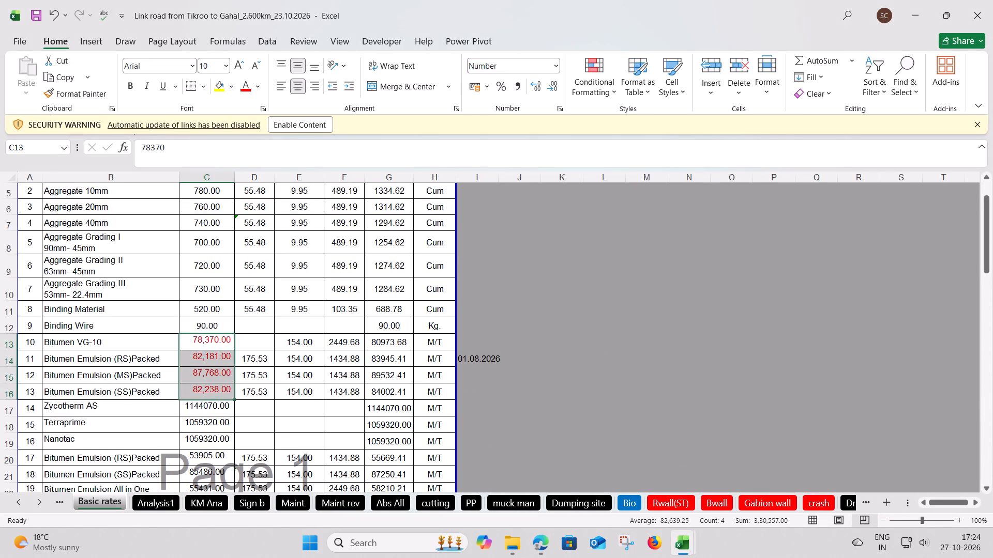
{"action": "key", "text": "ctrl+c"}
{"action": "key", "text": "alt+Tab"}
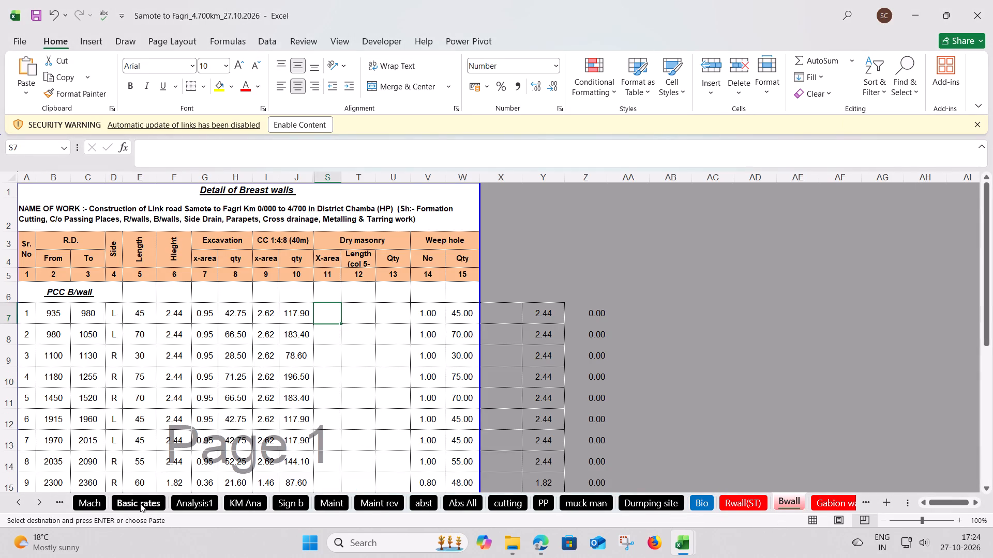
{"action": "left_click", "coordinate": [140, 503]}
{"action": "scroll", "coordinate": [147, 366], "scroll_direction": "up", "scroll_amount": 14}
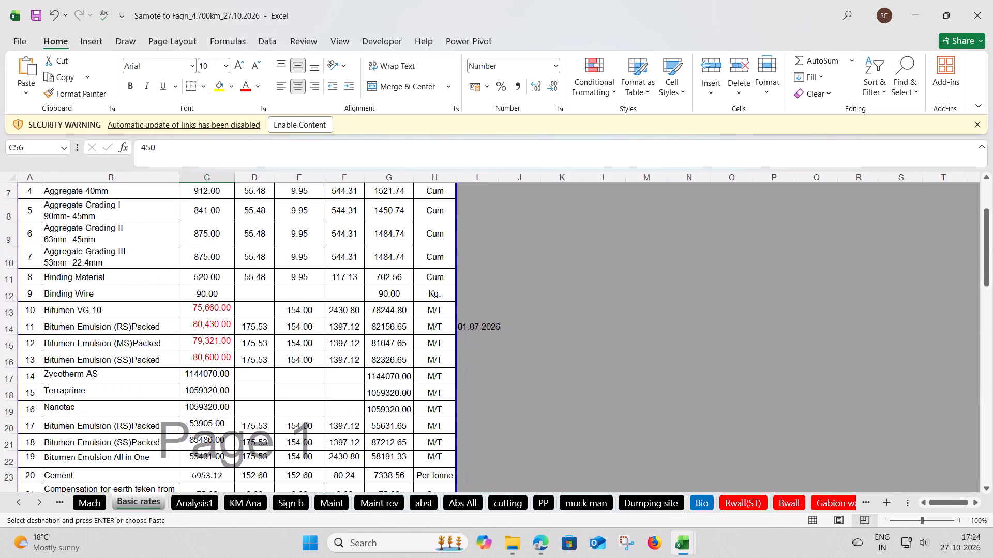
{"action": "left_click", "coordinate": [190, 312]}
{"action": "right_click", "coordinate": [190, 312]}
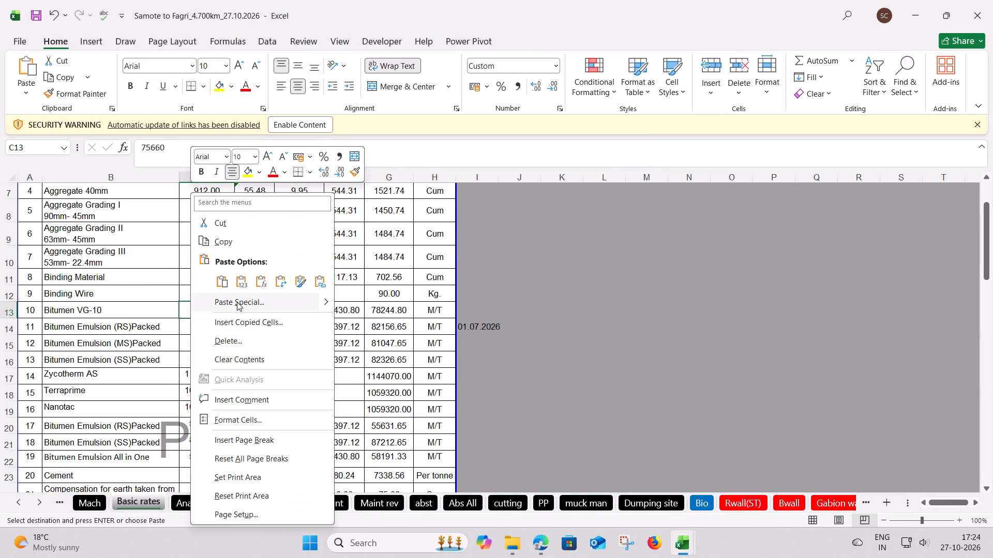
Paste the copied bitumen and packed emulsion rates as values only, starting at C13 on the Basic rates sheet.
{"action": "left_click", "coordinate": [237, 303]}
{"action": "left_click", "coordinate": [124, 268]}
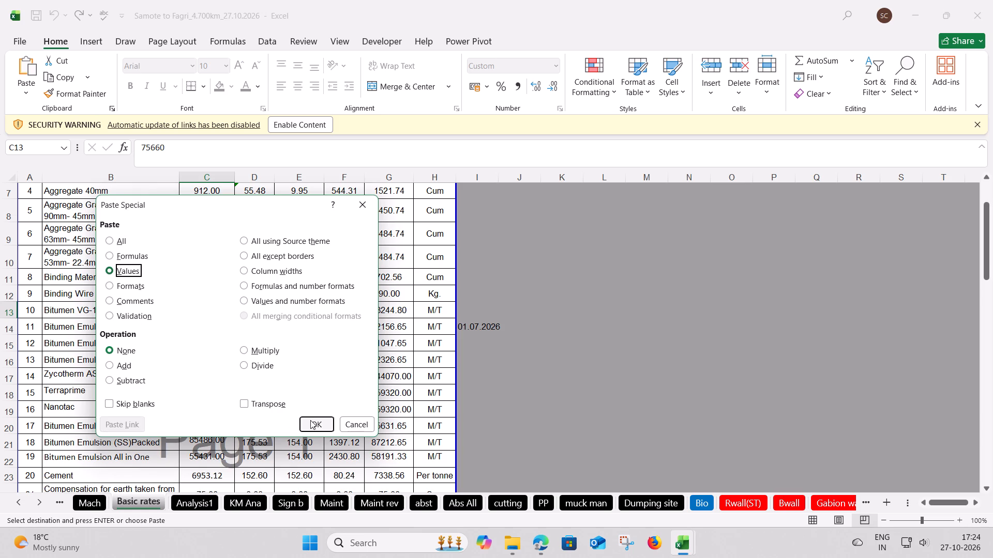
{"action": "left_click", "coordinate": [310, 420]}
Switch to File Explorer and open the Downloads folder.
{"action": "key", "text": "alt+Tab"}
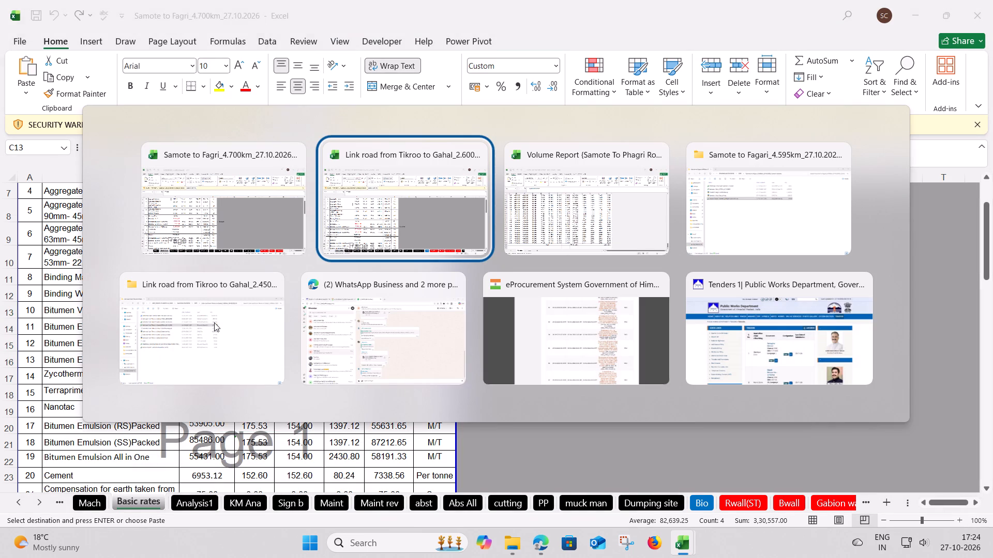
{"action": "key", "text": "alt+Tab"}
{"action": "key", "text": "alt+Tab"}
{"action": "key", "text": "alt+Tab"}
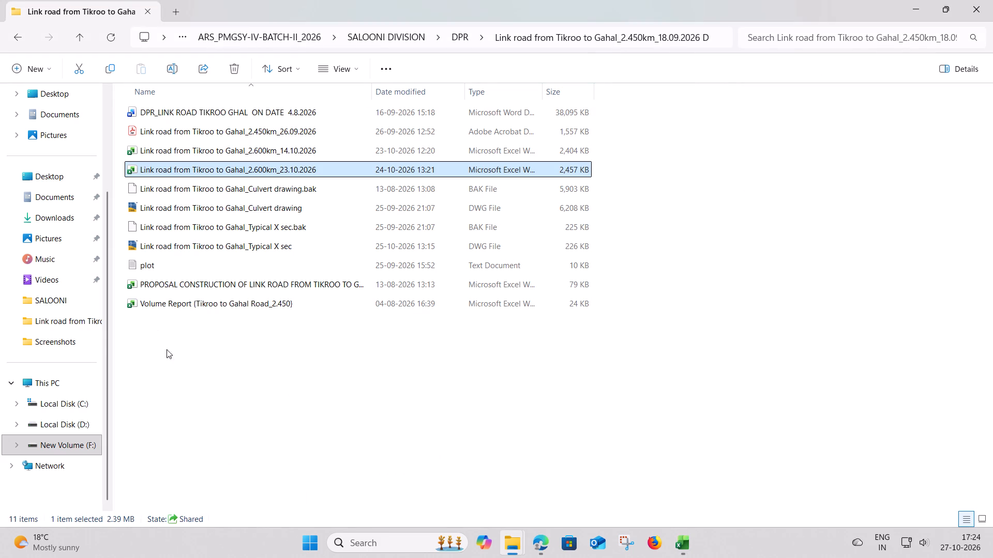
{"action": "left_click", "coordinate": [65, 225]}
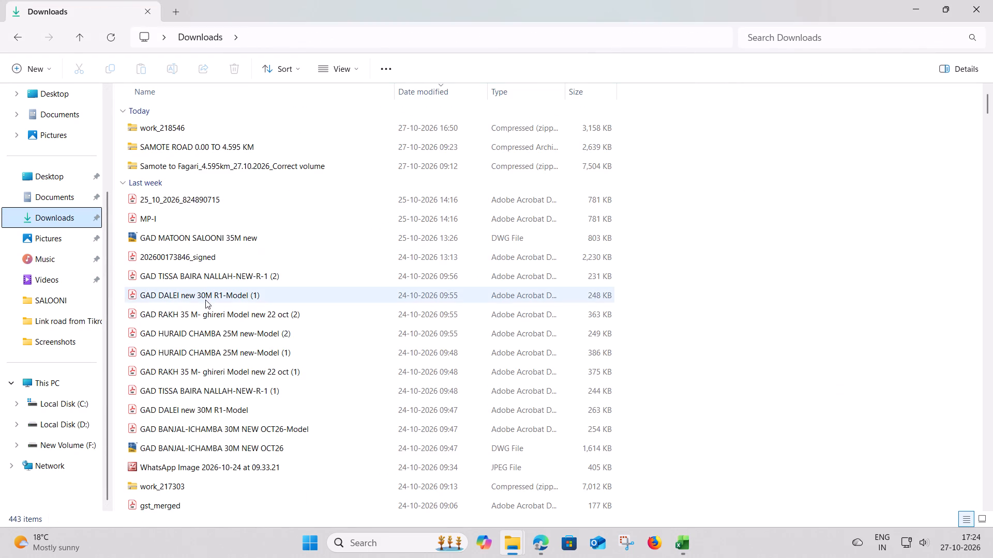
From the Downloads folder, open the HPCL price list wef 01.10.2026 and the Nalagarh Depot emulsion price list dated 01.10.2026.
{"action": "scroll", "coordinate": [206, 364], "scroll_direction": "down", "scroll_amount": 3}
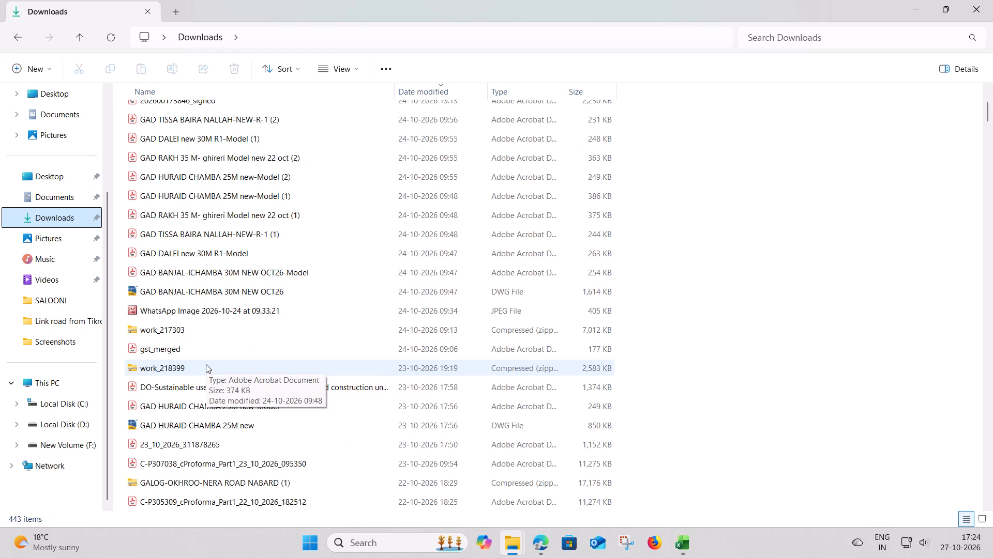
{"action": "scroll", "coordinate": [206, 364], "scroll_direction": "down", "scroll_amount": 7}
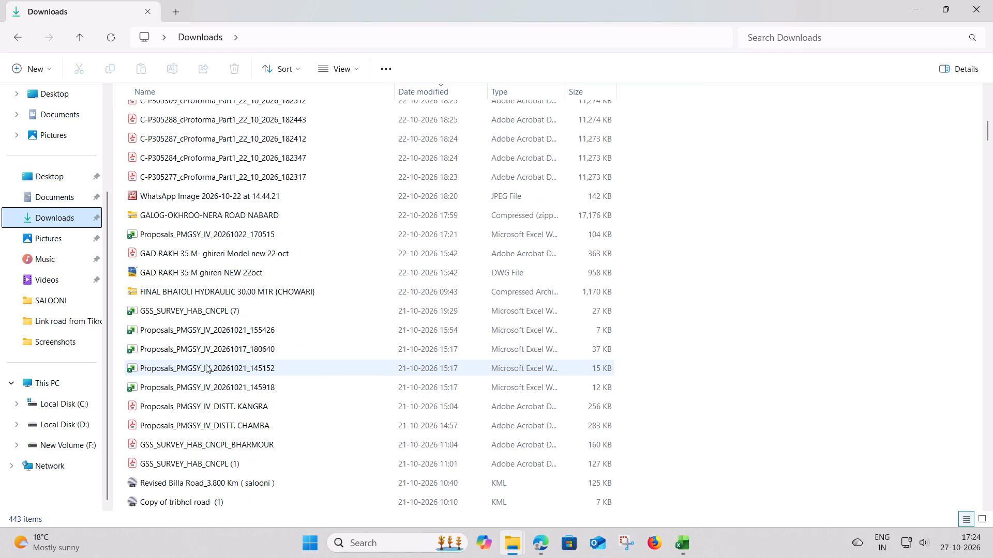
{"action": "scroll", "coordinate": [206, 364], "scroll_direction": "down", "scroll_amount": 2}
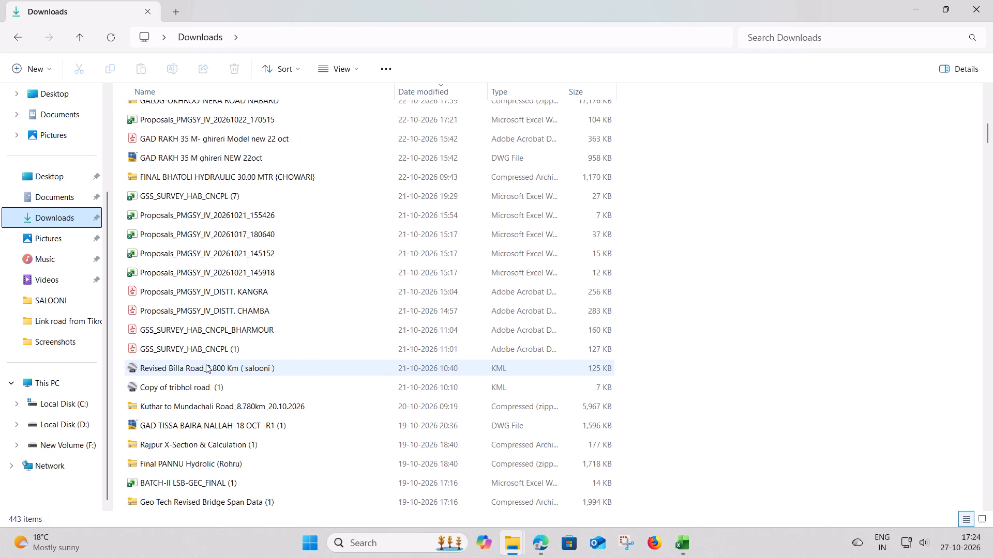
{"action": "scroll", "coordinate": [206, 364], "scroll_direction": "down", "scroll_amount": 5}
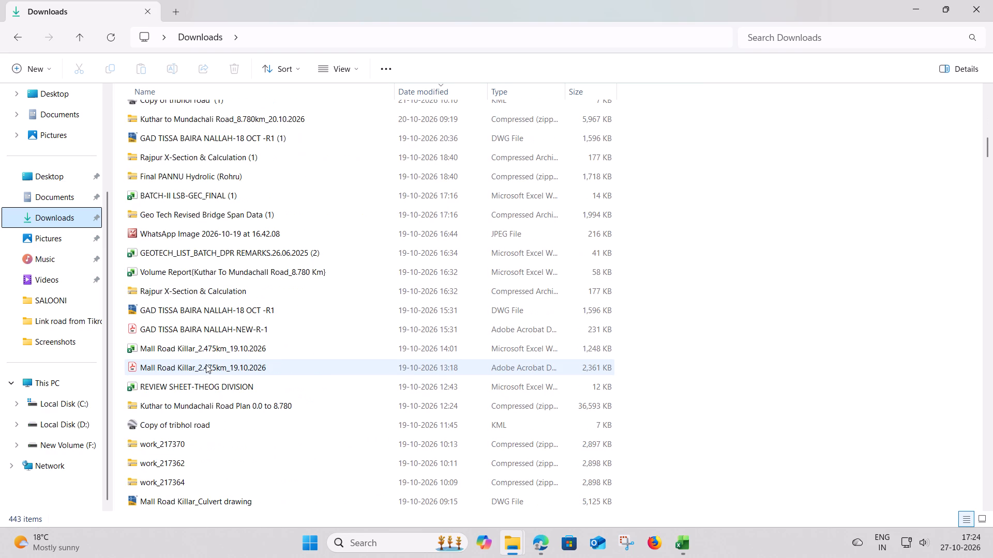
{"action": "scroll", "coordinate": [206, 364], "scroll_direction": "down", "scroll_amount": 6}
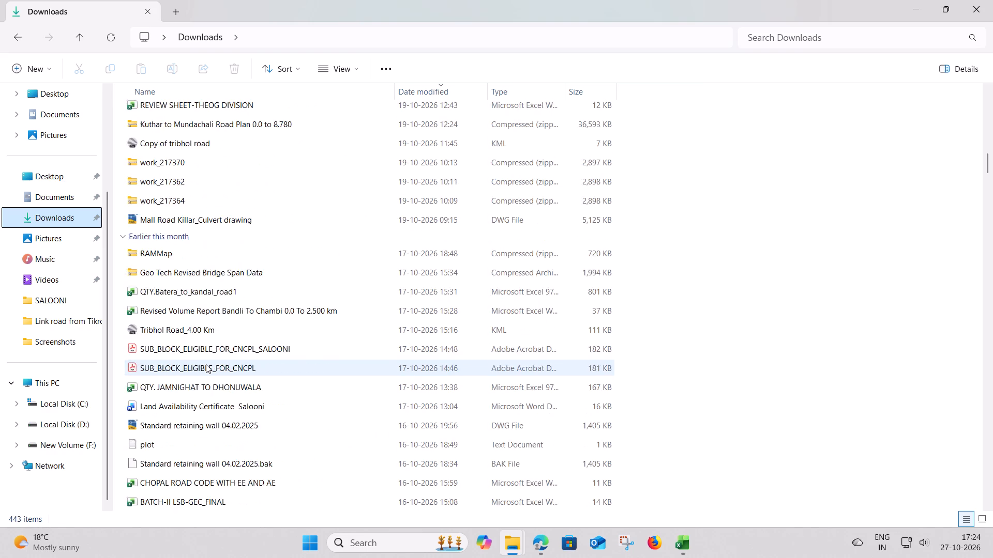
{"action": "scroll", "coordinate": [206, 364], "scroll_direction": "down", "scroll_amount": 6}
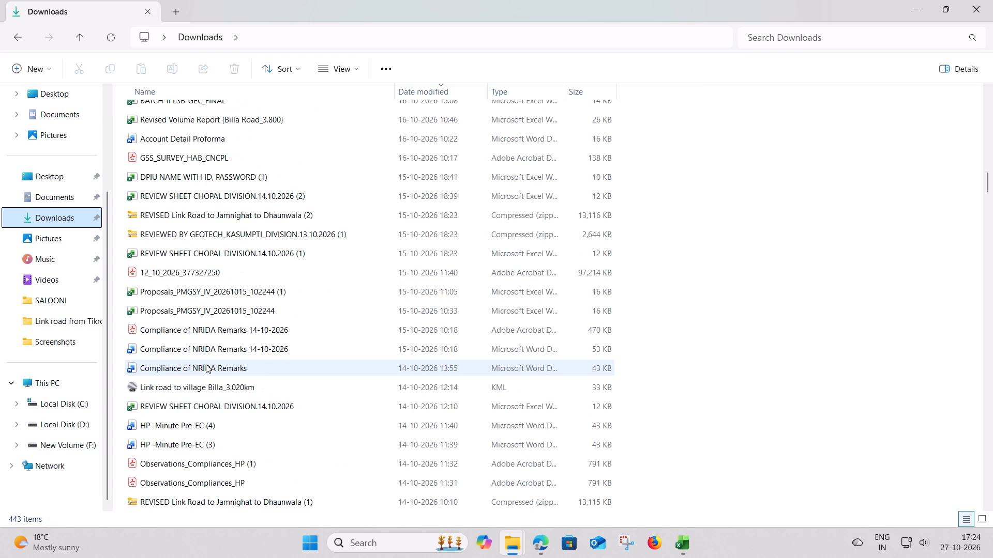
{"action": "scroll", "coordinate": [206, 364], "scroll_direction": "down", "scroll_amount": 4}
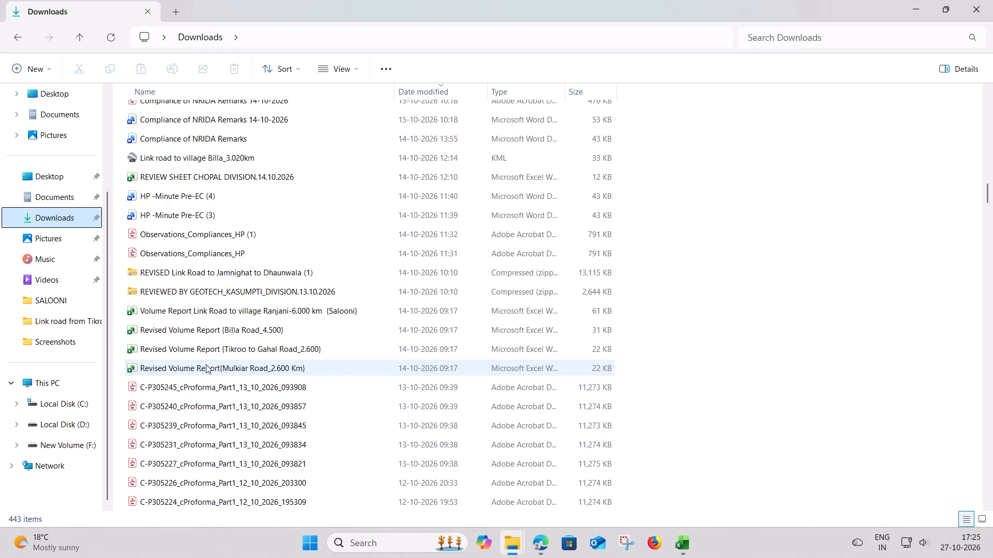
{"action": "scroll", "coordinate": [206, 364], "scroll_direction": "down", "scroll_amount": 13}
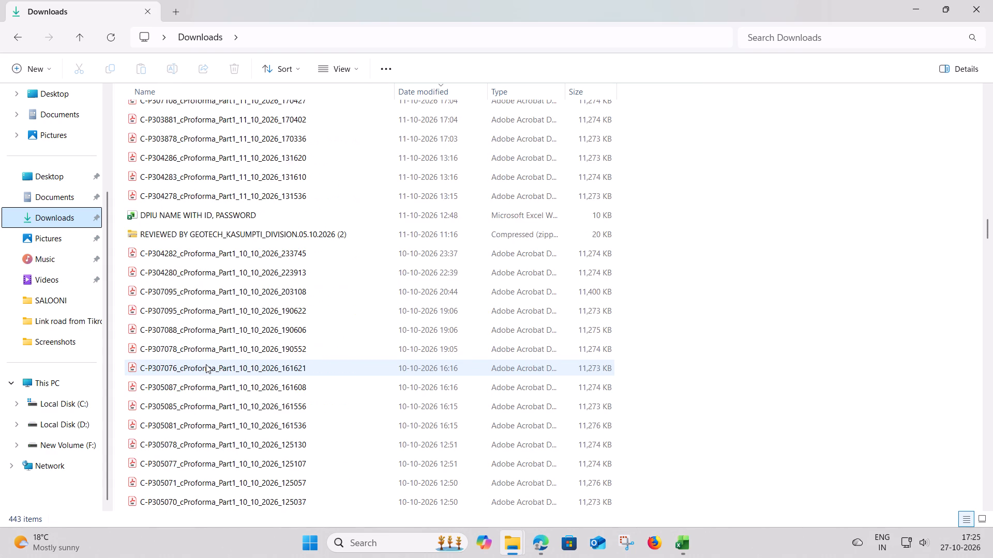
{"action": "scroll", "coordinate": [206, 364], "scroll_direction": "down", "scroll_amount": 5}
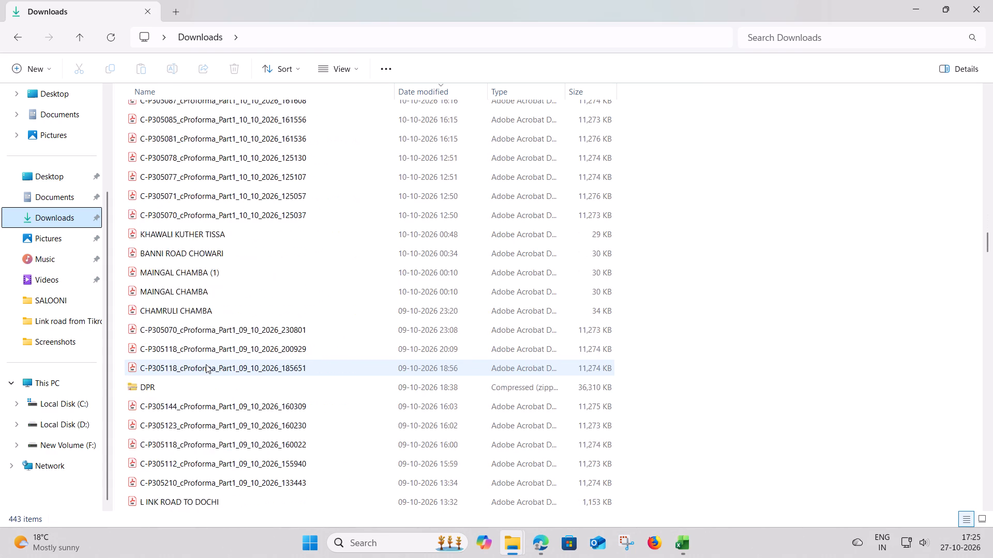
{"action": "scroll", "coordinate": [206, 364], "scroll_direction": "down", "scroll_amount": 5}
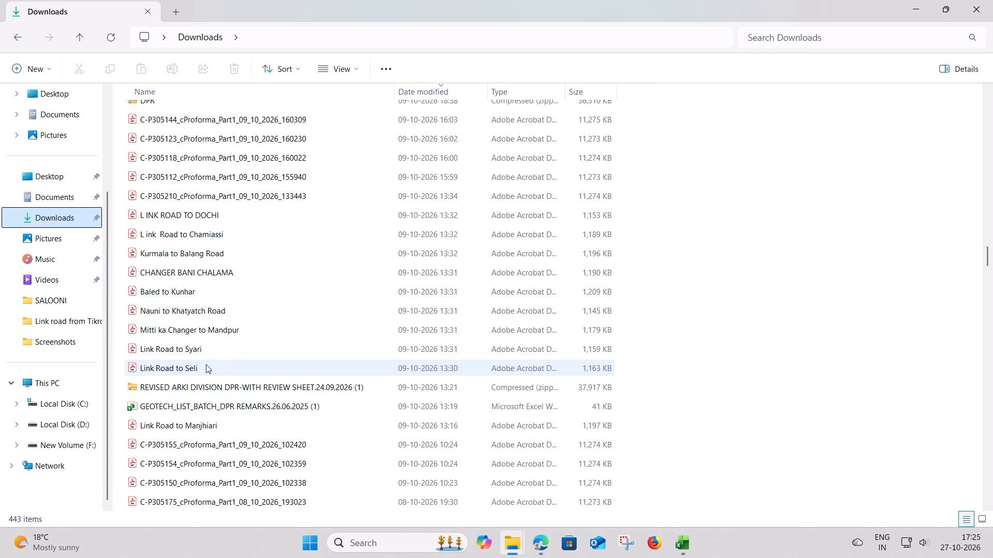
{"action": "scroll", "coordinate": [206, 364], "scroll_direction": "down", "scroll_amount": 7}
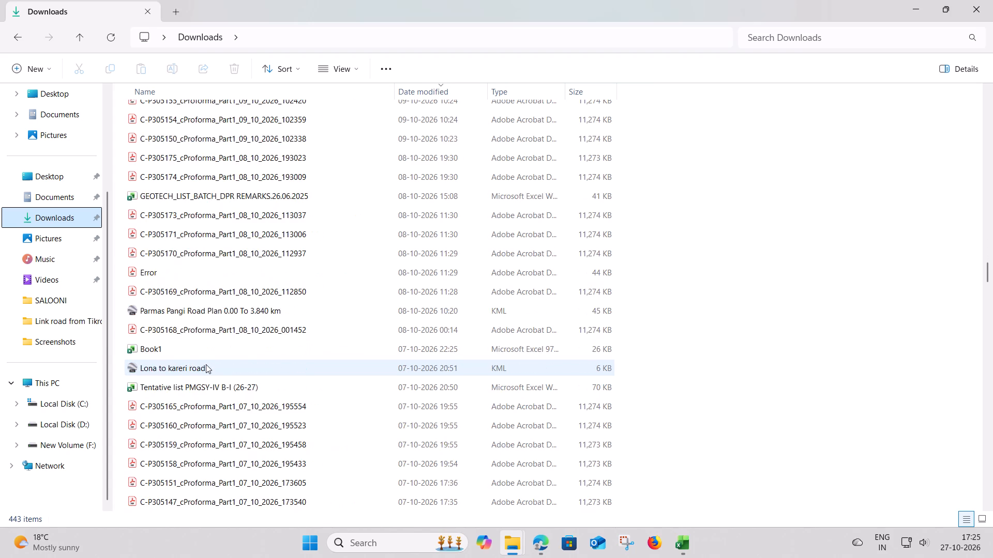
{"action": "scroll", "coordinate": [206, 364], "scroll_direction": "down", "scroll_amount": 5}
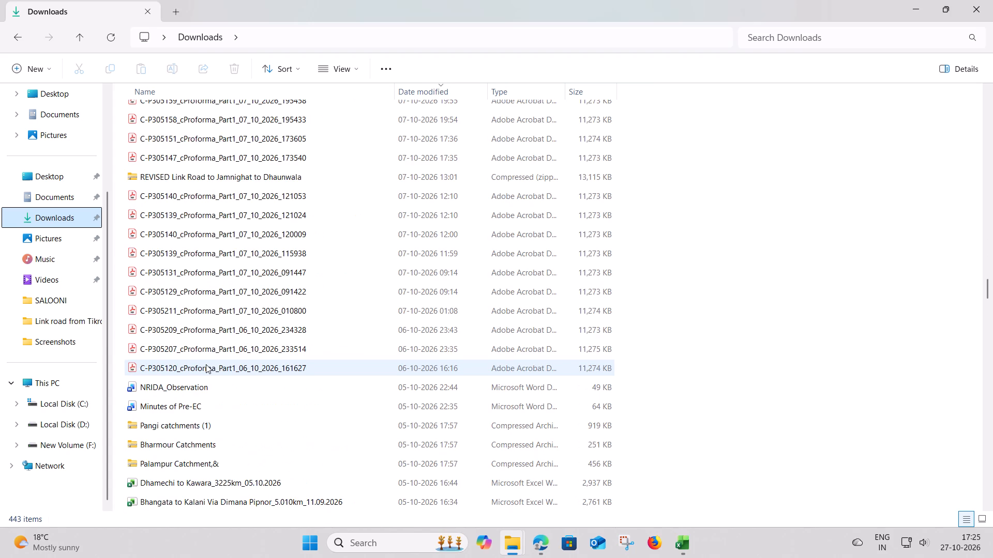
{"action": "scroll", "coordinate": [206, 364], "scroll_direction": "down", "scroll_amount": 5}
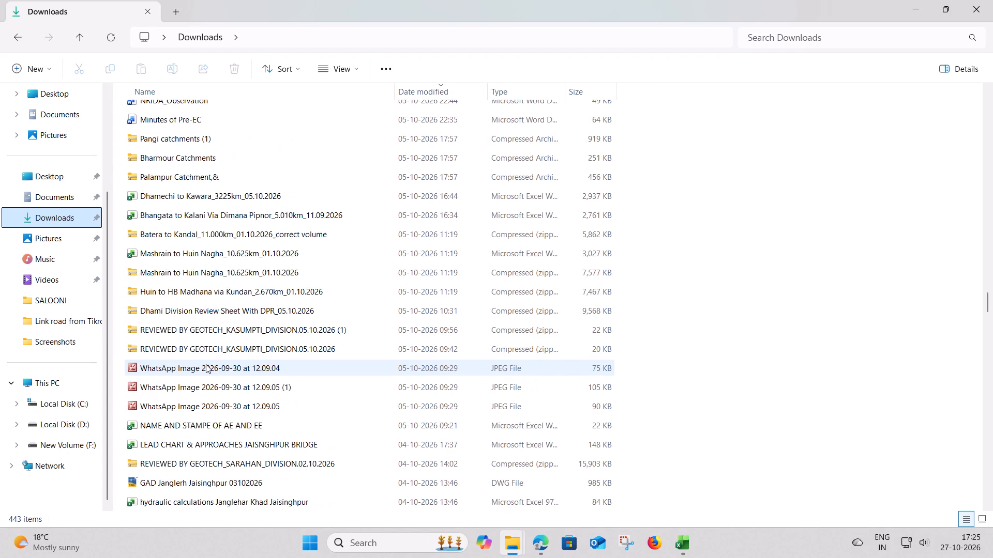
{"action": "scroll", "coordinate": [206, 364], "scroll_direction": "down", "scroll_amount": 4}
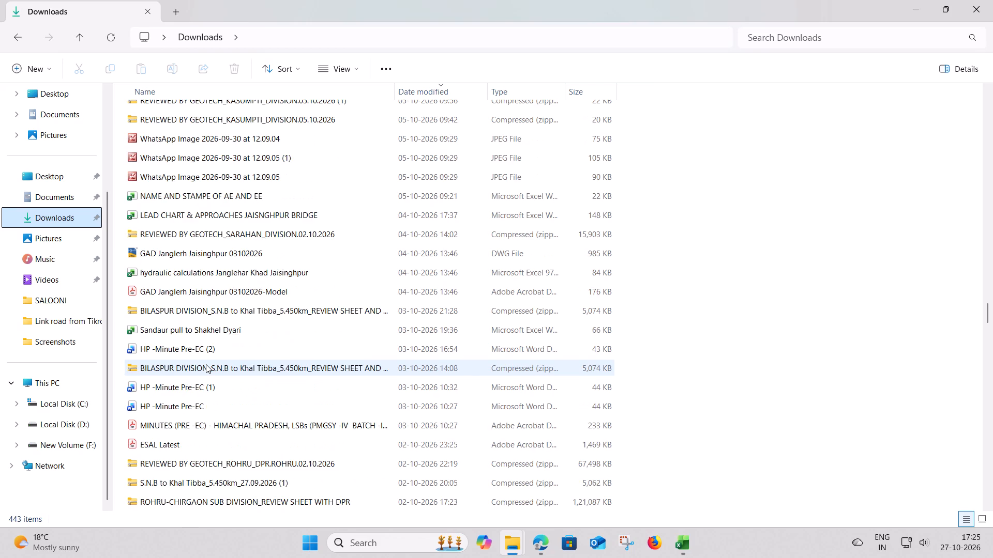
{"action": "scroll", "coordinate": [206, 364], "scroll_direction": "down", "scroll_amount": 4}
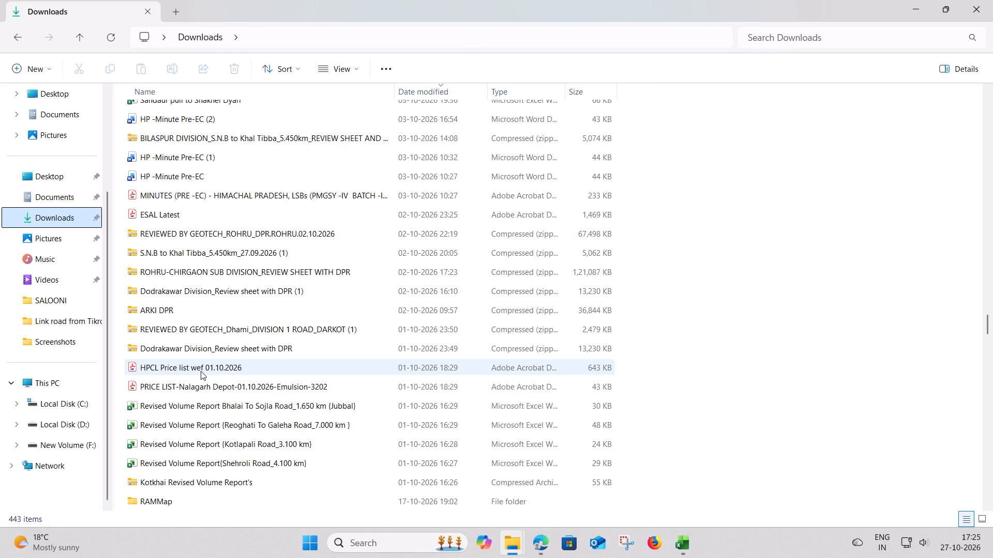
{"action": "double_click", "coordinate": [201, 371]}
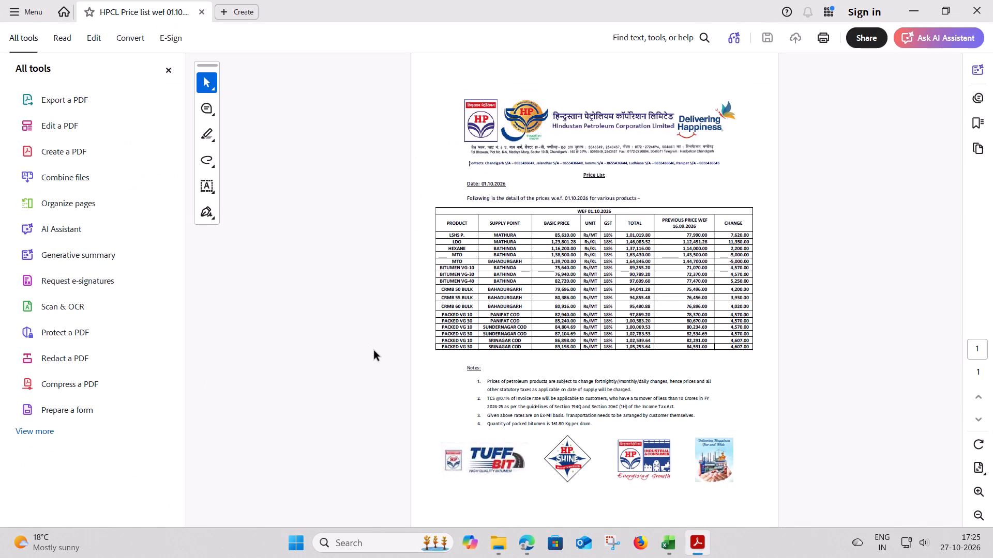
{"action": "key", "text": "alt+Tab"}
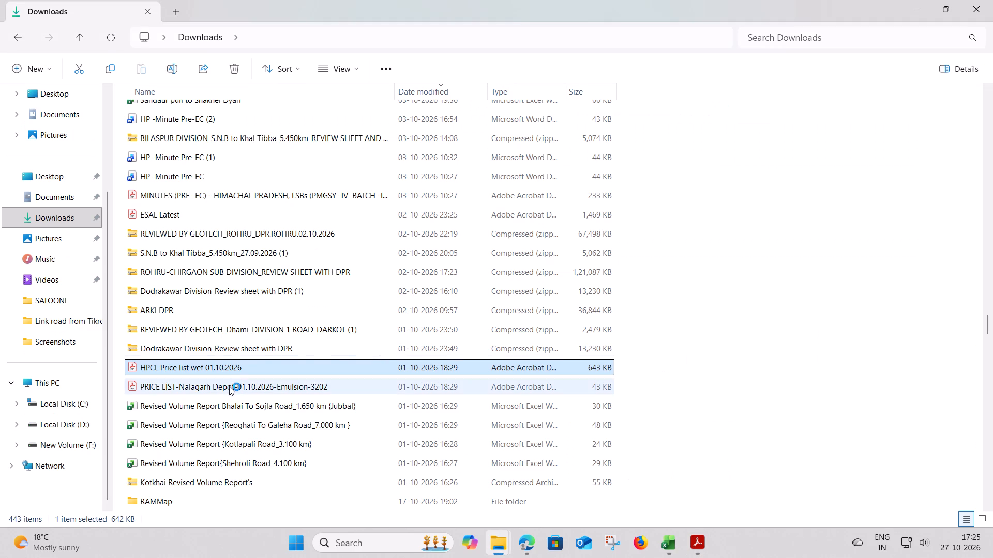
{"action": "double_click", "coordinate": [229, 386]}
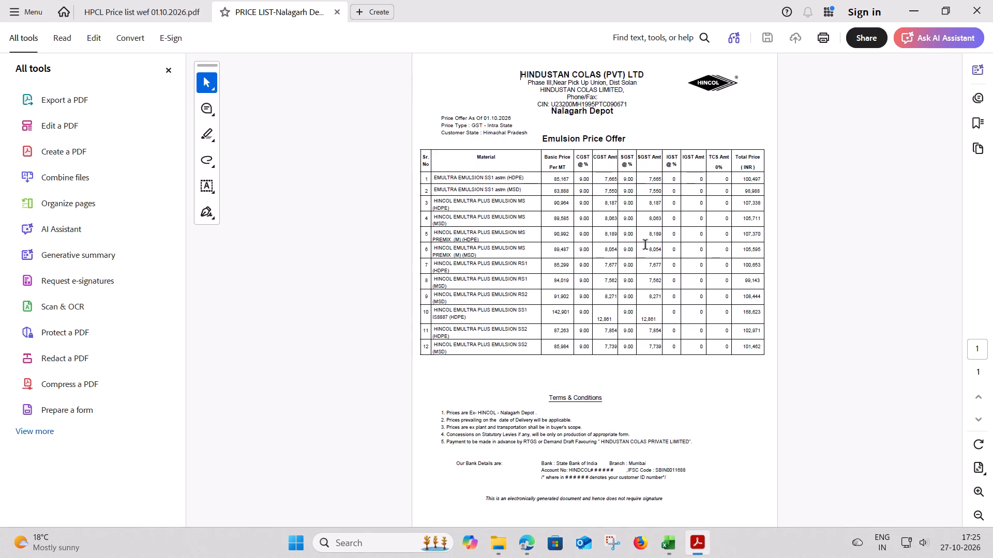
In the Samote estimate's Basic rates, set the Bitumen VG-10 rate to 82940, the Panipat COD packed basic price from the HPCL list.
{"action": "left_click", "coordinate": [152, 14]}
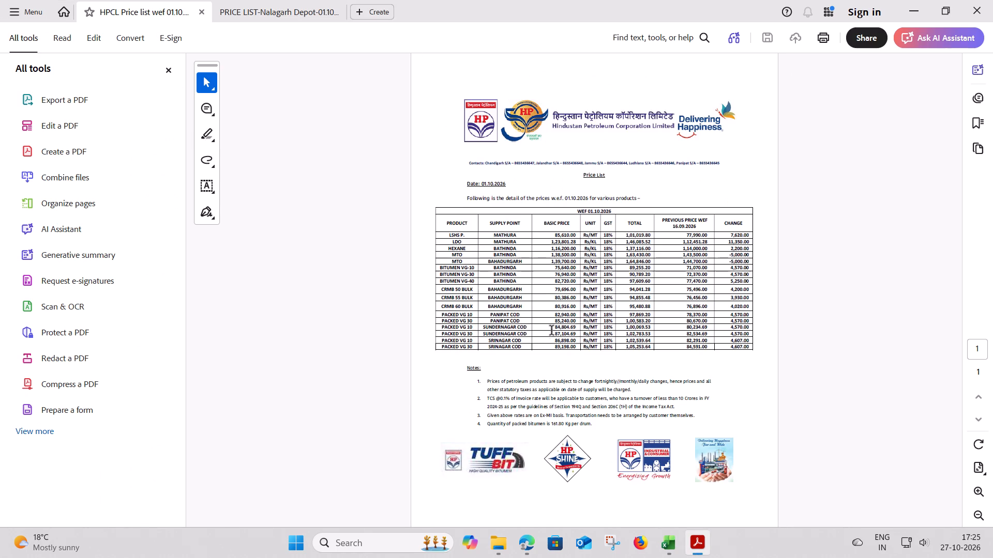
{"action": "scroll", "coordinate": [560, 333], "scroll_direction": "up", "scroll_amount": 2, "text": "ctrl"}
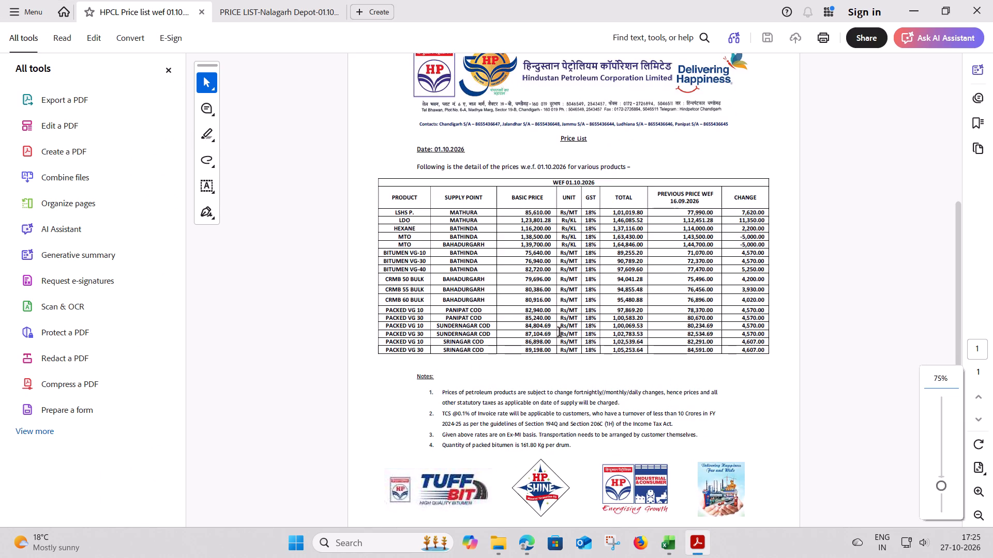
{"action": "key", "text": "alt+Tab"}
{"action": "key", "text": "alt+Tab"}
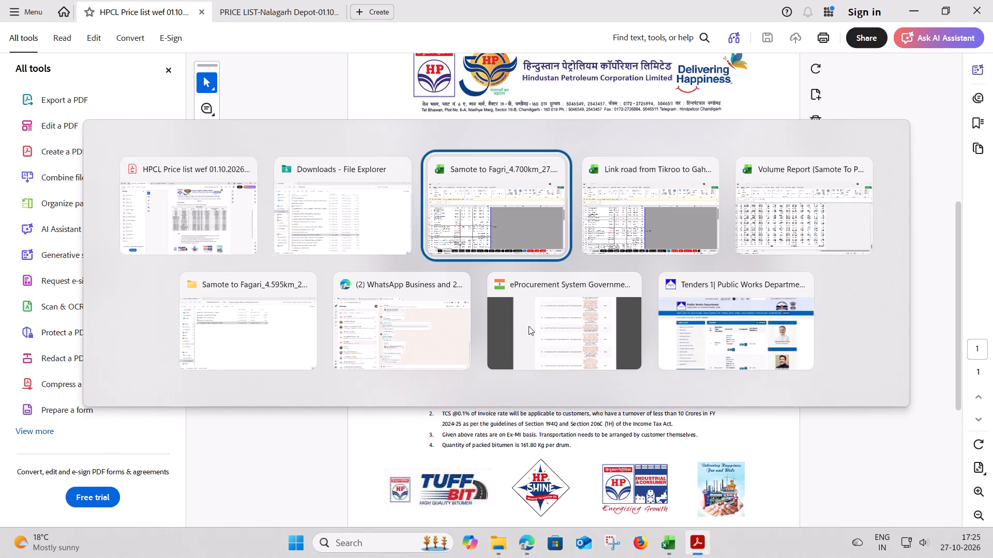
{"action": "left_click", "coordinate": [207, 308]}
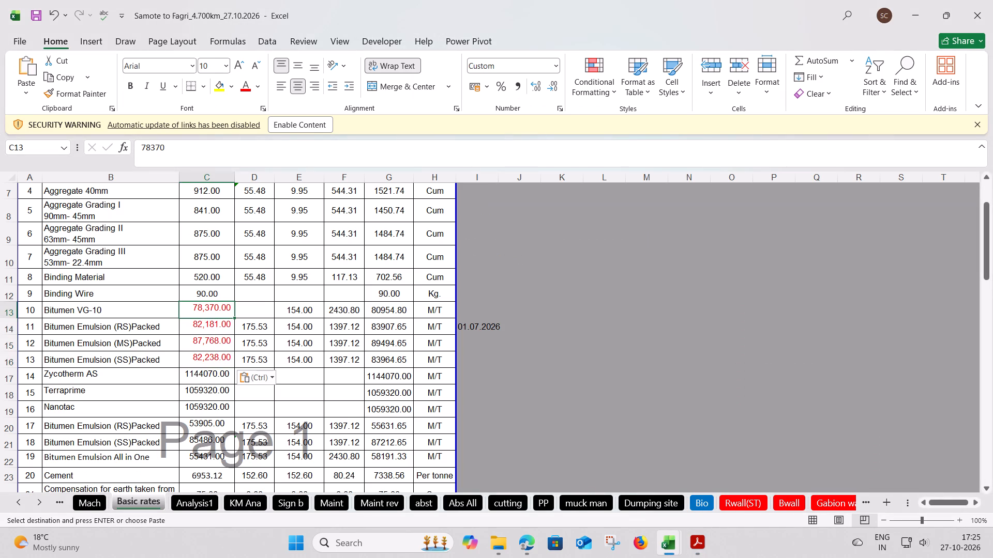
{"action": "key", "text": "8"}
{"action": "type", "text": "2940"}
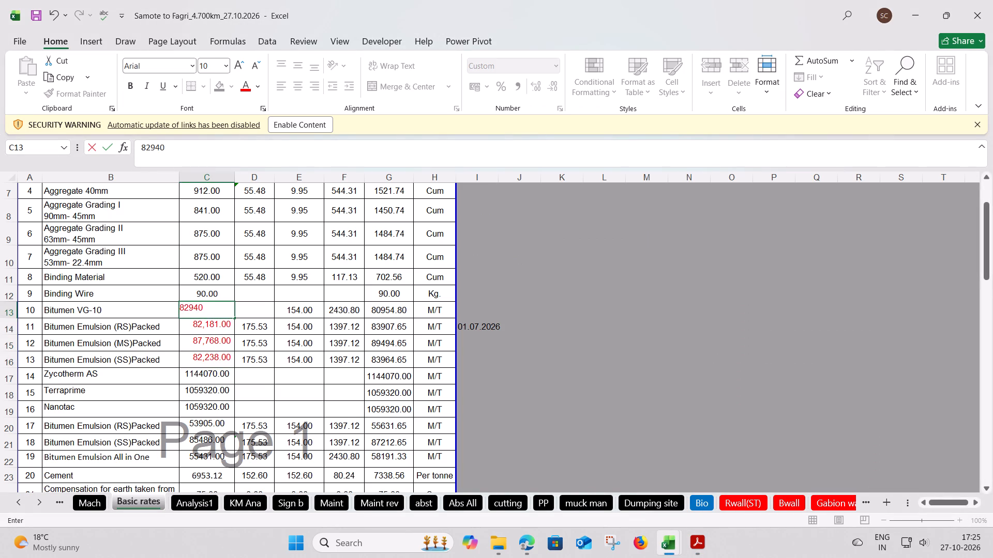
{"action": "key", "text": "Return"}
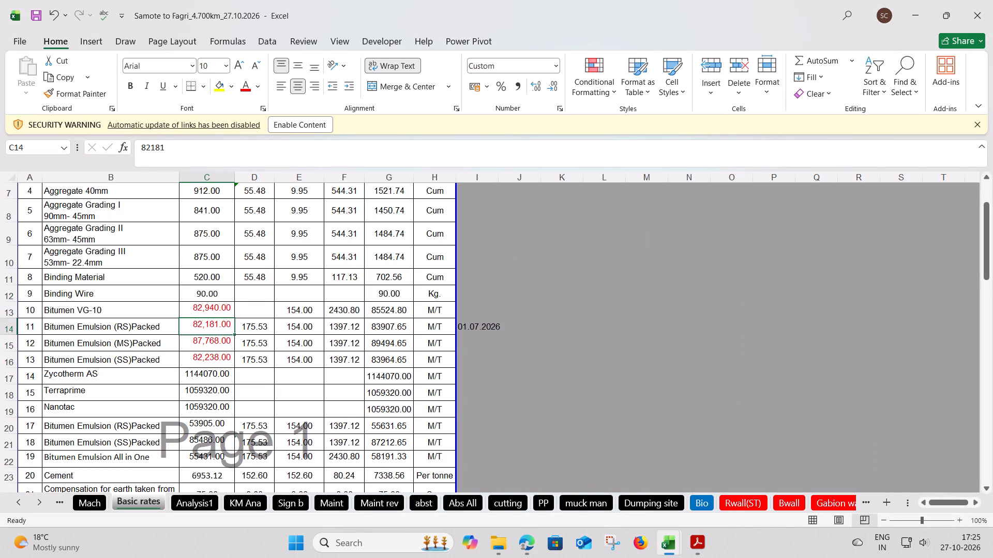
Using the Nalagarh Depot HDPE basic prices, set the packed emulsion rates in items 11 to 13: RS 85299, MS 90964 and SS 85167.
{"action": "key", "text": "alt+Tab"}
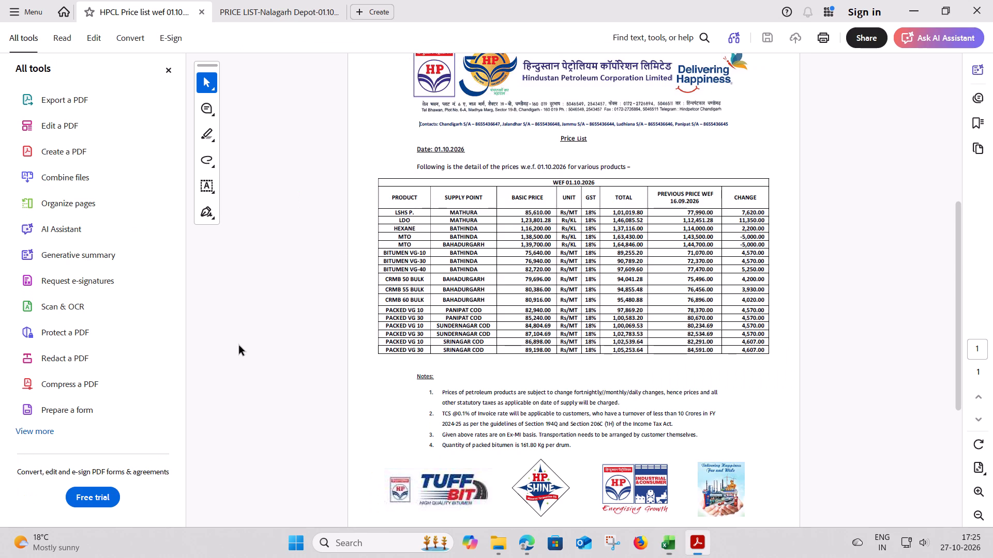
{"action": "key", "text": "alt+Tab"}
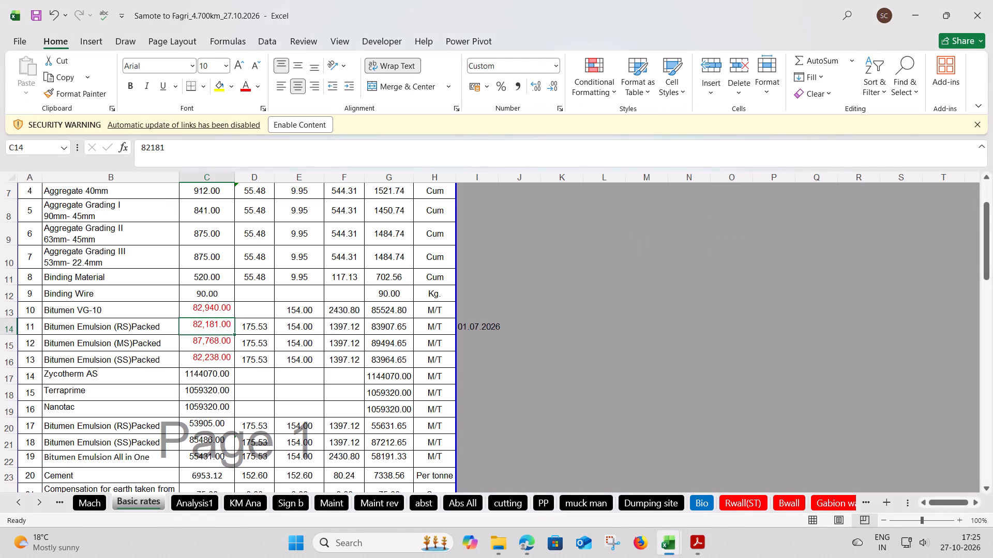
{"action": "key", "text": "alt+Tab"}
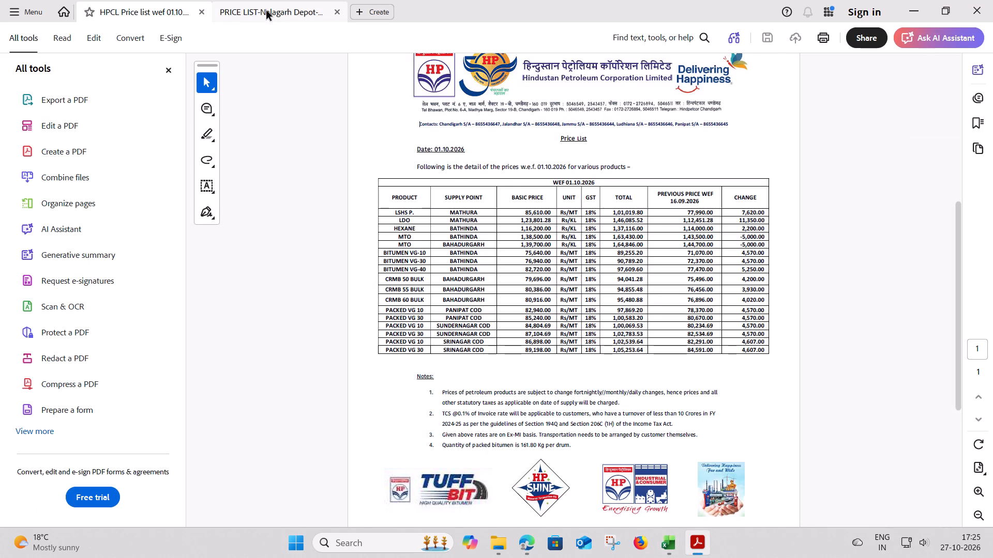
{"action": "left_click", "coordinate": [266, 11]}
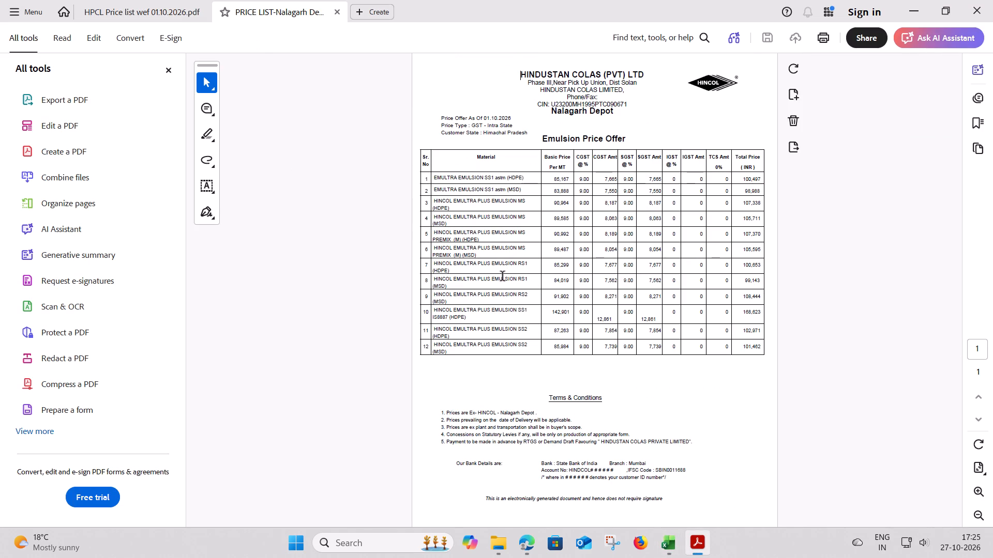
{"action": "key", "text": "alt+Tab"}
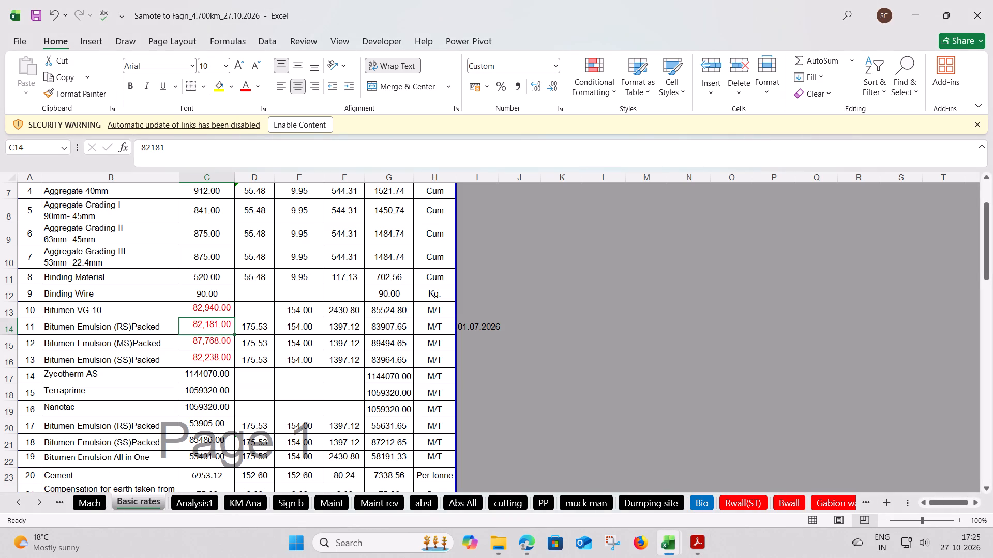
{"action": "type", "text": "85299"}
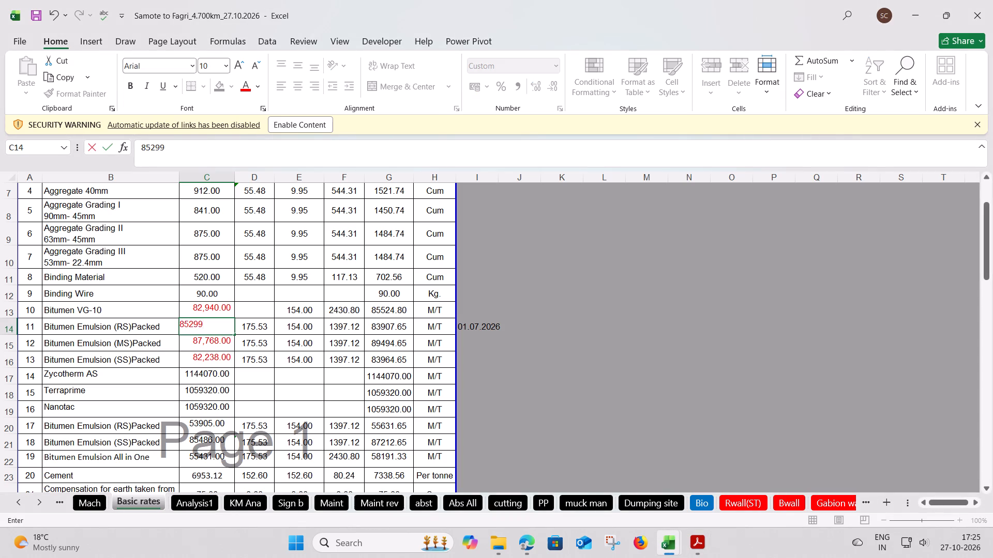
{"action": "key", "text": "Return"}
{"action": "key", "text": "alt+Tab"}
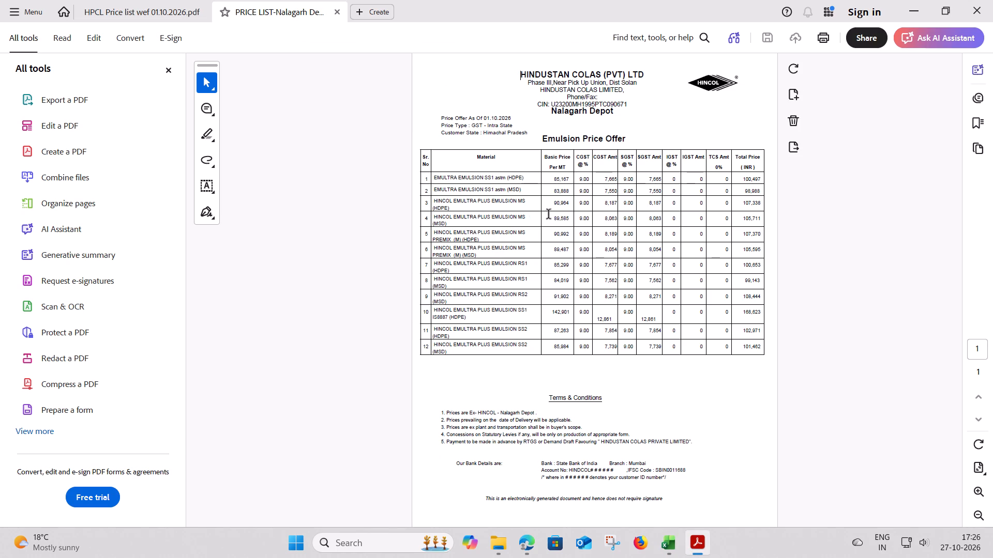
{"action": "key", "text": "alt+Tab"}
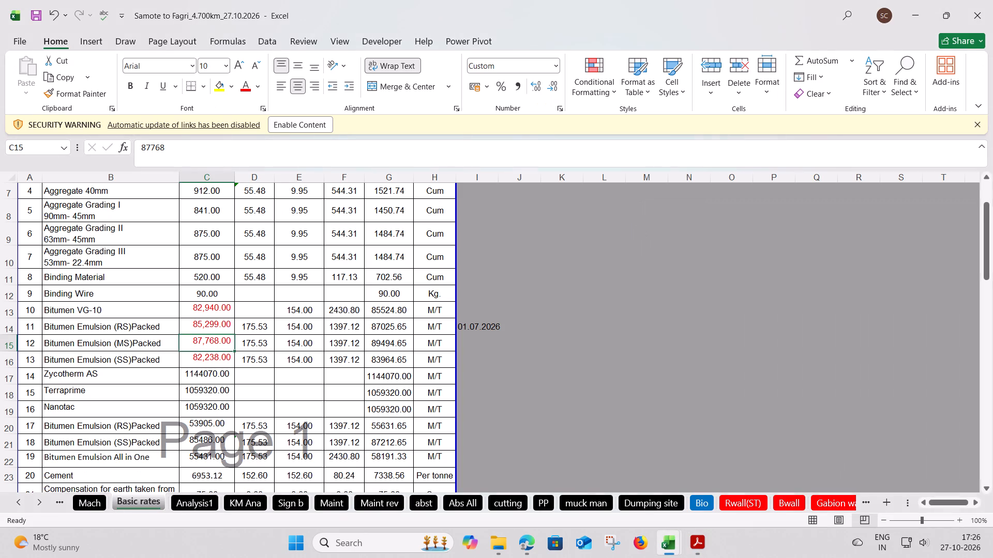
{"action": "type", "text": "90964"}
{"action": "key", "text": "Return"}
{"action": "key", "text": "alt+Tab"}
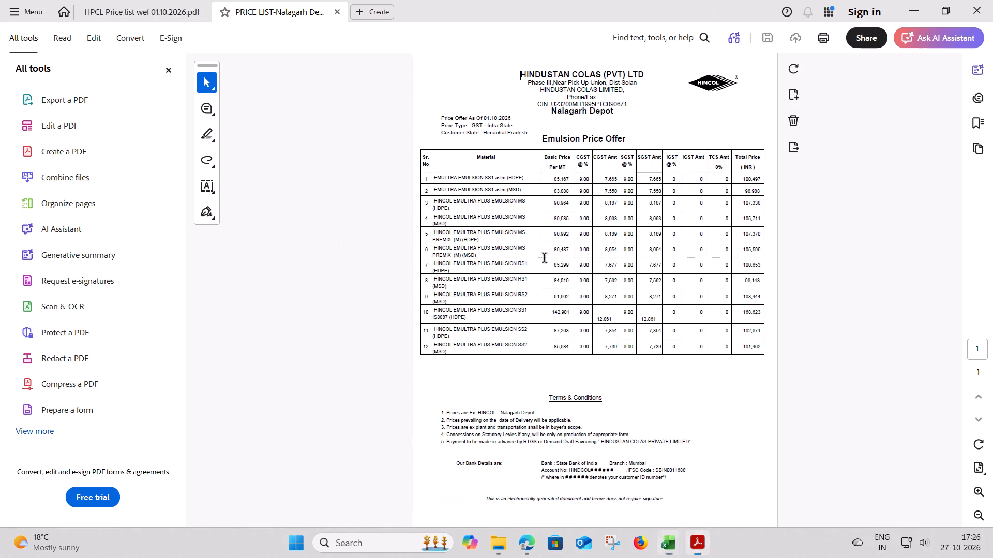
{"action": "key", "text": "alt+Tab"}
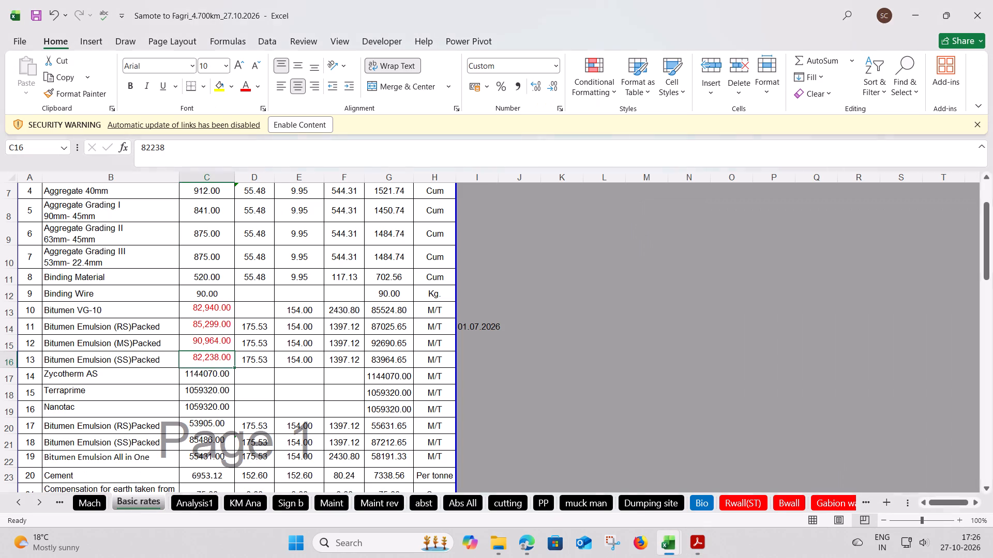
{"action": "type", "text": "85167"}
{"action": "key", "text": "Return"}
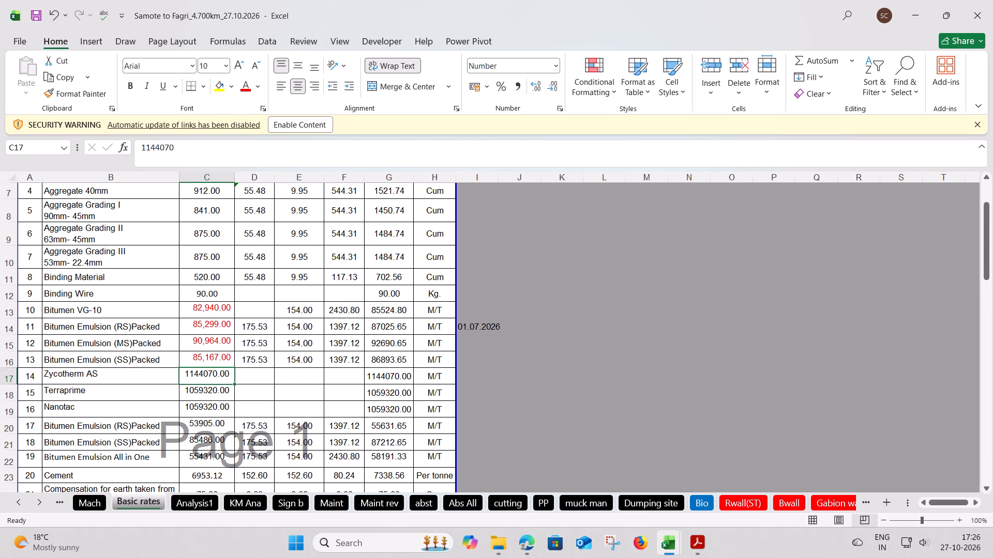
Review the Sign b sheet's items down to the totals and check the source of the thermoplastic marking rate.
{"action": "left_click", "coordinate": [288, 506]}
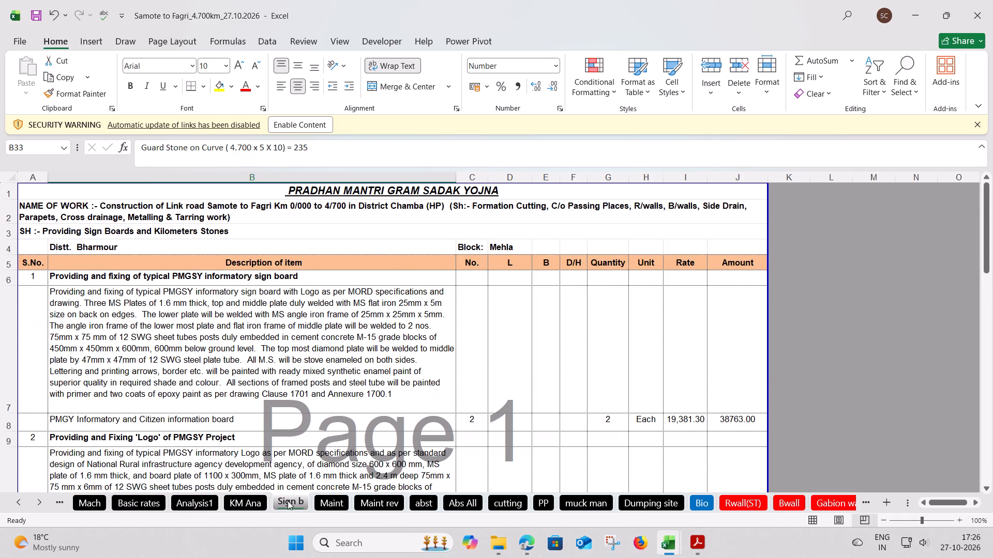
{"action": "scroll", "coordinate": [373, 414], "scroll_direction": "up", "scroll_amount": 1}
{"action": "scroll", "coordinate": [373, 414], "scroll_direction": "down", "scroll_amount": 9}
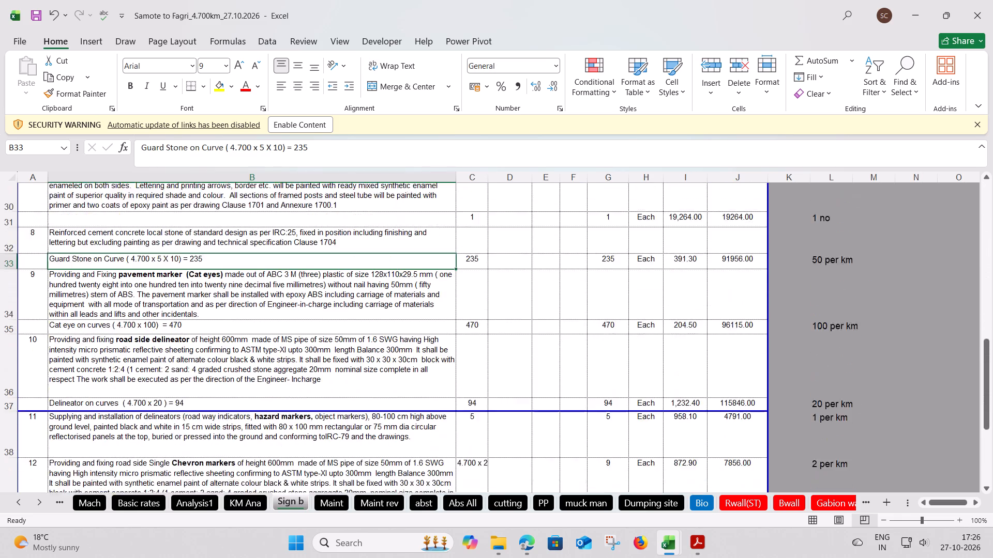
{"action": "scroll", "coordinate": [373, 414], "scroll_direction": "down", "scroll_amount": 4}
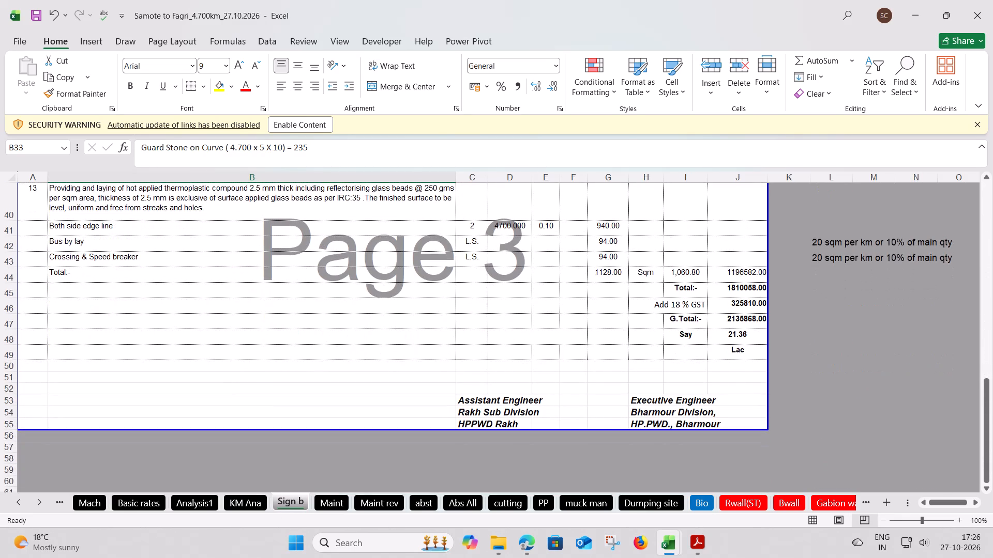
{"action": "left_click", "coordinate": [692, 276]}
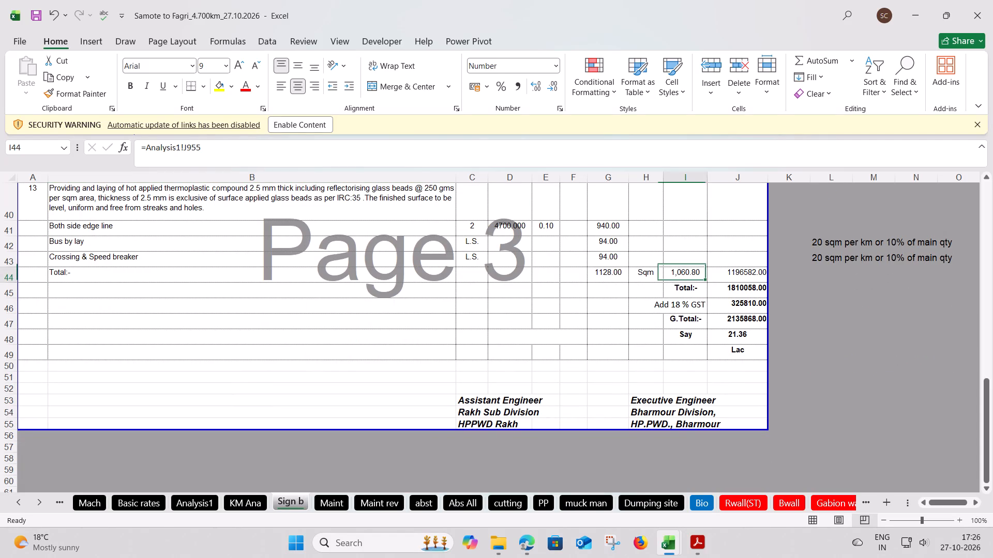
In the Basic rates sheet, set the Stone Spalls basic rate in item 51 to 300.
{"action": "left_click", "coordinate": [131, 504]}
{"action": "scroll", "coordinate": [153, 426], "scroll_direction": "down", "scroll_amount": 4}
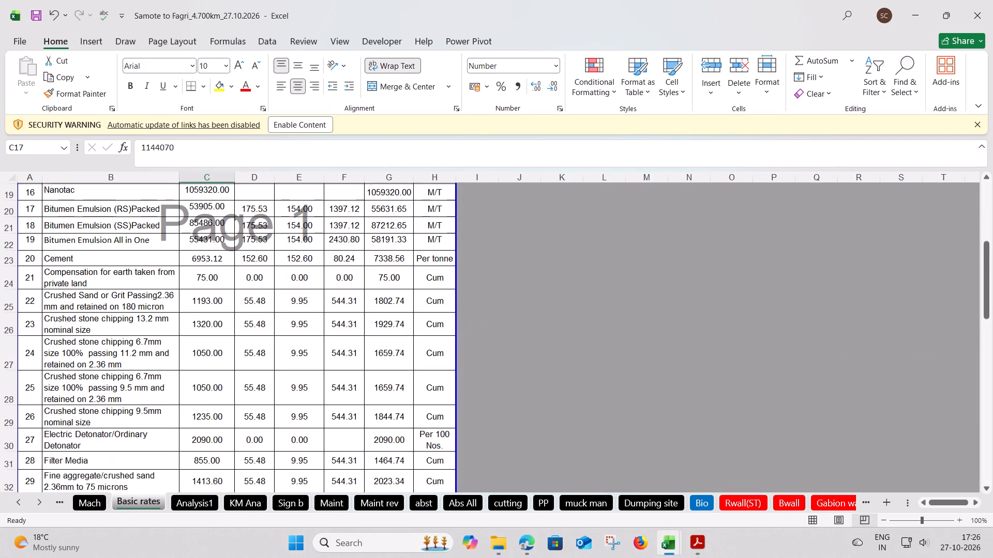
{"action": "scroll", "coordinate": [153, 426], "scroll_direction": "down", "scroll_amount": 3}
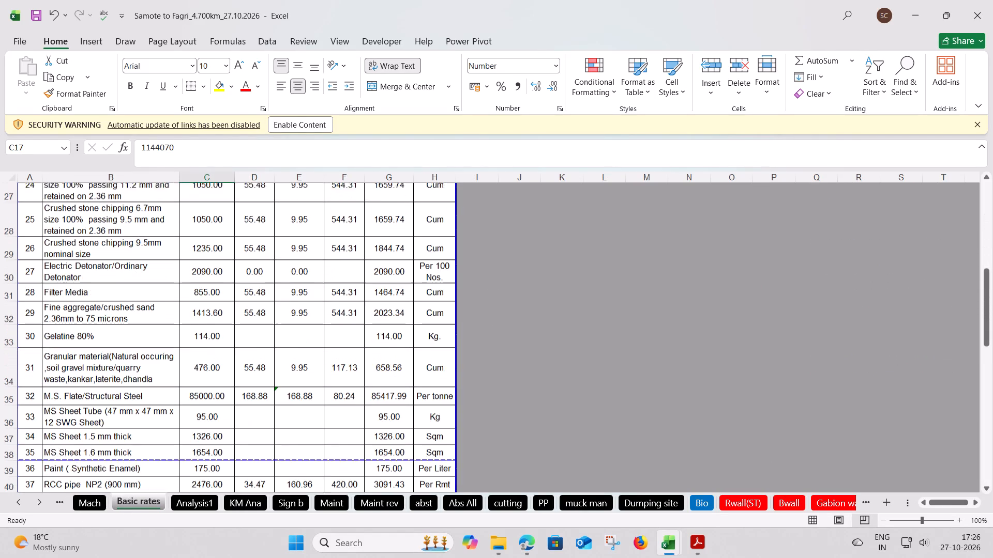
{"action": "scroll", "coordinate": [153, 426], "scroll_direction": "down", "scroll_amount": 1}
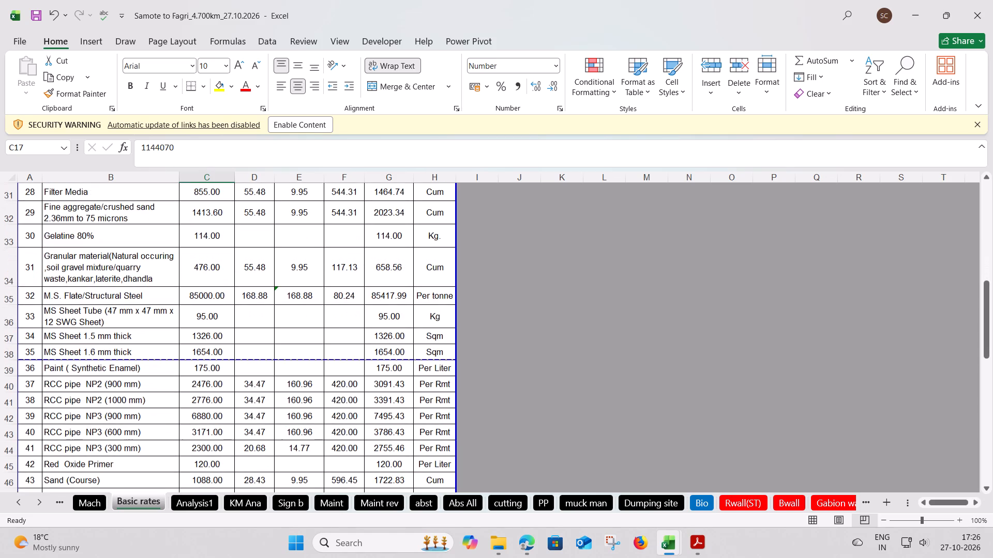
{"action": "scroll", "coordinate": [153, 426], "scroll_direction": "down", "scroll_amount": 2}
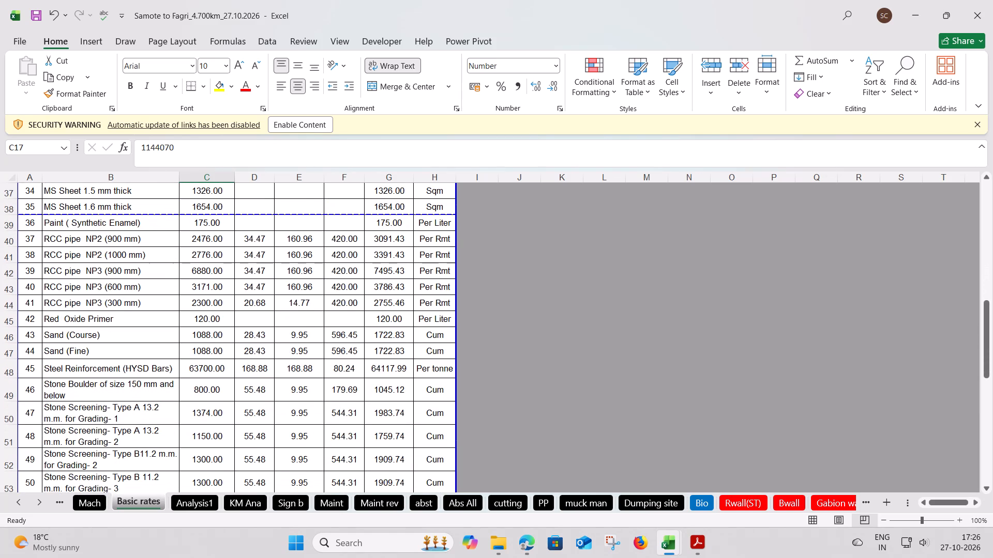
{"action": "scroll", "coordinate": [153, 426], "scroll_direction": "down", "scroll_amount": 2}
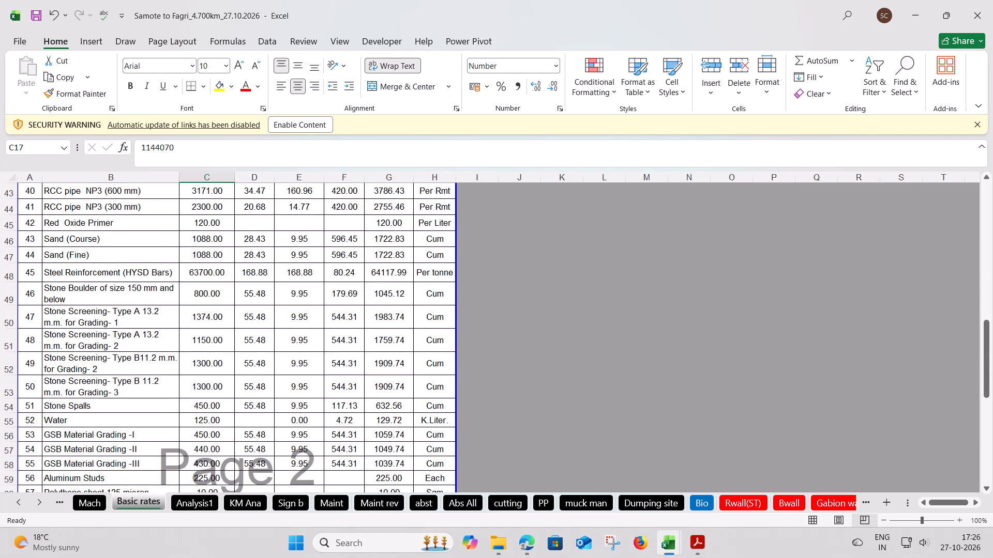
{"action": "left_click", "coordinate": [188, 407]}
{"action": "type", "text": "300"}
{"action": "key", "text": "Return"}
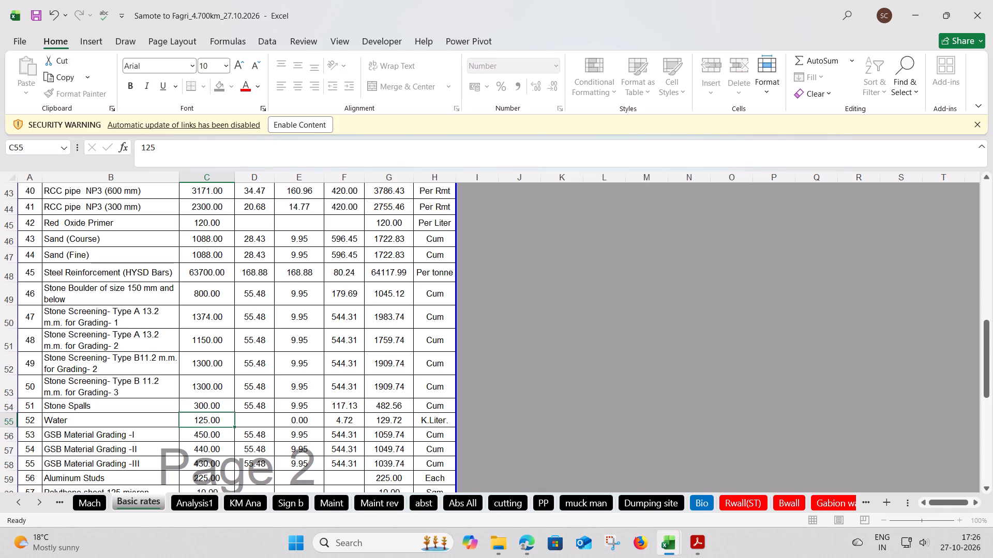
Review the abst sheet's General Abstract of Cost, checking the amount sources for metalling, sign boards, speed breaker, bio engineering, muck and cross drainage.
{"action": "scroll", "coordinate": [238, 422], "scroll_direction": "down", "scroll_amount": 2}
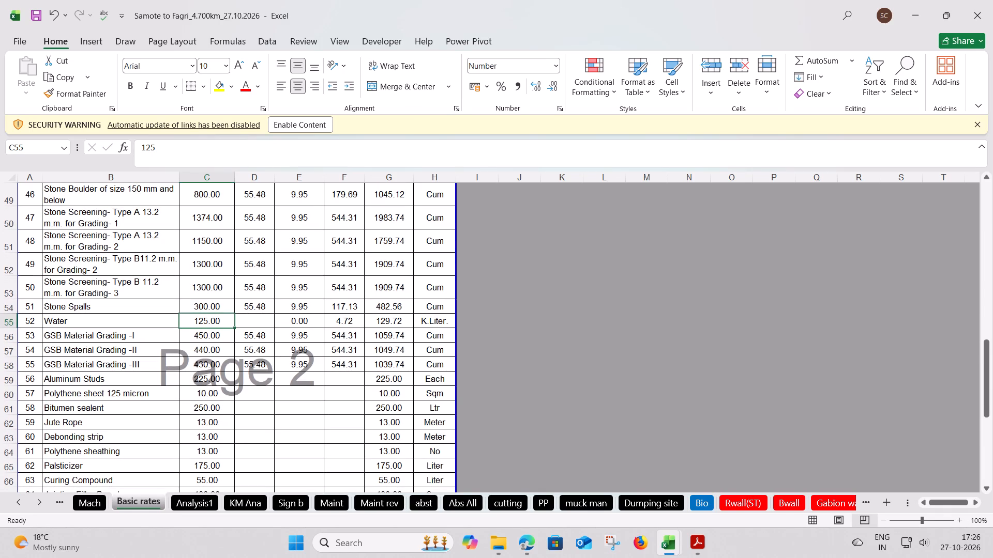
{"action": "left_click", "coordinate": [425, 503]}
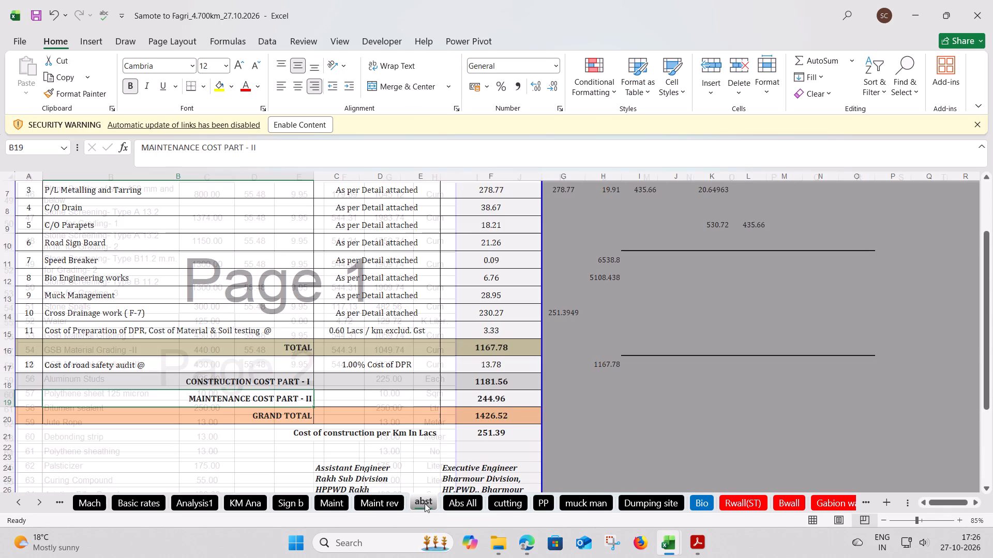
{"action": "scroll", "coordinate": [396, 427], "scroll_direction": "up", "scroll_amount": 3}
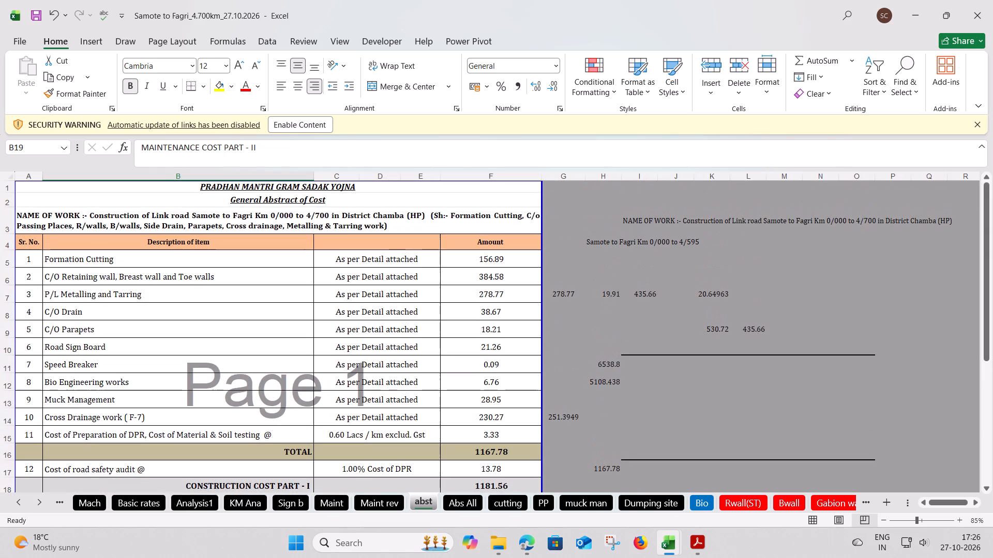
{"action": "scroll", "coordinate": [396, 427], "scroll_direction": "up", "scroll_amount": 1}
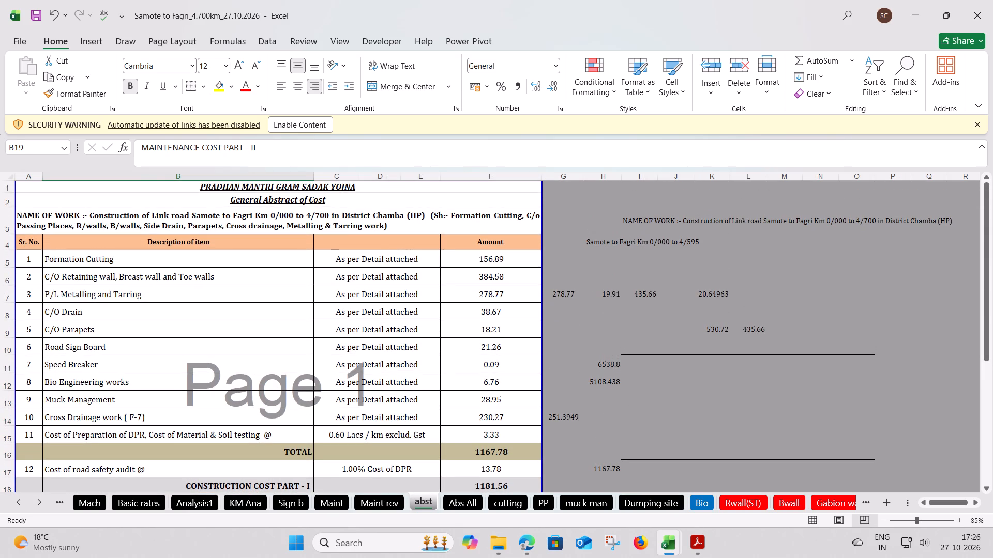
{"action": "left_click", "coordinate": [348, 322]}
{"action": "left_click", "coordinate": [467, 296]}
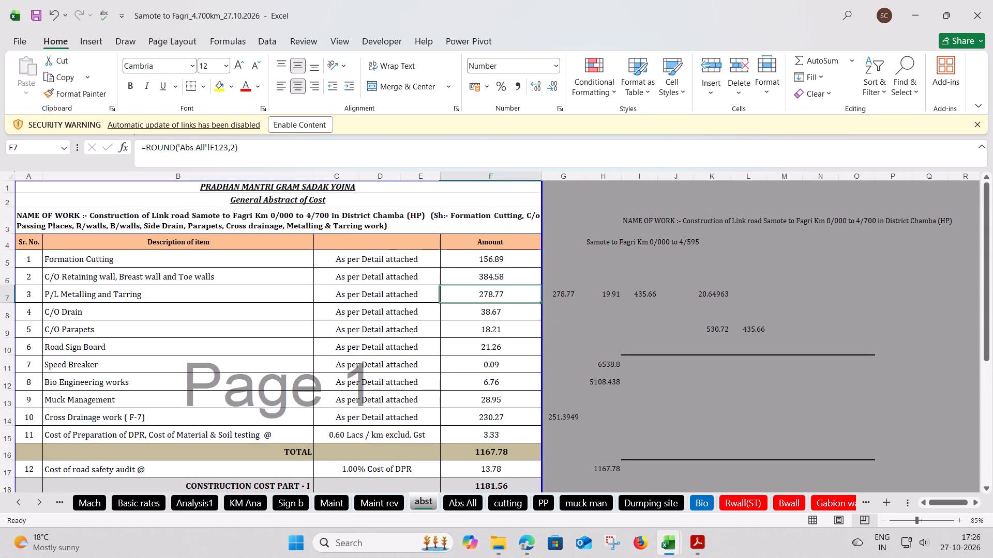
{"action": "left_click", "coordinate": [476, 348]}
{"action": "left_click", "coordinate": [470, 370]}
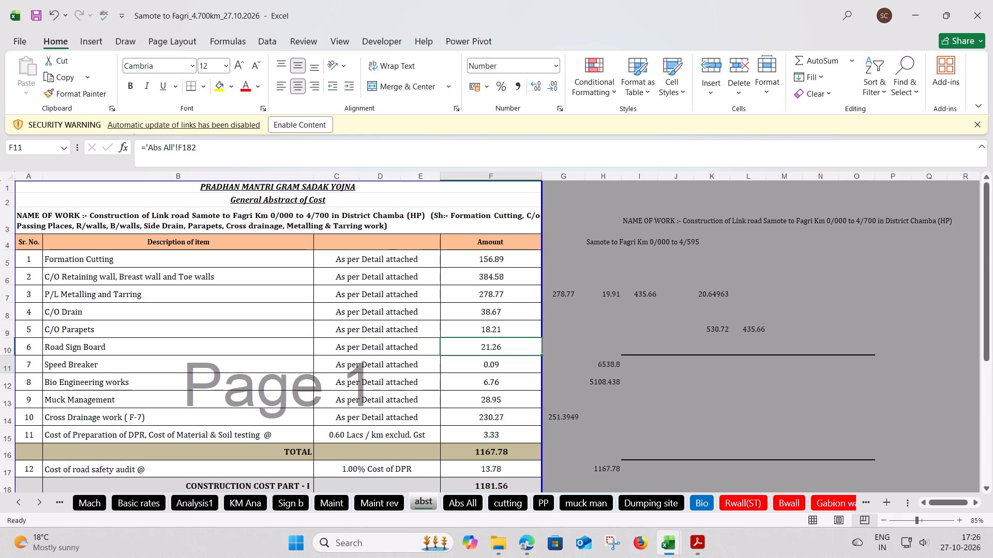
{"action": "left_click", "coordinate": [469, 386]}
{"action": "left_click", "coordinate": [477, 401]}
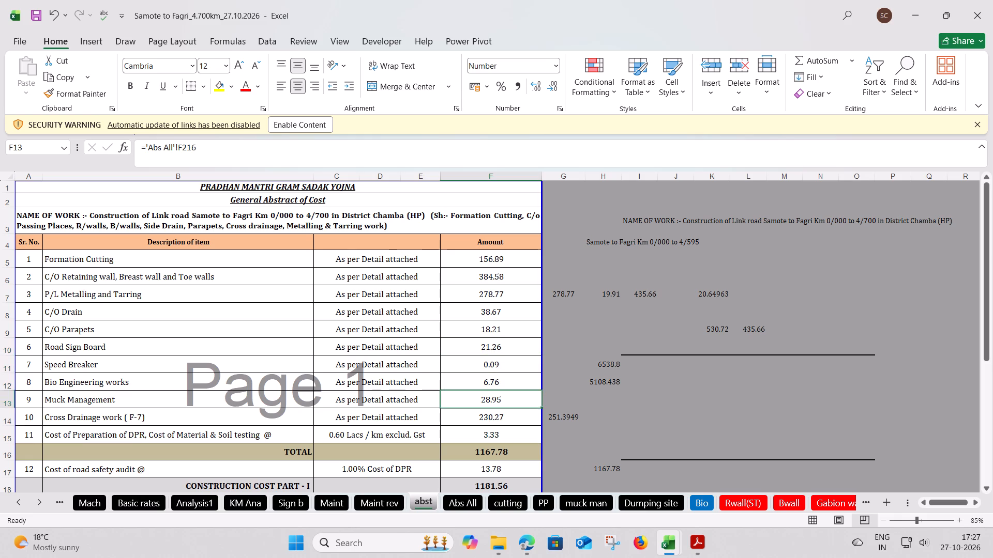
{"action": "left_click", "coordinate": [472, 416]}
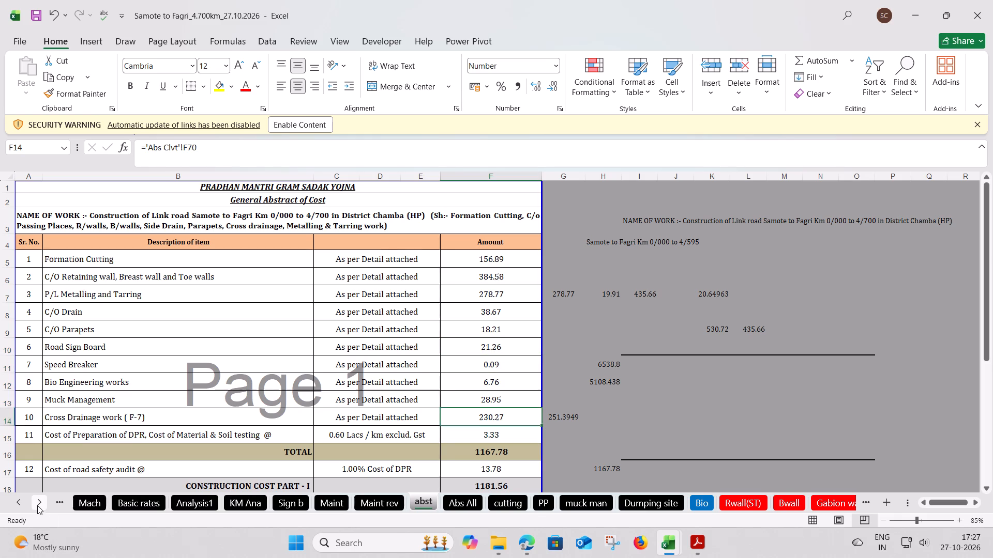
In the Cul sheet, set the excavation length in approaches (valley side) to 3 for the culvert at R.D 0/230.
{"action": "left_click", "coordinate": [36, 504]}
{"action": "triple_click", "coordinate": [36, 504]}
{"action": "triple_click", "coordinate": [36, 504]}
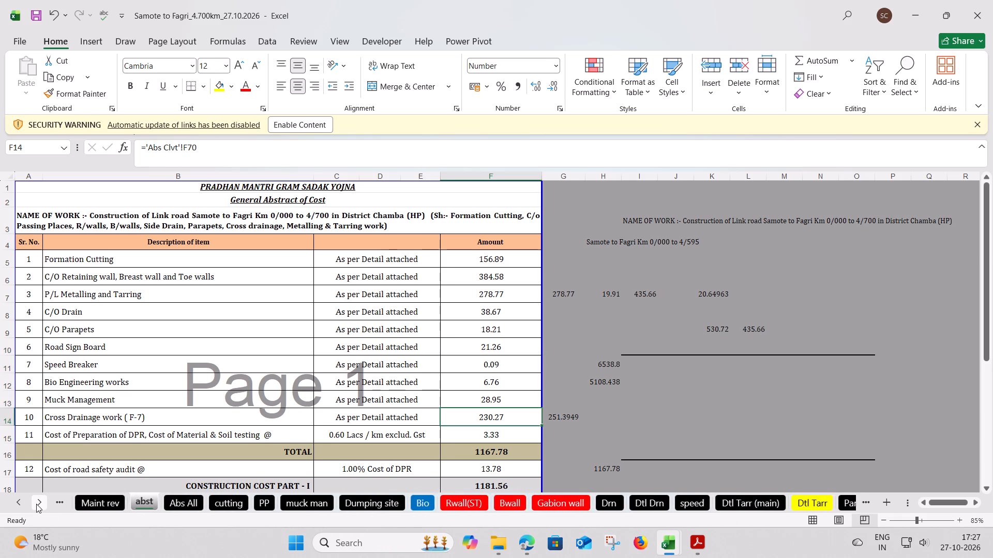
{"action": "triple_click", "coordinate": [36, 504]}
{"action": "triple_click", "coordinate": [36, 504]}
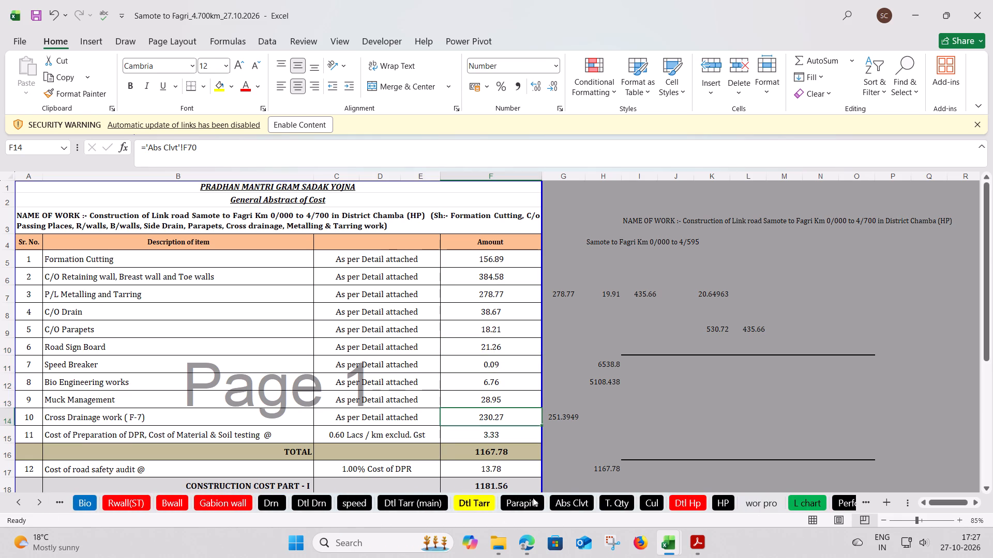
{"action": "left_click", "coordinate": [648, 504]}
{"action": "scroll", "coordinate": [360, 353], "scroll_direction": "up", "scroll_amount": 6}
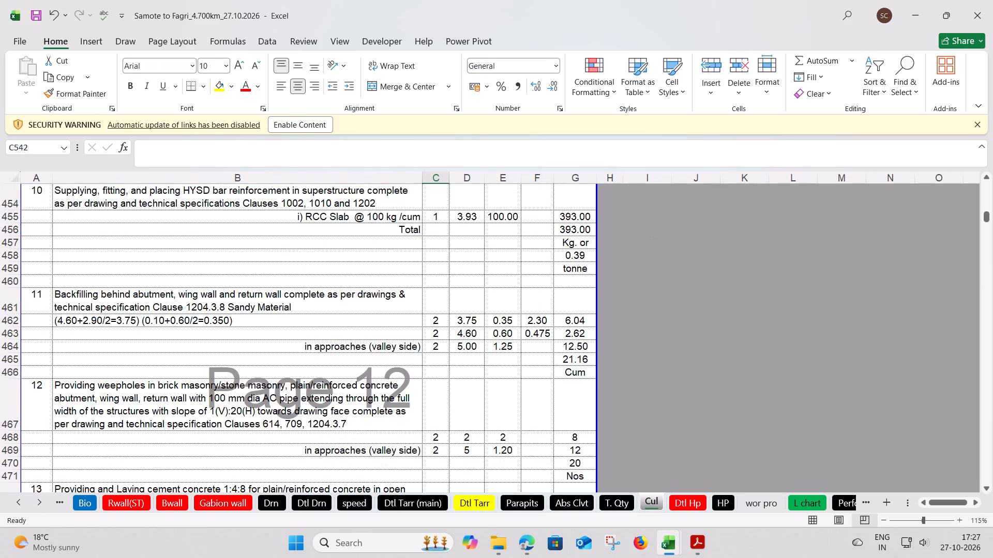
{"action": "scroll", "coordinate": [360, 353], "scroll_direction": "up", "scroll_amount": 15}
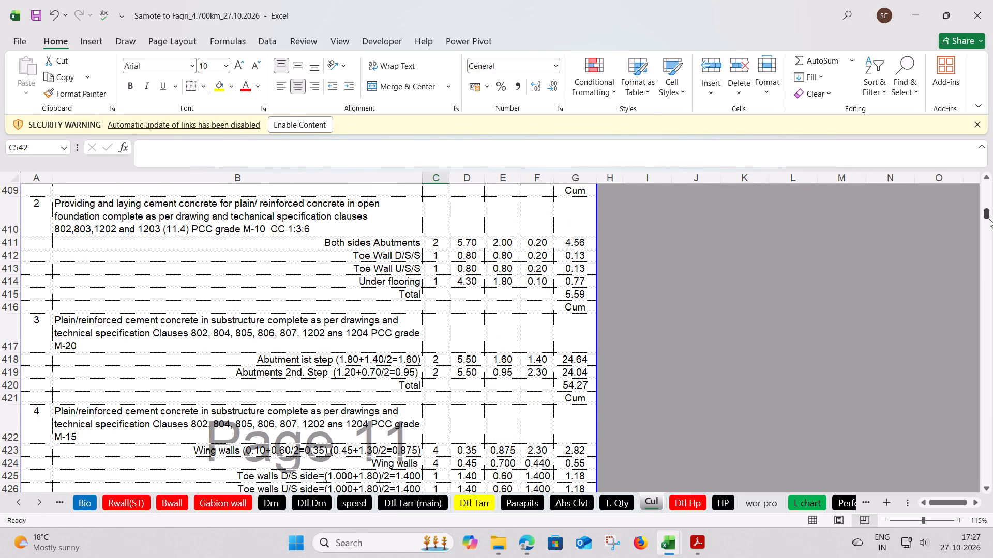
{"action": "left_click_drag", "start_coordinate": [987, 214], "coordinate": [982, 162]}
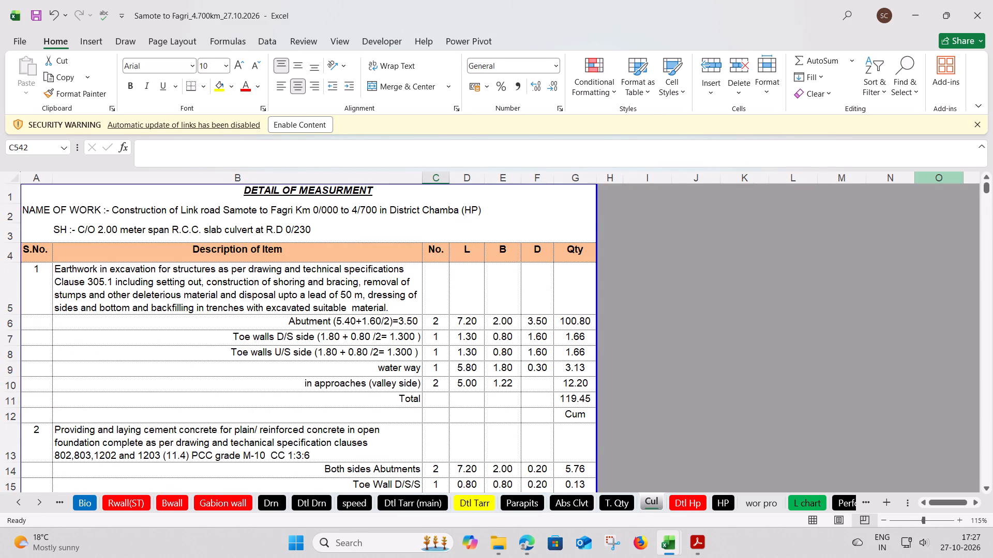
{"action": "left_click", "coordinate": [470, 385]}
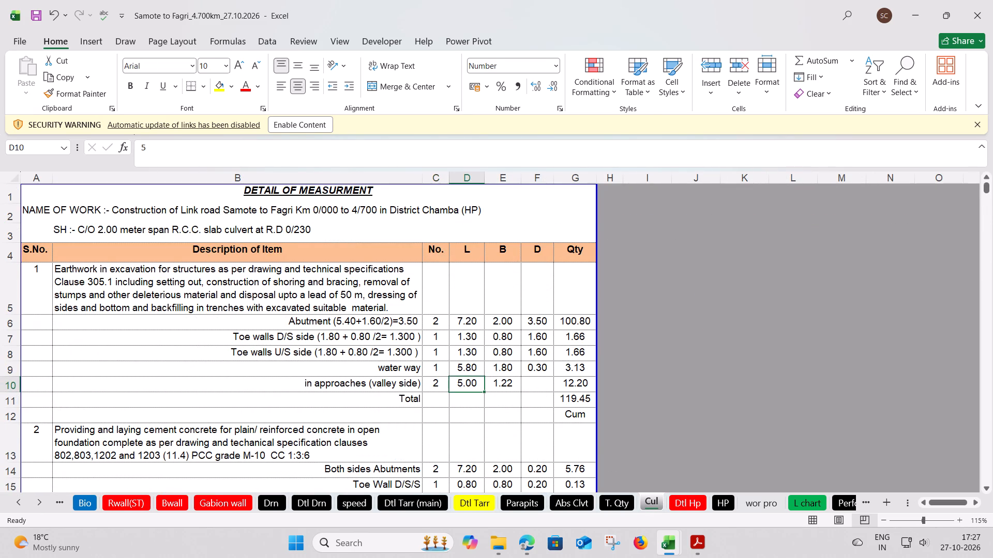
{"action": "key", "text": "3"}
{"action": "key", "text": "Return"}
Set the excavation length in approaches (valley side) to 3 for the 2.00 meter span culvert at R.D 0/630.
{"action": "scroll", "coordinate": [531, 391], "scroll_direction": "down", "scroll_amount": 9}
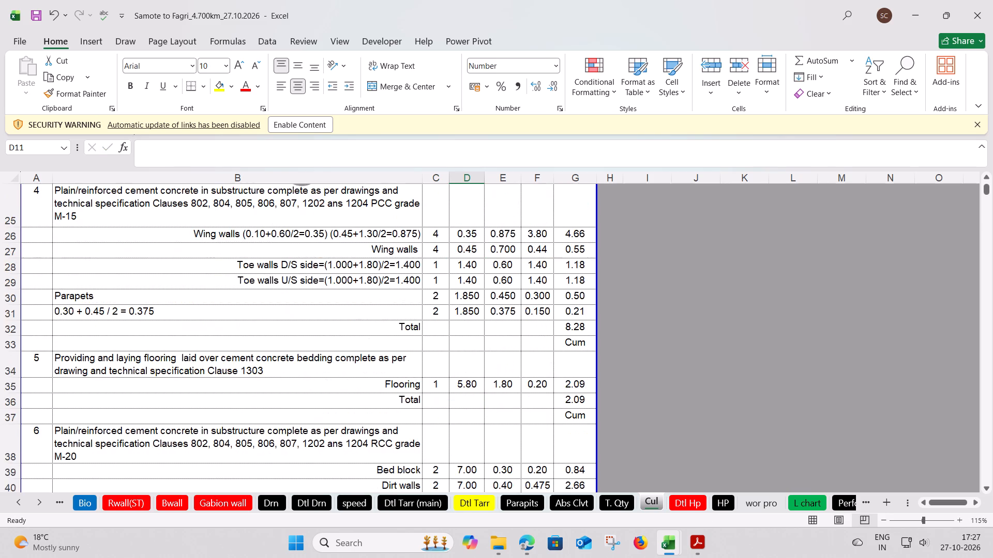
{"action": "scroll", "coordinate": [531, 391], "scroll_direction": "down", "scroll_amount": 17}
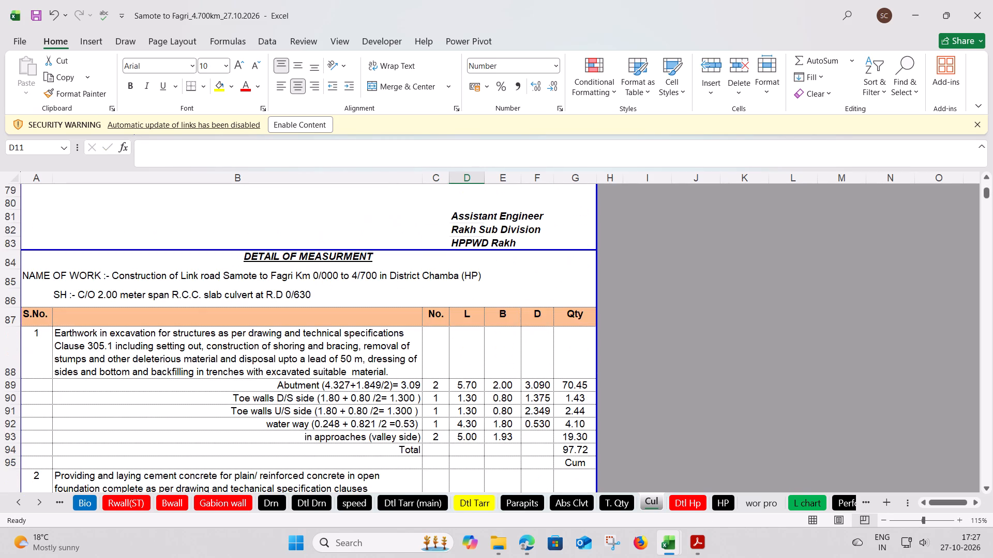
{"action": "scroll", "coordinate": [531, 391], "scroll_direction": "down", "scroll_amount": 2}
{"action": "left_click", "coordinate": [475, 352]}
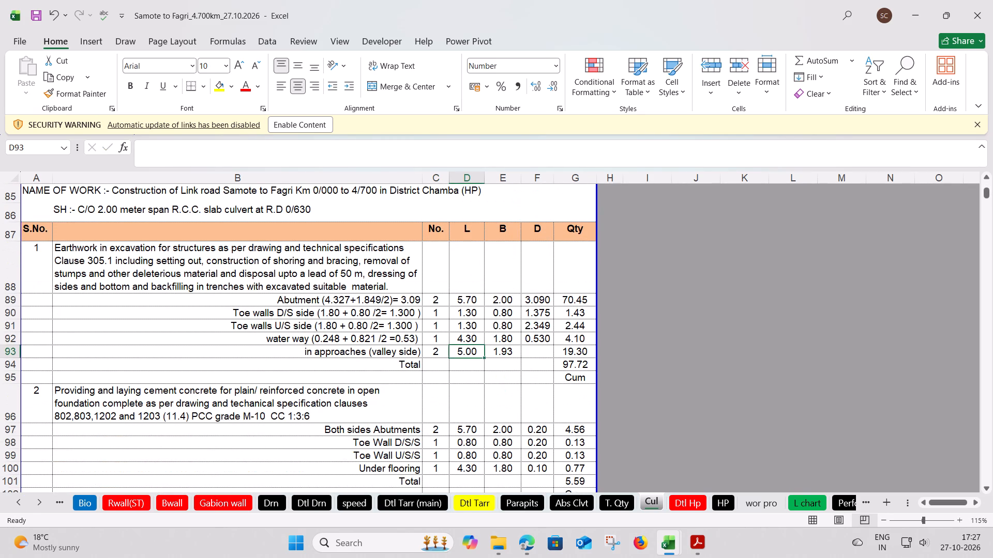
{"action": "key", "text": "3"}
{"action": "key", "text": "Return"}
Set the excavation length in approaches (valley side) to 3 for the culvert listed between R.D 0/630 and R.D 0/885.
{"action": "scroll", "coordinate": [475, 352], "scroll_direction": "down", "scroll_amount": 12}
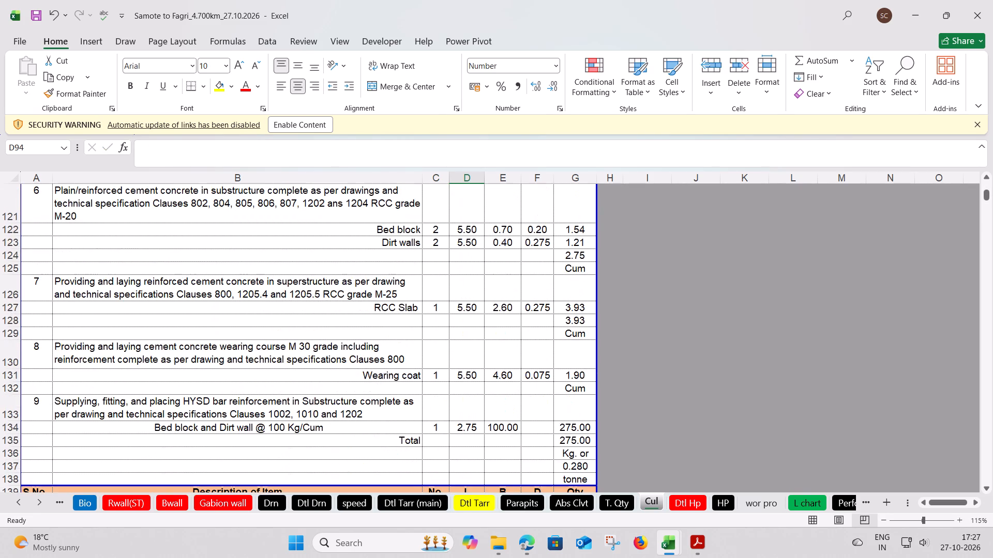
{"action": "scroll", "coordinate": [475, 352], "scroll_direction": "down", "scroll_amount": 16}
{"action": "left_click", "coordinate": [463, 319]}
{"action": "key", "text": "3"}
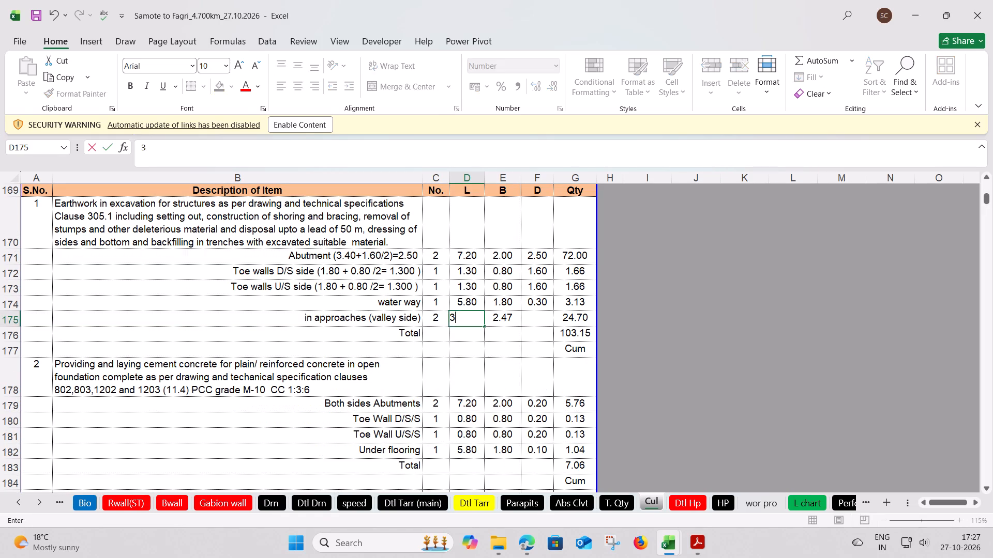
{"action": "key", "text": "Return"}
Set the excavation length in approaches (valley side) to 3 for the 2.00 meter span culvert at R.D 0/885.
{"action": "scroll", "coordinate": [463, 319], "scroll_direction": "down", "scroll_amount": 13}
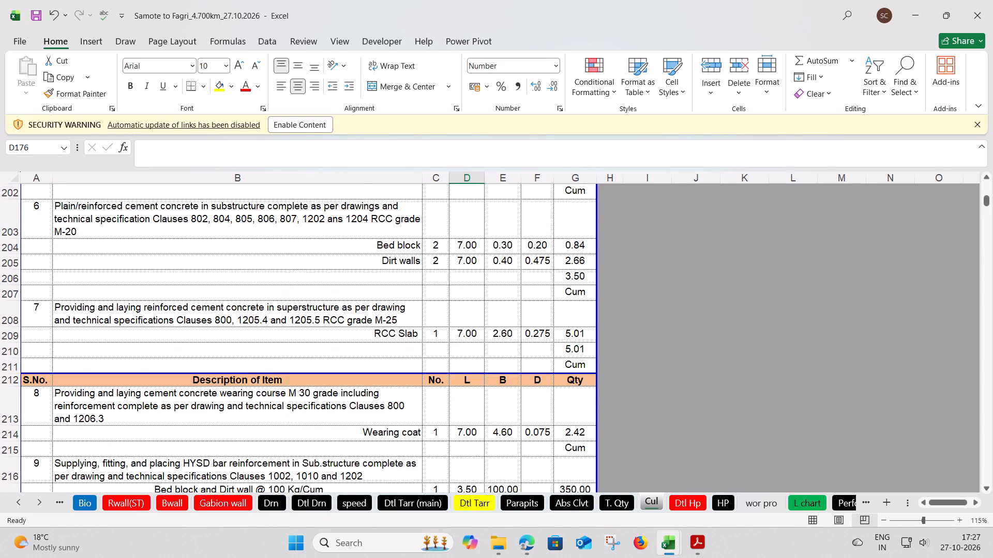
{"action": "scroll", "coordinate": [463, 319], "scroll_direction": "down", "scroll_amount": 13}
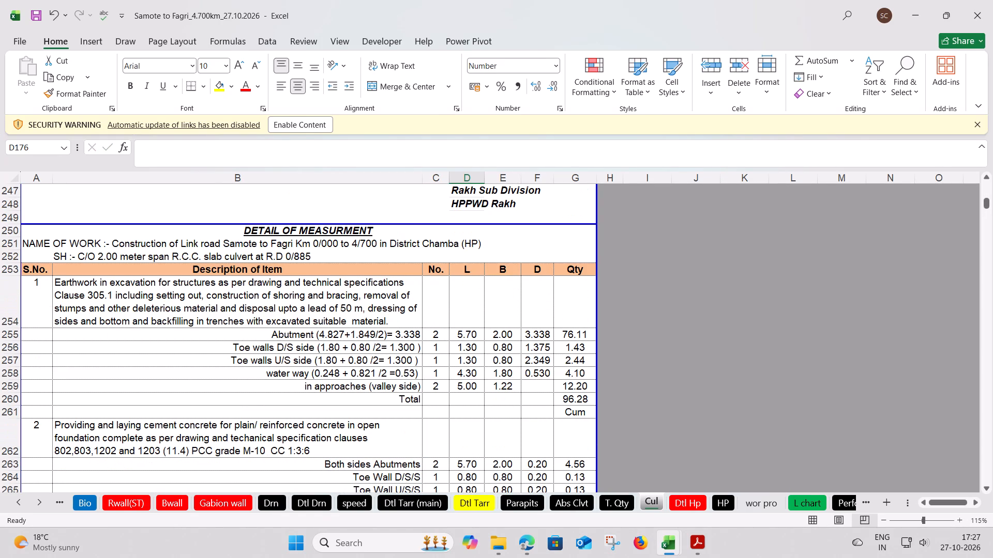
{"action": "left_click", "coordinate": [465, 388]}
{"action": "key", "text": "3"}
{"action": "key", "text": "Return"}
Set the both side wing wall excavation length to 3 for the 1.00 meter span culvert at R.D 1/050.
{"action": "scroll", "coordinate": [467, 388], "scroll_direction": "down", "scroll_amount": 1}
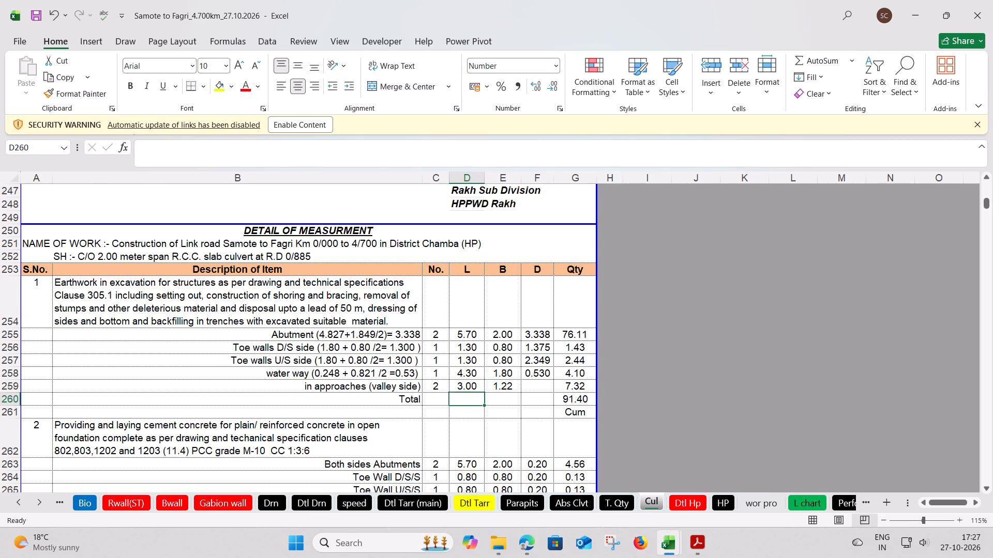
{"action": "scroll", "coordinate": [467, 388], "scroll_direction": "down", "scroll_amount": 20}
{"action": "scroll", "coordinate": [467, 388], "scroll_direction": "down", "scroll_amount": 4}
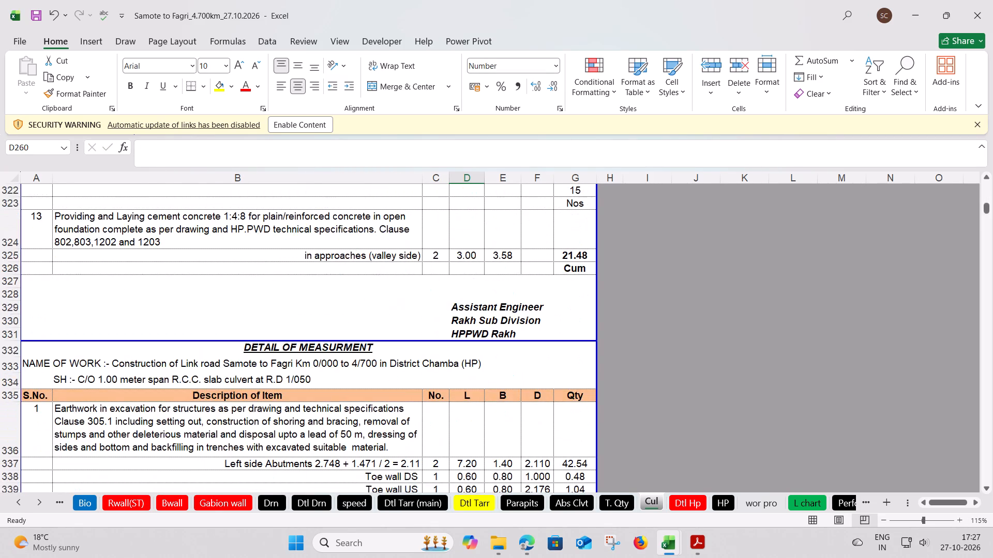
{"action": "scroll", "coordinate": [467, 386], "scroll_direction": "down", "scroll_amount": 4}
{"action": "left_click", "coordinate": [466, 329]}
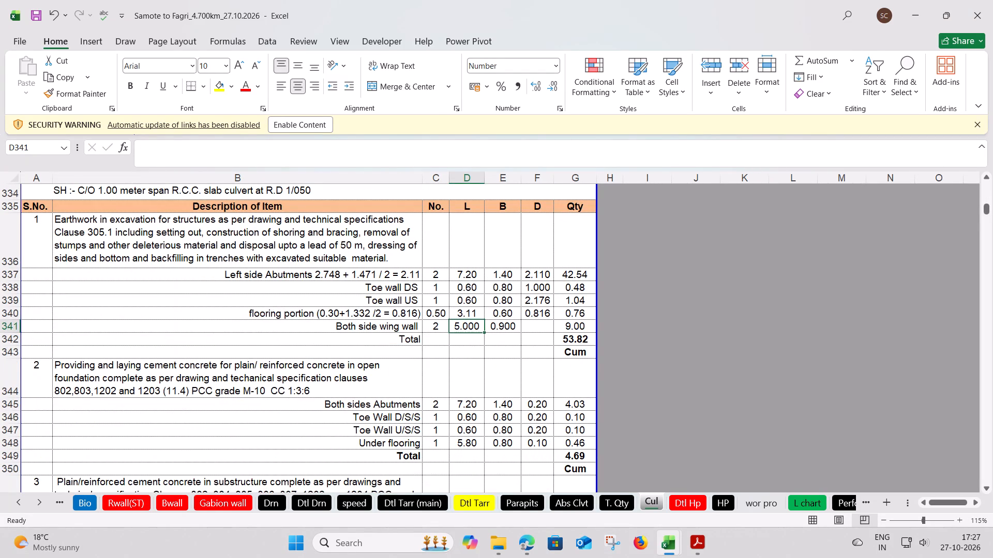
{"action": "key", "text": "3"}
{"action": "key", "text": "Return"}
{"action": "scroll", "coordinate": [466, 329], "scroll_direction": "down", "scroll_amount": 14}
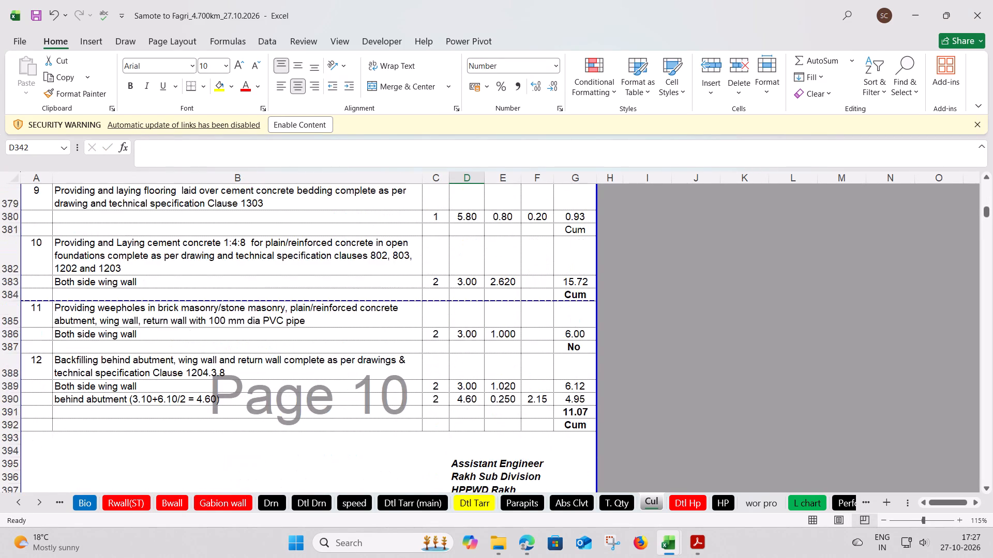
Set the excavation length in approaches (valley side) to 3 for the 2.00 meter span culvert at R.D 1/150.
{"action": "scroll", "coordinate": [466, 329], "scroll_direction": "down", "scroll_amount": 8}
{"action": "left_click", "coordinate": [461, 336]}
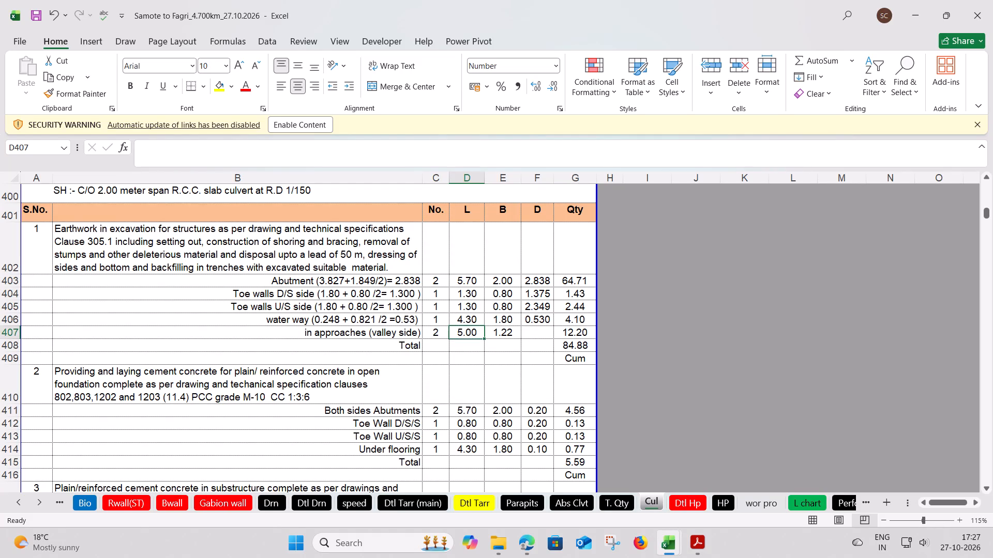
{"action": "key", "text": "3"}
{"action": "key", "text": "Return"}
Set the excavation length in approaches (valley side) to 5 for the 2.00 meter span culvert at R.D 1/340.
{"action": "scroll", "coordinate": [461, 336], "scroll_direction": "down", "scroll_amount": 6}
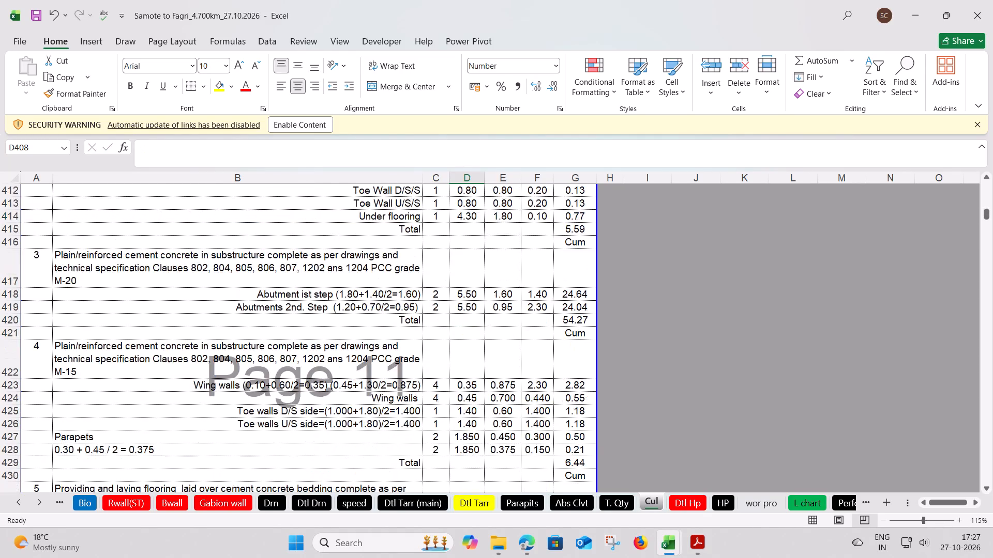
{"action": "scroll", "coordinate": [461, 336], "scroll_direction": "down", "scroll_amount": 18}
{"action": "scroll", "coordinate": [461, 336], "scroll_direction": "down", "scroll_amount": 3}
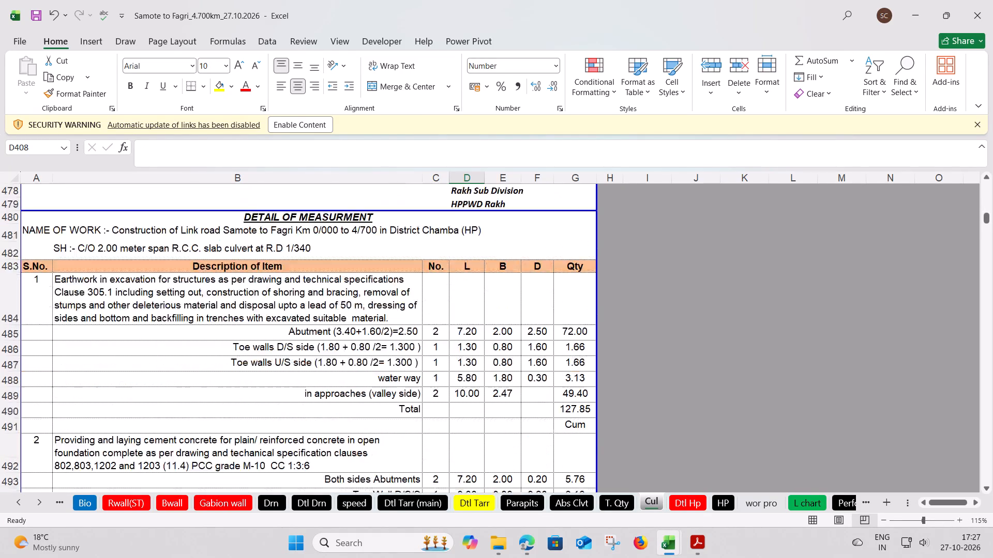
{"action": "left_click", "coordinate": [457, 367]}
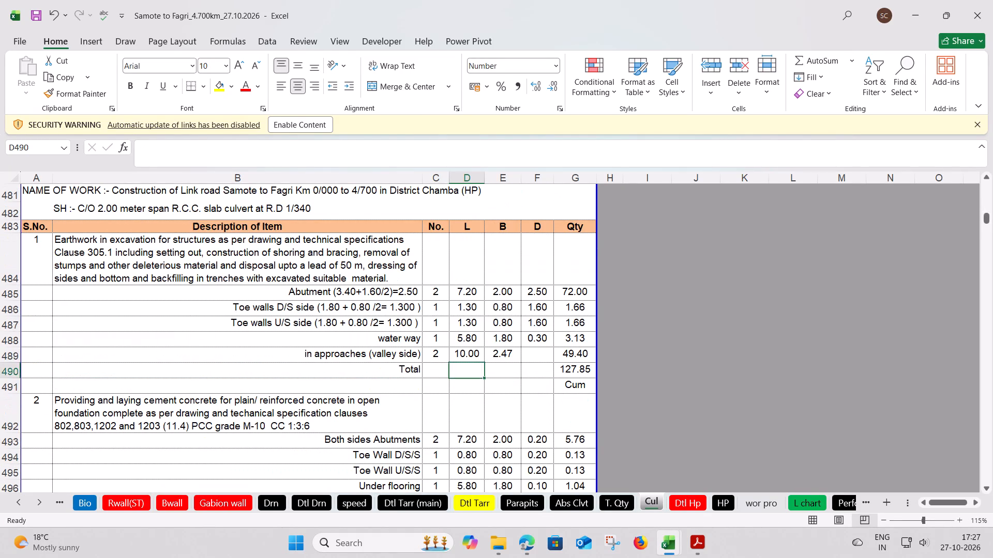
{"action": "left_click", "coordinate": [467, 357]}
{"action": "key", "text": "5"}
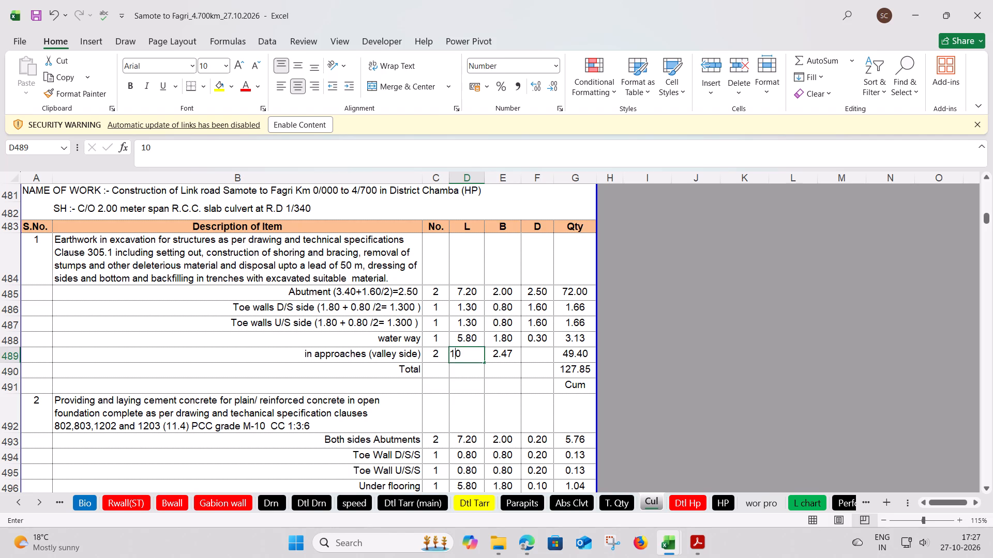
{"action": "key", "text": "Return"}
Set the excavation length in approaches (valley side) to 3 for the 2.00 meter span culvert at R.D 1/550.
{"action": "scroll", "coordinate": [478, 357], "scroll_direction": "down", "scroll_amount": 11}
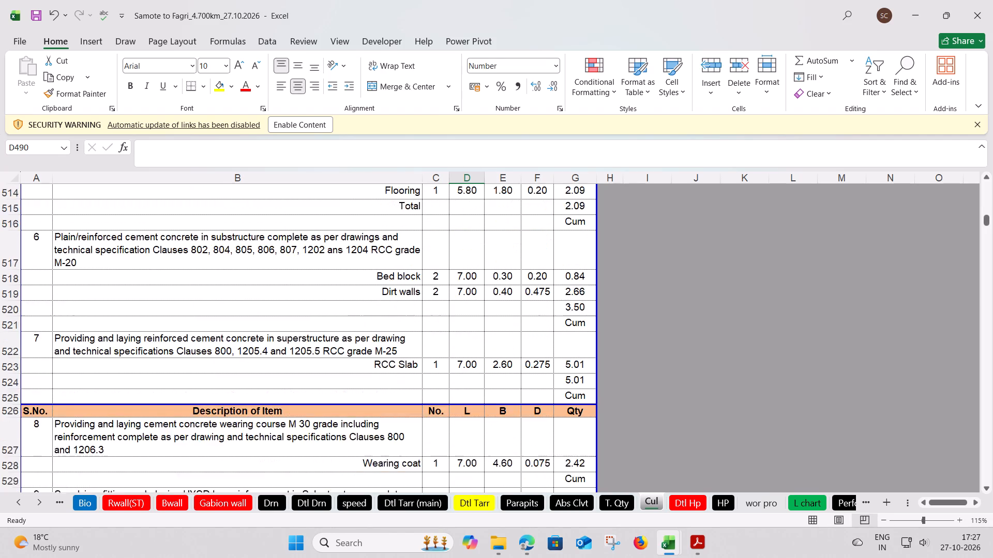
{"action": "scroll", "coordinate": [478, 357], "scroll_direction": "down", "scroll_amount": 17}
{"action": "left_click", "coordinate": [471, 341]}
{"action": "key", "text": "3"}
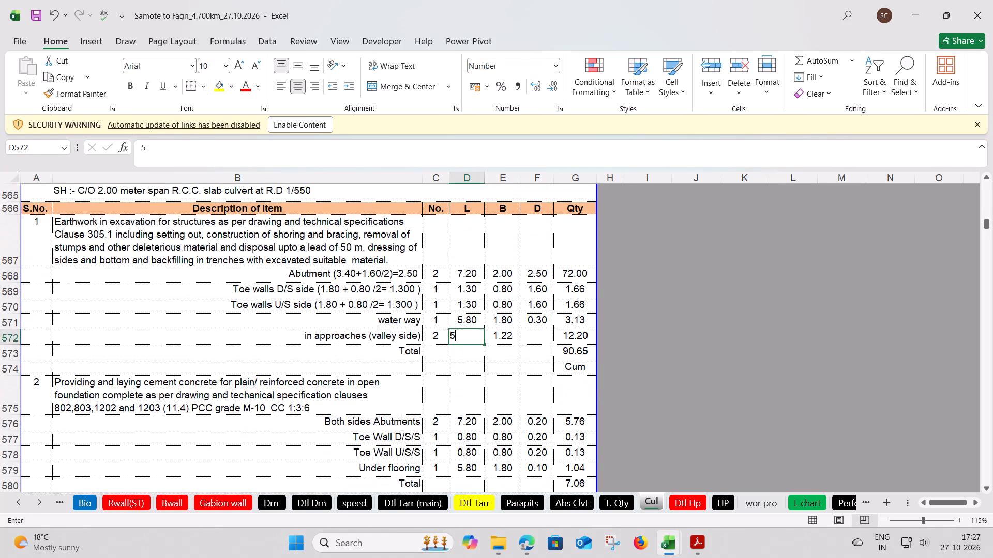
{"action": "key", "text": "Return"}
Set the excavation length in approaches (valley side) to 3 for the 2.00 meter span culvert at R.D 1/690.
{"action": "scroll", "coordinate": [471, 341], "scroll_direction": "down", "scroll_amount": 15}
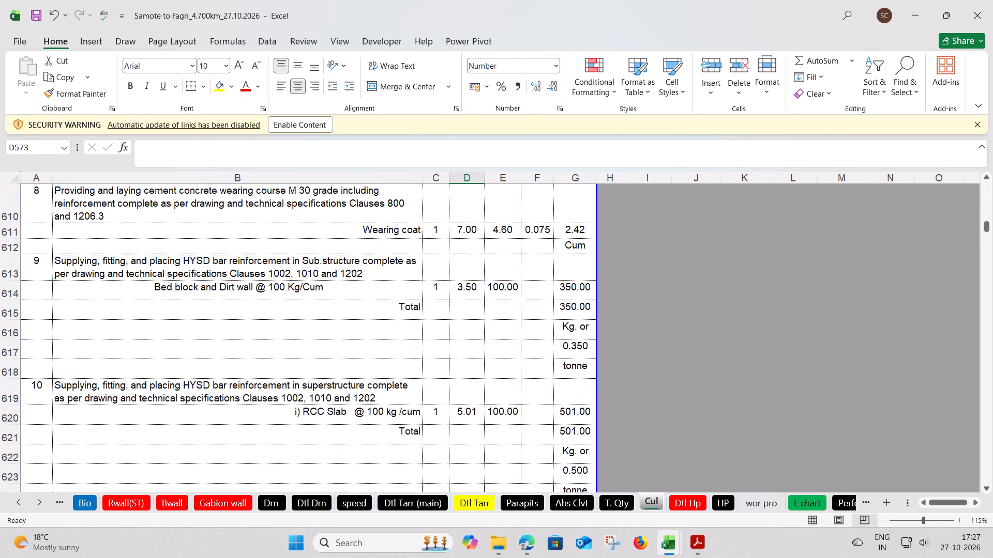
{"action": "scroll", "coordinate": [471, 341], "scroll_direction": "down", "scroll_amount": 11}
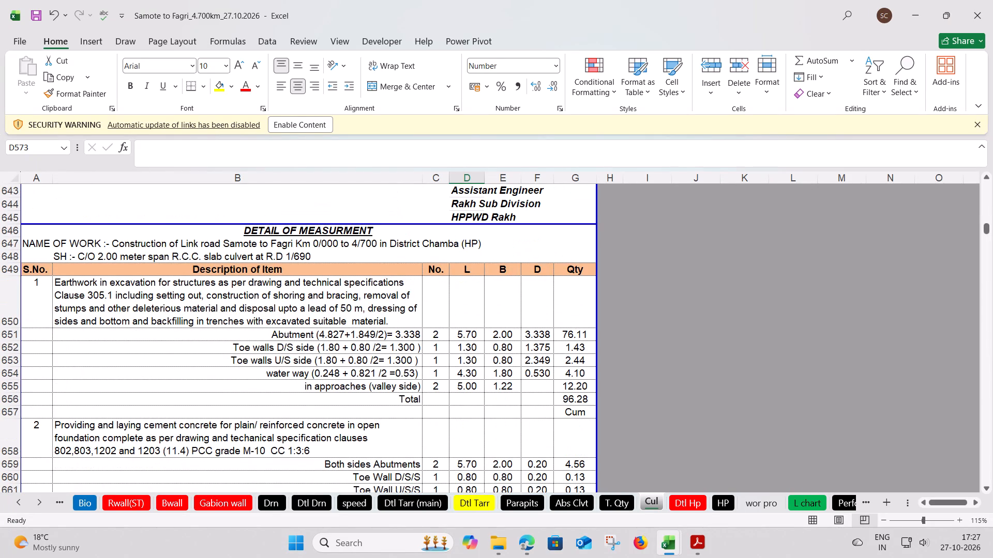
{"action": "left_click", "coordinate": [455, 389]}
{"action": "key", "text": "3"}
{"action": "key", "text": "Return"}
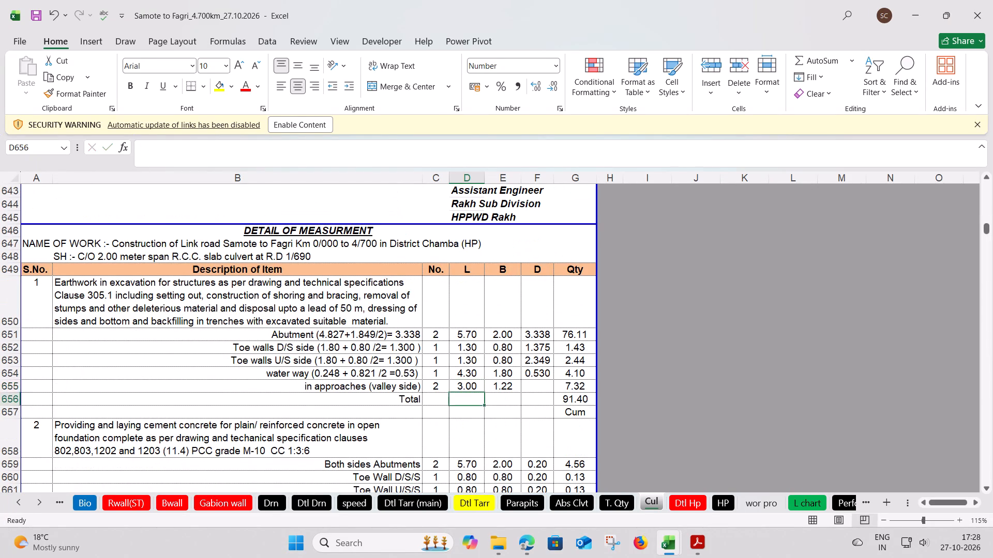
Set the excavation length in approaches (valley side) to 3 for the 2.00 meter span culvert at R.D 1/800.
{"action": "scroll", "coordinate": [455, 389], "scroll_direction": "down", "scroll_amount": 19}
{"action": "scroll", "coordinate": [455, 389], "scroll_direction": "down", "scroll_amount": 3}
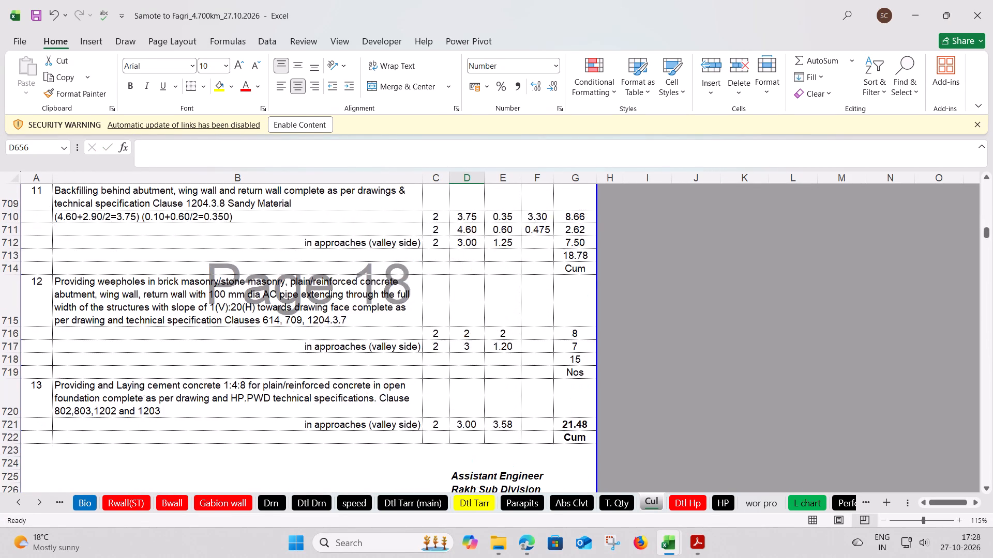
{"action": "scroll", "coordinate": [455, 389], "scroll_direction": "down", "scroll_amount": 7}
{"action": "left_click", "coordinate": [463, 323]}
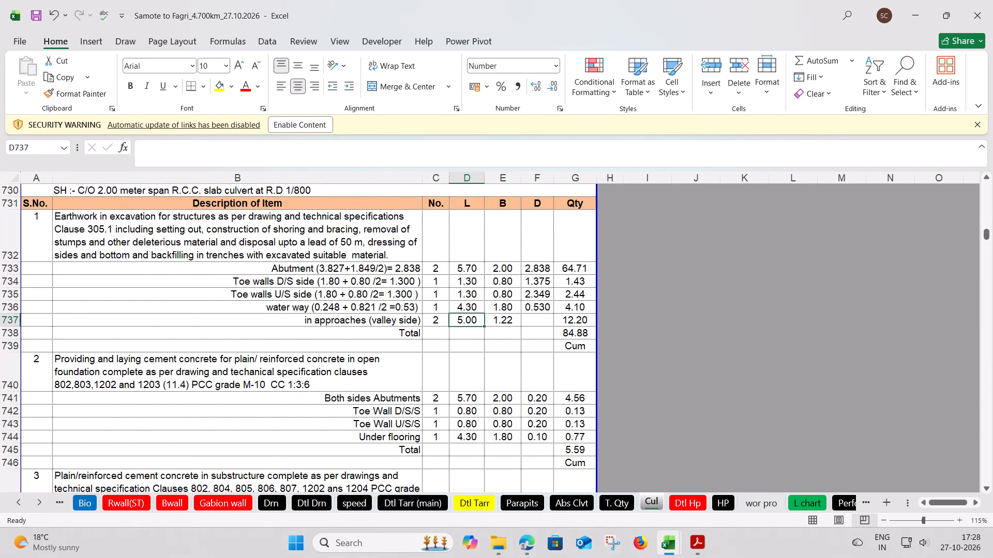
{"action": "key", "text": "3"}
{"action": "key", "text": "Return"}
Set the excavation length in approaches (valley side) to 3 for the 2.00 meter span culvert at R.D 1/930.
{"action": "scroll", "coordinate": [463, 323], "scroll_direction": "down", "scroll_amount": 7}
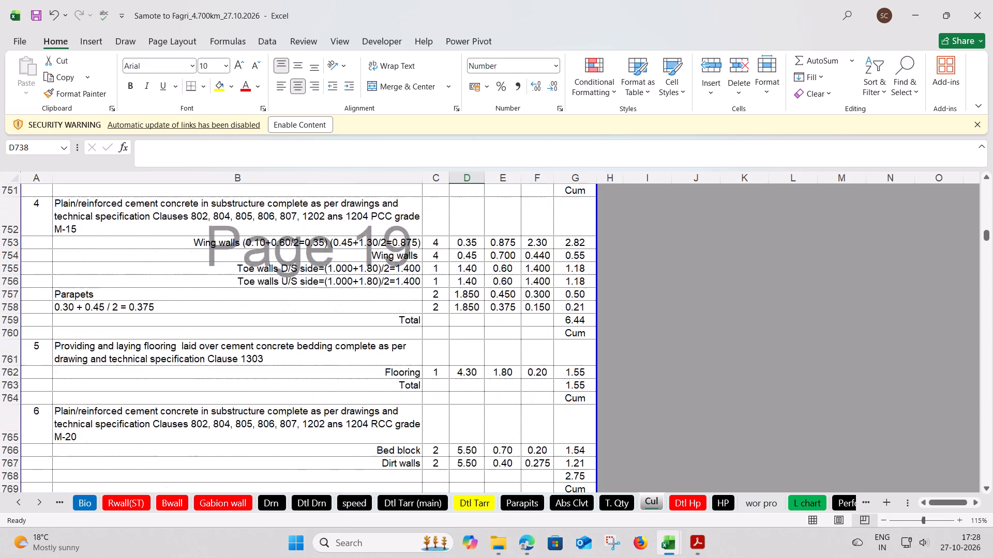
{"action": "scroll", "coordinate": [463, 323], "scroll_direction": "down", "scroll_amount": 11}
{"action": "scroll", "coordinate": [463, 323], "scroll_direction": "down", "scroll_amount": 13}
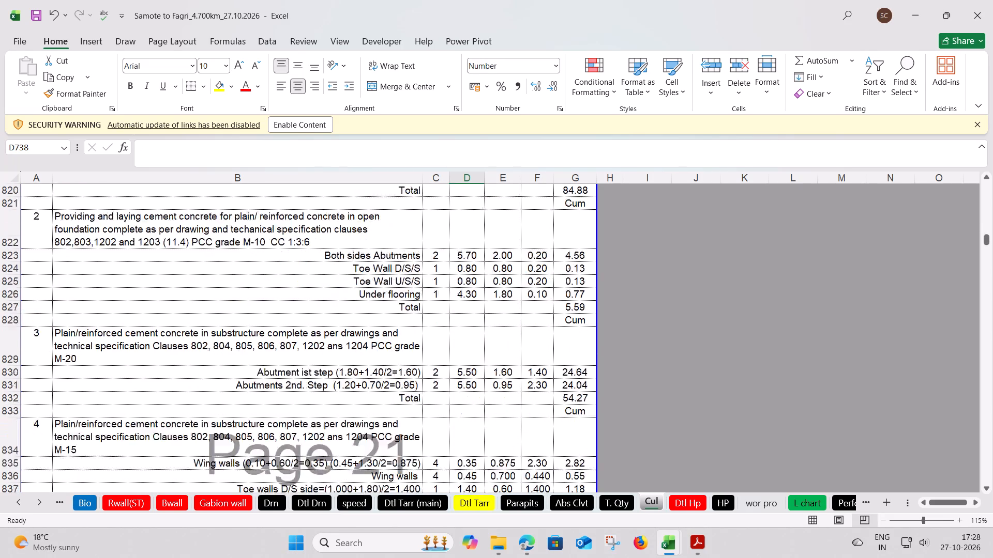
{"action": "scroll", "coordinate": [463, 323], "scroll_direction": "down", "scroll_amount": 4}
{"action": "scroll", "coordinate": [463, 323], "scroll_direction": "up", "scroll_amount": 11}
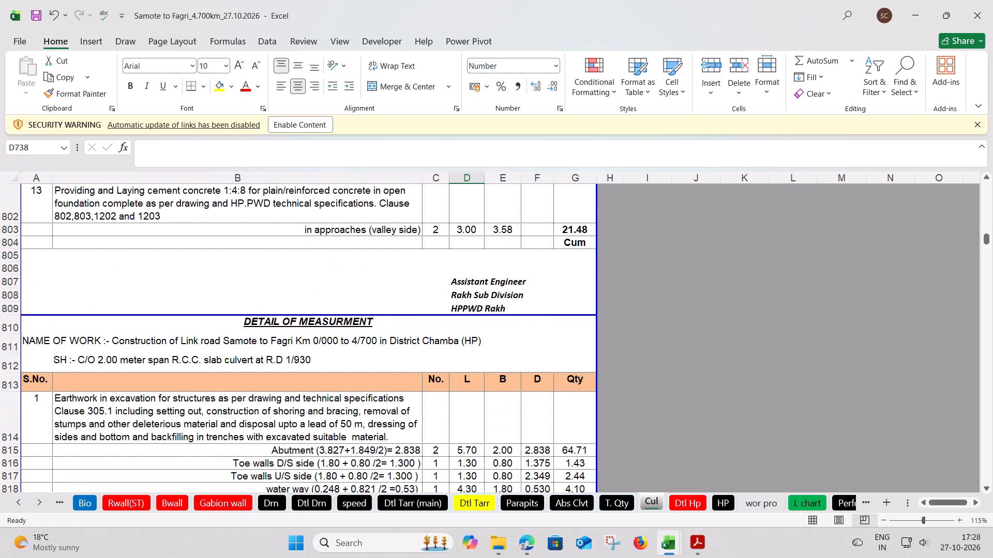
{"action": "scroll", "coordinate": [463, 323], "scroll_direction": "down", "scroll_amount": 3}
{"action": "left_click", "coordinate": [460, 354]}
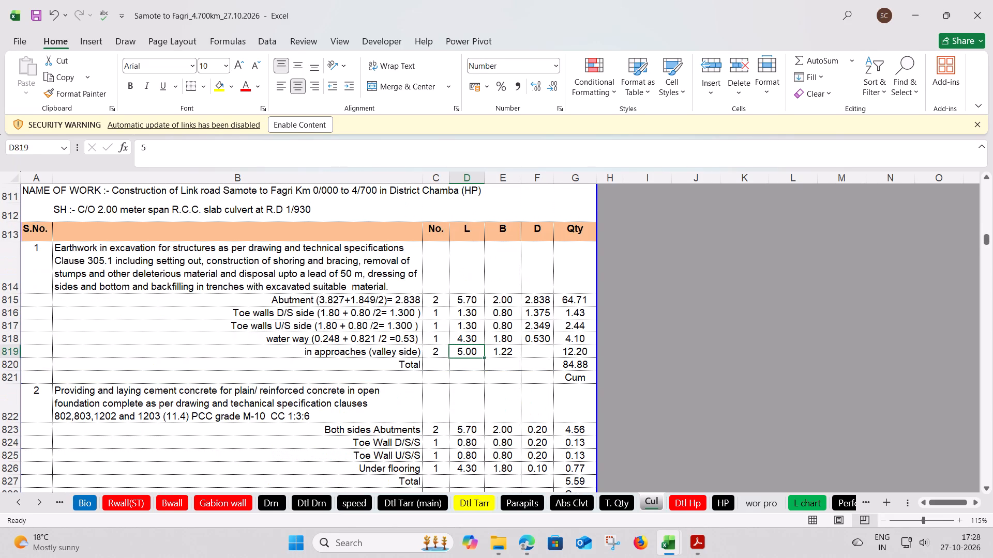
{"action": "key", "text": "3"}
{"action": "key", "text": "Return"}
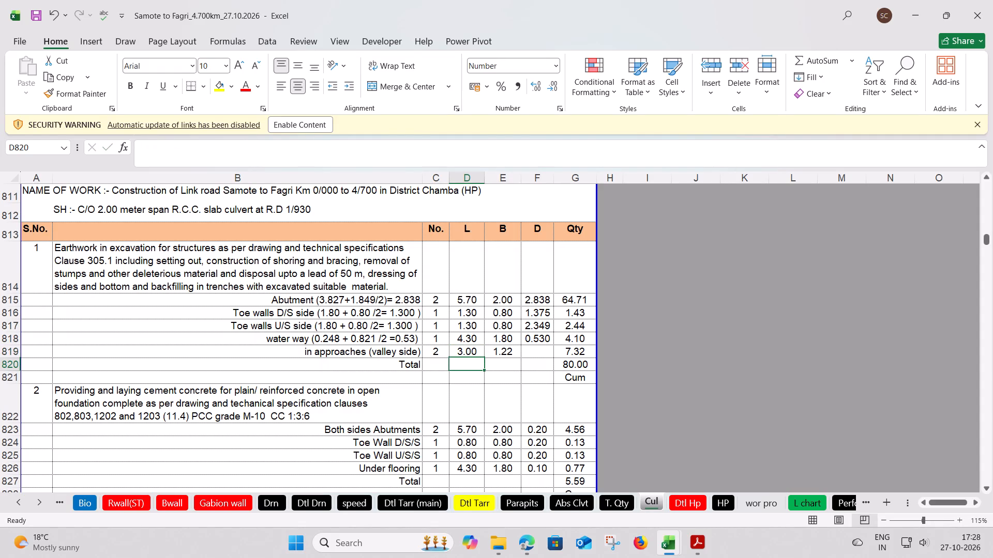
Set the excavation length in approaches (valley side) to 3 for the 2.00 meter span culvert at R.D 2/130.
{"action": "scroll", "coordinate": [461, 373], "scroll_direction": "down", "scroll_amount": 6}
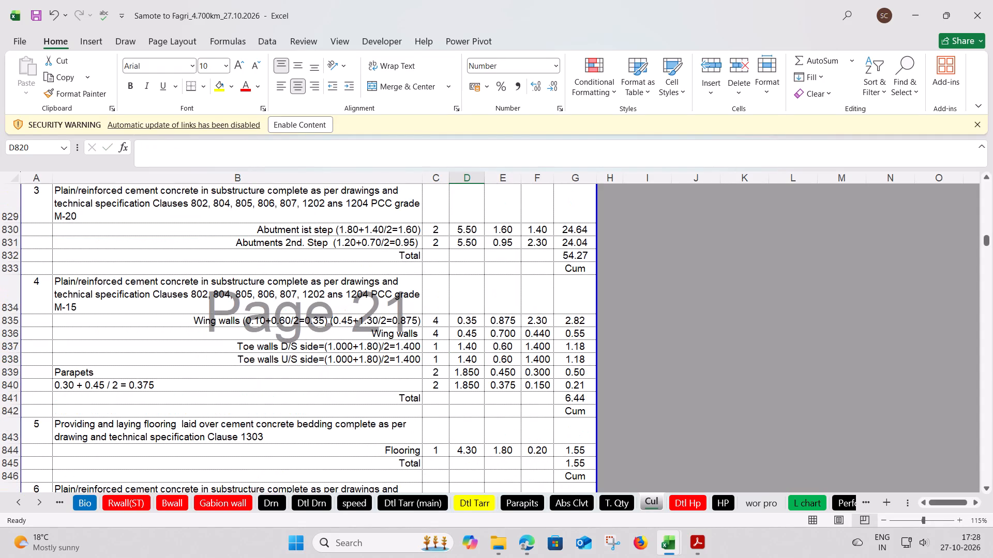
{"action": "scroll", "coordinate": [461, 373], "scroll_direction": "down", "scroll_amount": 18}
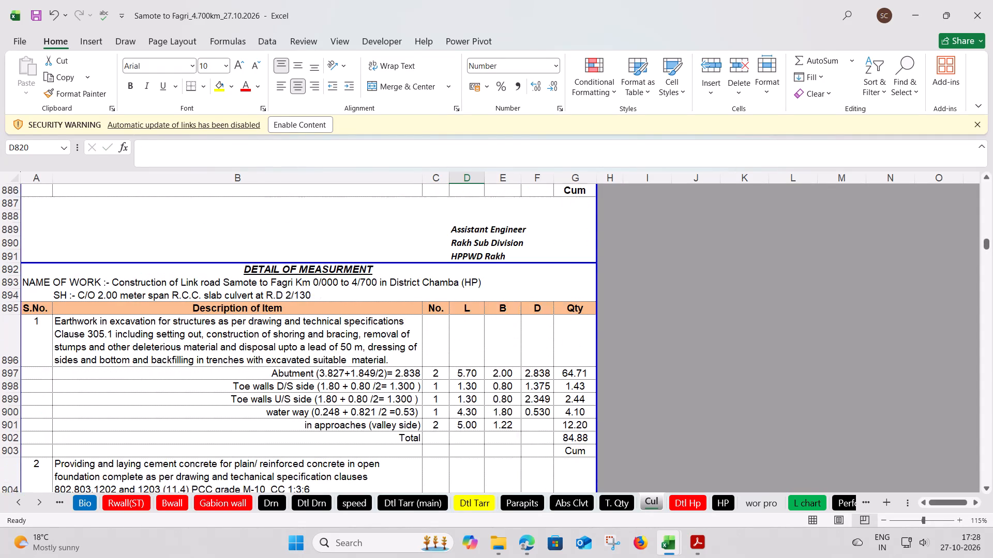
{"action": "scroll", "coordinate": [461, 373], "scroll_direction": "down", "scroll_amount": 2}
{"action": "left_click", "coordinate": [457, 384]}
{"action": "key", "text": "3"}
{"action": "key", "text": "Return"}
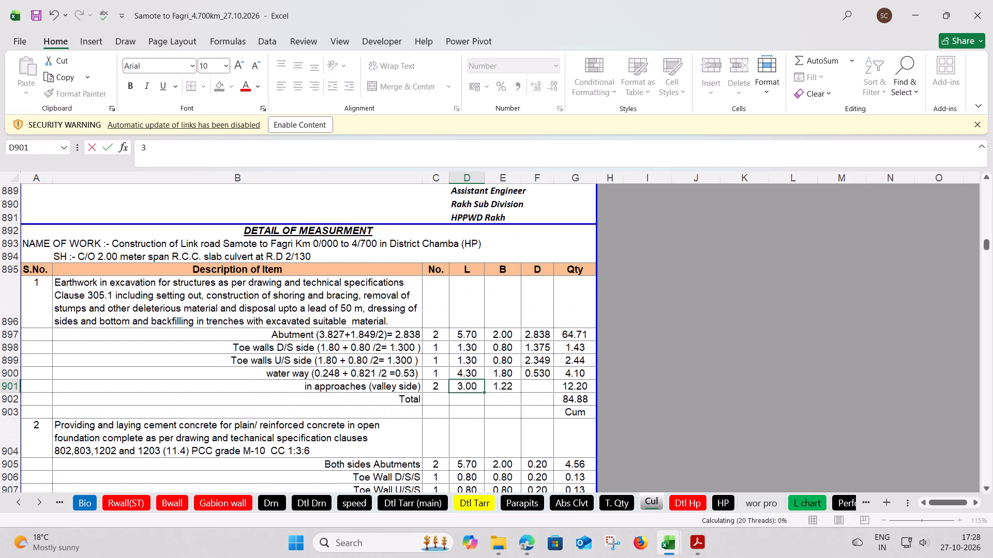
Set the excavation length in approaches (valley side) to 3 for the 2.00 meter span culvert at R.D 2/670.
{"action": "scroll", "coordinate": [457, 384], "scroll_direction": "down", "scroll_amount": 17}
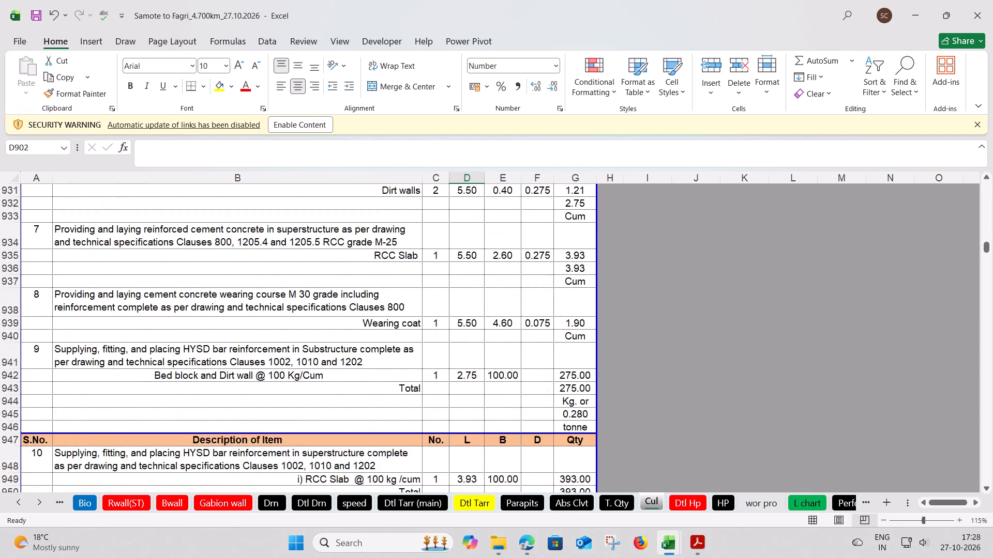
{"action": "scroll", "coordinate": [457, 384], "scroll_direction": "down", "scroll_amount": 10}
{"action": "left_click", "coordinate": [467, 437]}
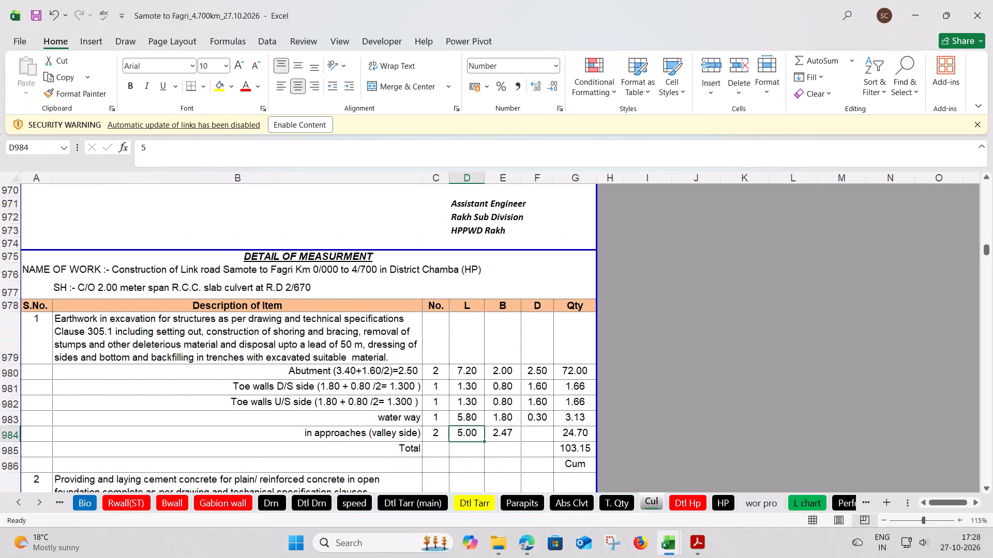
{"action": "key", "text": "3"}
{"action": "key", "text": "Return"}
Set the excavation length in approaches (valley side) to 3 for the 2.00 meter span culvert at R.D 2/900.
{"action": "scroll", "coordinate": [467, 437], "scroll_direction": "down", "scroll_amount": 7}
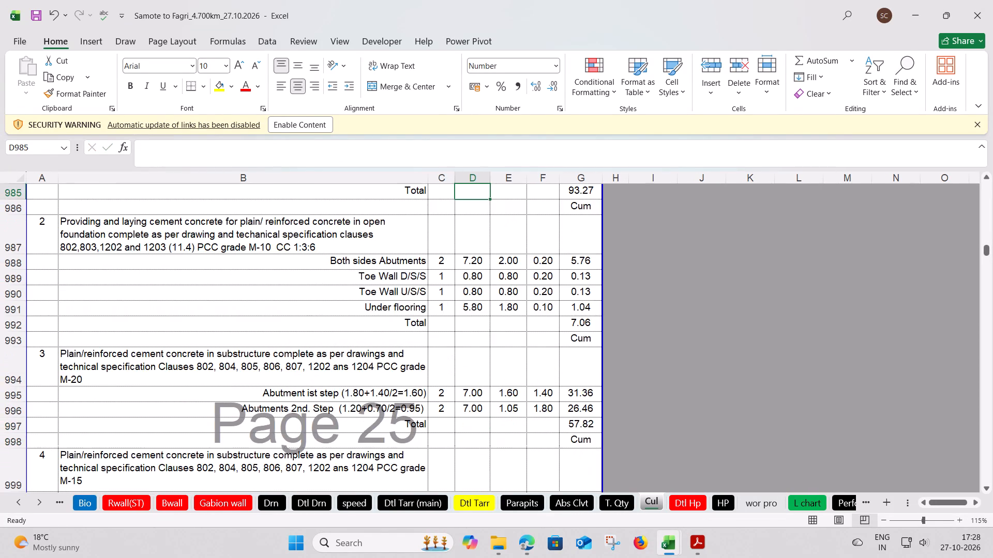
{"action": "scroll", "coordinate": [467, 437], "scroll_direction": "down", "scroll_amount": 13}
{"action": "scroll", "coordinate": [467, 437], "scroll_direction": "down", "scroll_amount": 9}
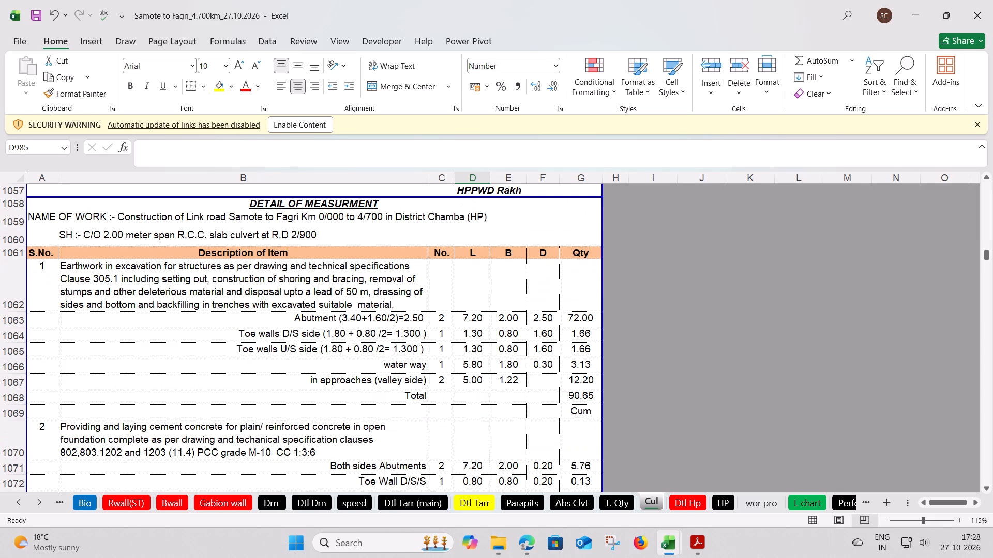
{"action": "left_click", "coordinate": [473, 383]}
{"action": "key", "text": "3"}
{"action": "key", "text": "Return"}
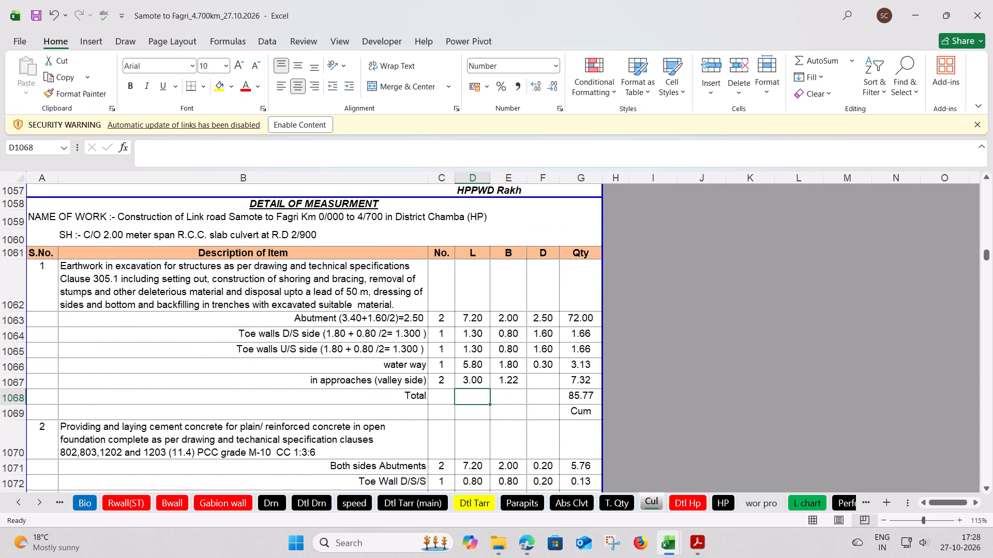
Set the excavation length in approaches (valley side) to 3 for the 2.00 meter span culvert at R.D 3/285.
{"action": "scroll", "coordinate": [473, 383], "scroll_direction": "down", "scroll_amount": 19}
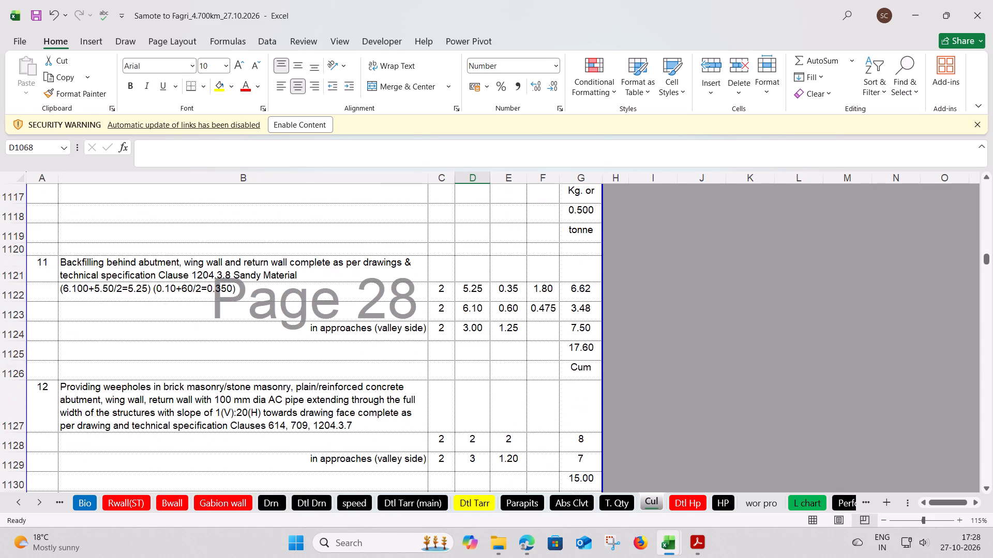
{"action": "scroll", "coordinate": [473, 383], "scroll_direction": "down", "scroll_amount": 9}
{"action": "left_click", "coordinate": [485, 349]}
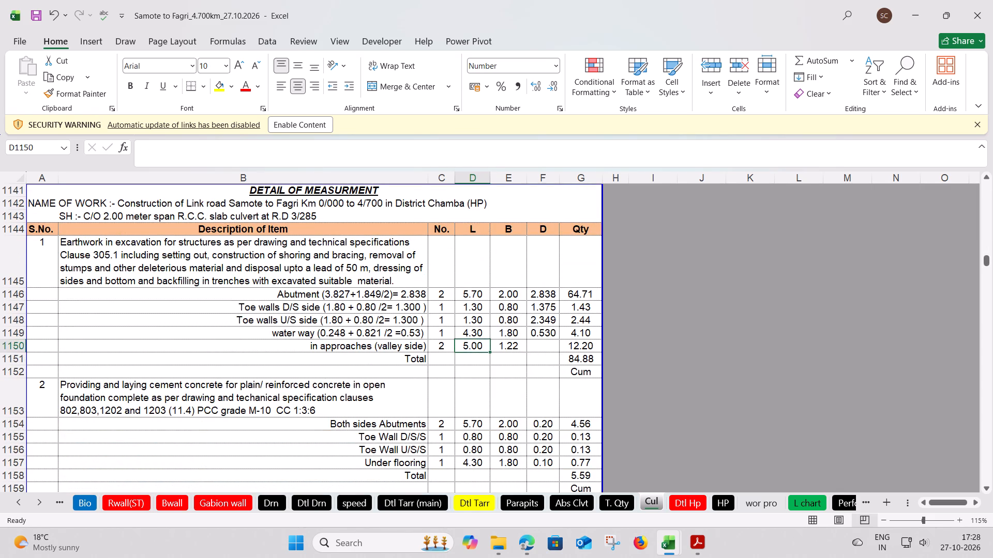
{"action": "key", "text": "3"}
{"action": "key", "text": "Return"}
Set the excavation length in approaches (valley side) to 3 for the culvert listed between R.D 3/285 and R.D 3/755.
{"action": "scroll", "coordinate": [485, 349], "scroll_direction": "down", "scroll_amount": 11}
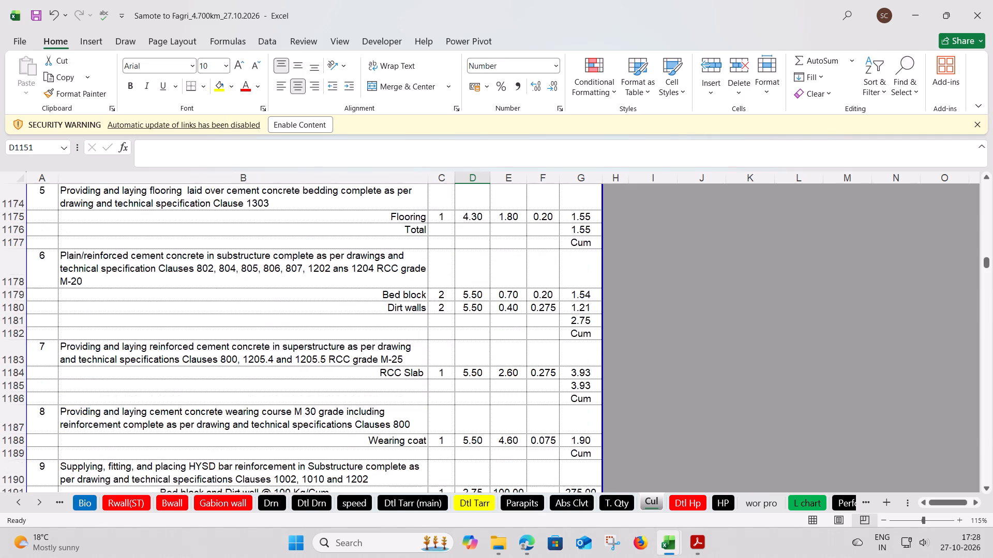
{"action": "scroll", "coordinate": [485, 349], "scroll_direction": "down", "scroll_amount": 19}
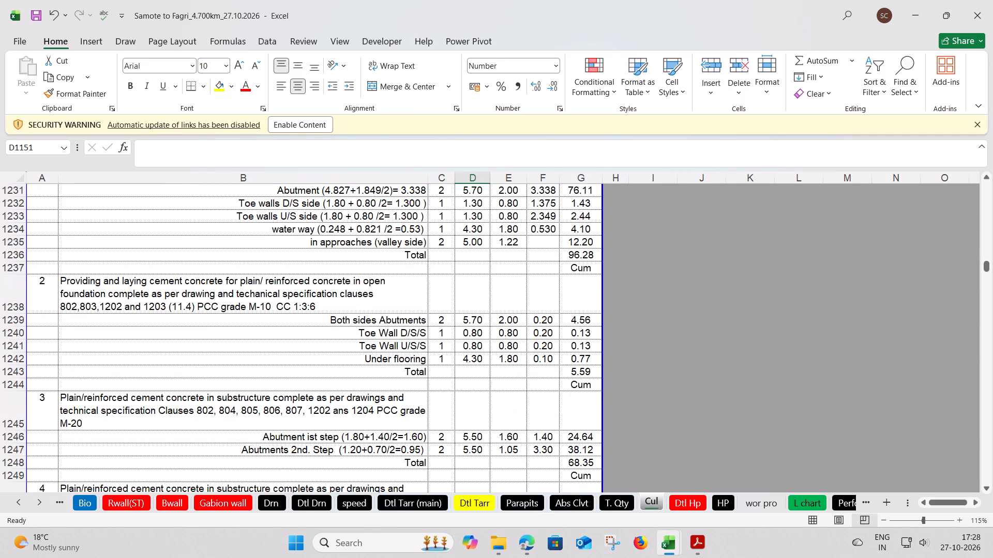
{"action": "left_click", "coordinate": [467, 235]}
{"action": "left_click", "coordinate": [467, 246]}
{"action": "key", "text": "3"}
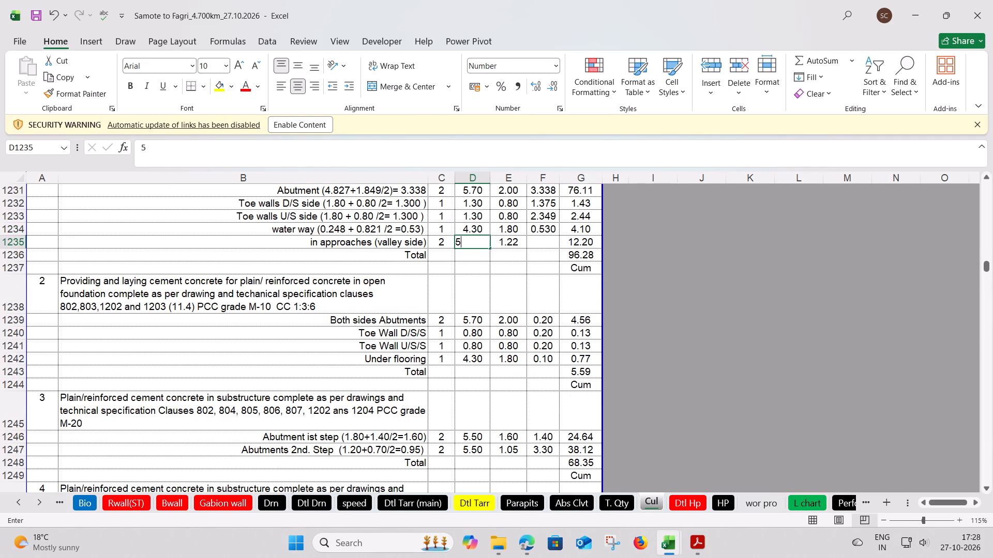
{"action": "key", "text": "Return"}
Set the excavation length in approaches (valley side) to 5 for the 2.00 meter span culvert at R.D 3/755.
{"action": "scroll", "coordinate": [467, 246], "scroll_direction": "down", "scroll_amount": 20}
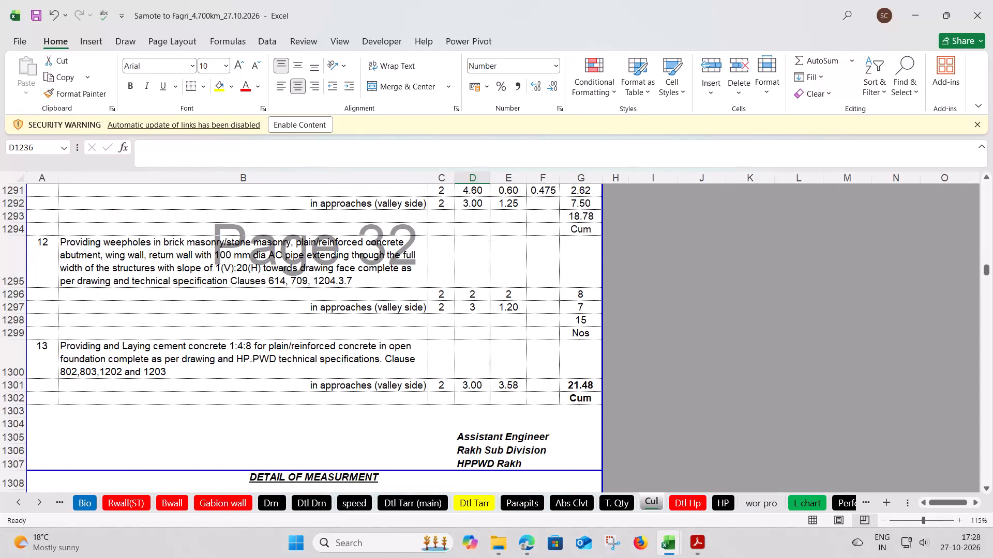
{"action": "scroll", "coordinate": [467, 246], "scroll_direction": "down", "scroll_amount": 8}
{"action": "scroll", "coordinate": [470, 226], "scroll_direction": "up", "scroll_amount": 2}
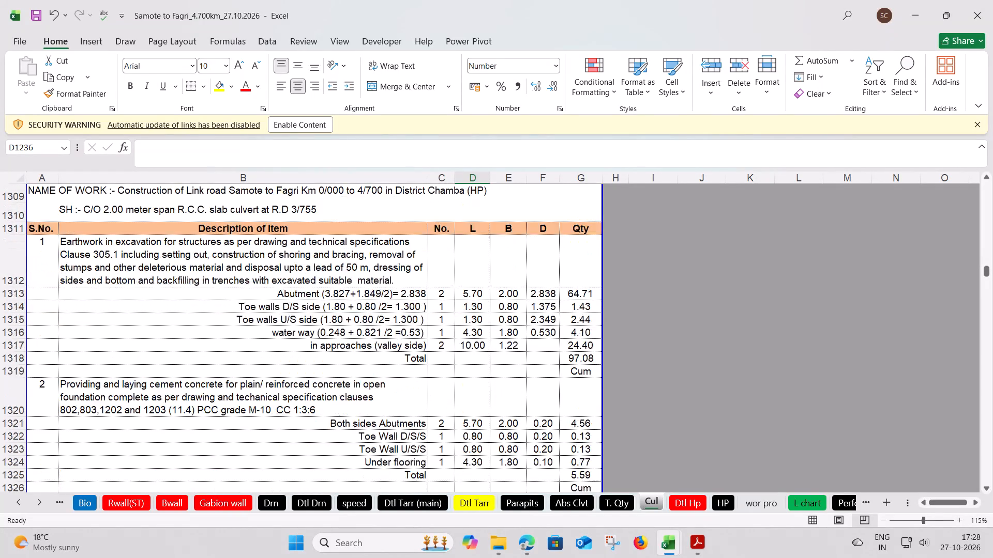
{"action": "scroll", "coordinate": [470, 226], "scroll_direction": "up", "scroll_amount": 1}
{"action": "scroll", "coordinate": [470, 226], "scroll_direction": "down", "scroll_amount": 2}
{"action": "scroll", "coordinate": [470, 226], "scroll_direction": "up", "scroll_amount": 2}
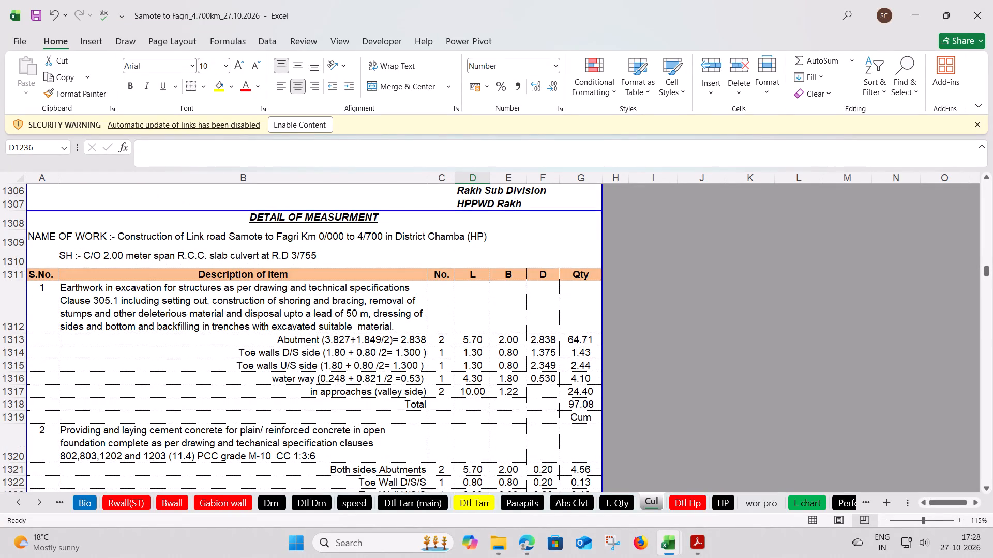
{"action": "left_click", "coordinate": [469, 395]}
{"action": "key", "text": "5"}
{"action": "key", "text": "Return"}
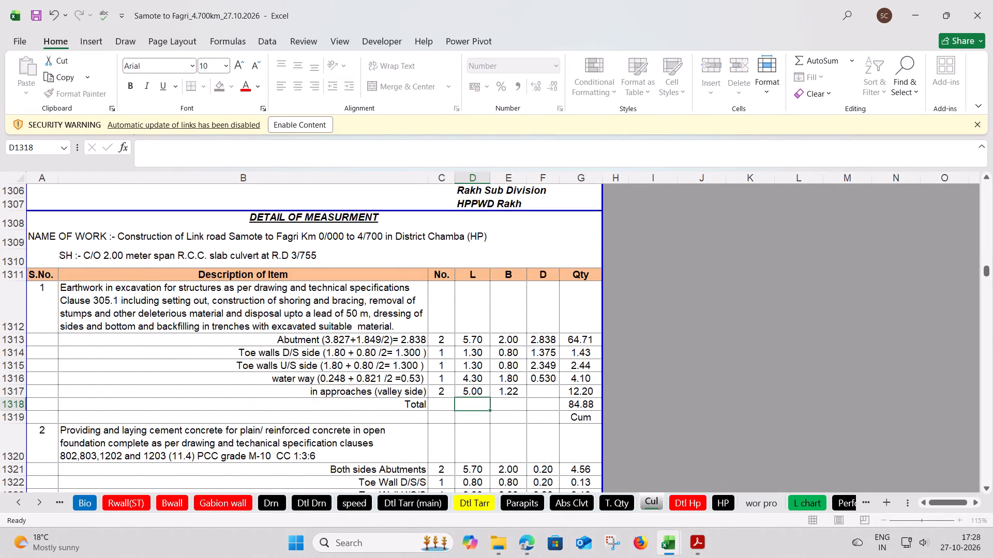
{"action": "scroll", "coordinate": [469, 395], "scroll_direction": "down", "scroll_amount": 12}
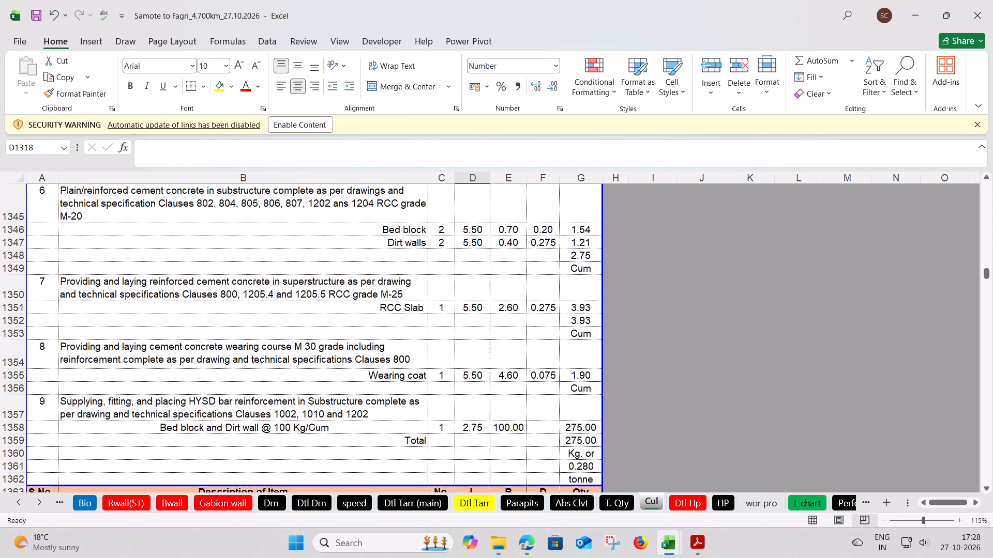
Set the excavation length in approaches (valley side) to 3 for the 2.00 meter span culvert at R.D 4/105.
{"action": "scroll", "coordinate": [469, 395], "scroll_direction": "down", "scroll_amount": 15}
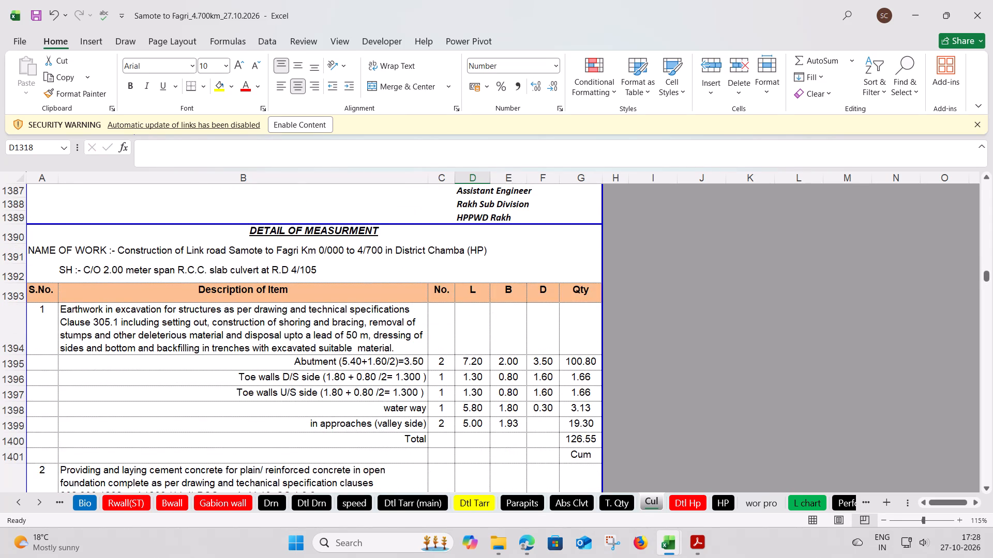
{"action": "left_click", "coordinate": [471, 428]}
{"action": "key", "text": "3"}
{"action": "key", "text": "Return"}
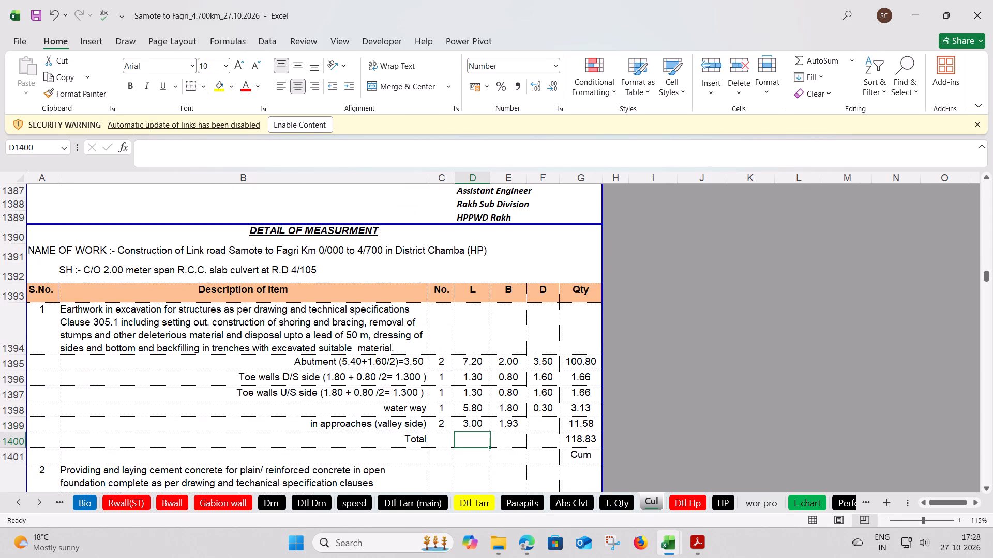
Set the excavation length in approaches (valley side) to 3 for the 2.00 meter span culvert at R.D 4/330.
{"action": "scroll", "coordinate": [471, 428], "scroll_direction": "down", "scroll_amount": 20}
{"action": "scroll", "coordinate": [471, 428], "scroll_direction": "down", "scroll_amount": 1}
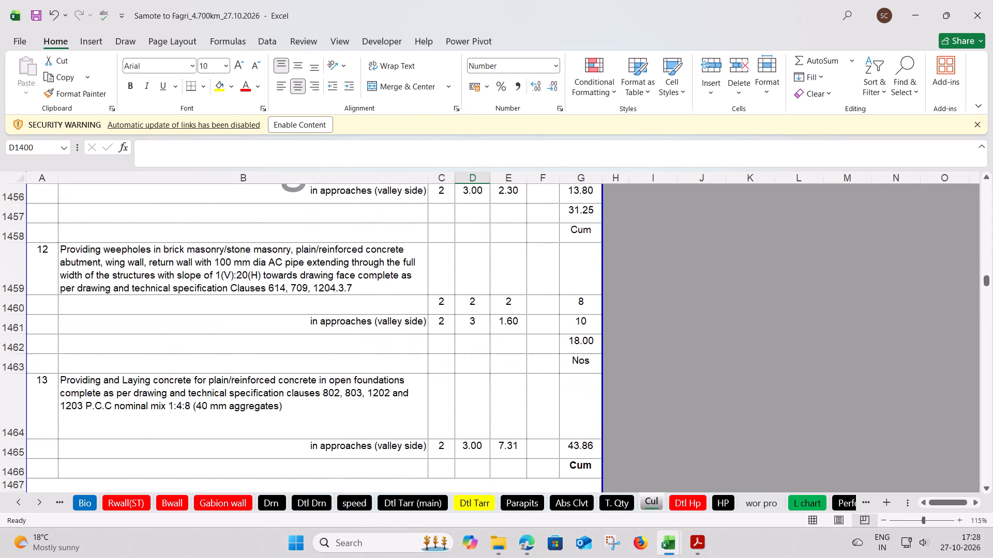
{"action": "scroll", "coordinate": [471, 428], "scroll_direction": "down", "scroll_amount": 7}
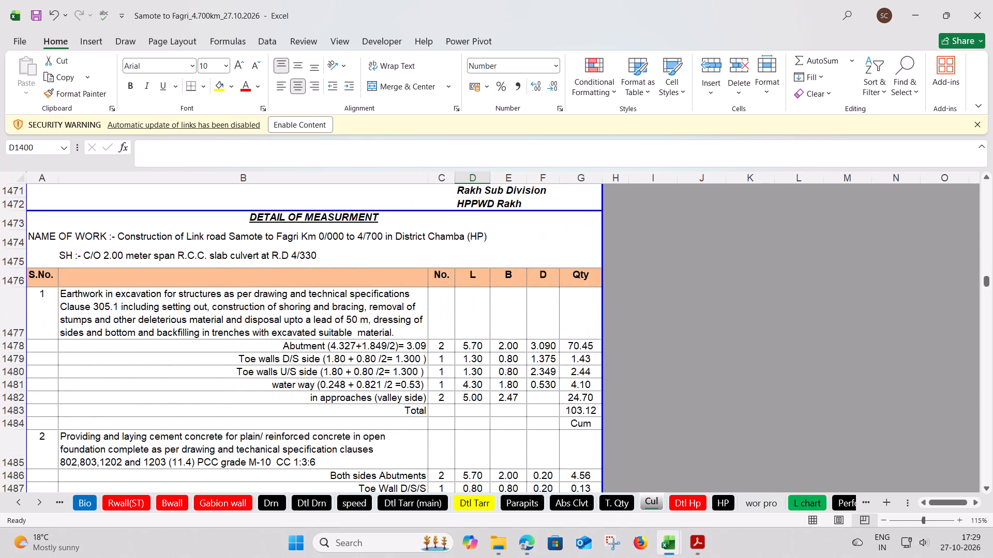
{"action": "left_click", "coordinate": [476, 402]}
{"action": "key", "text": "3"}
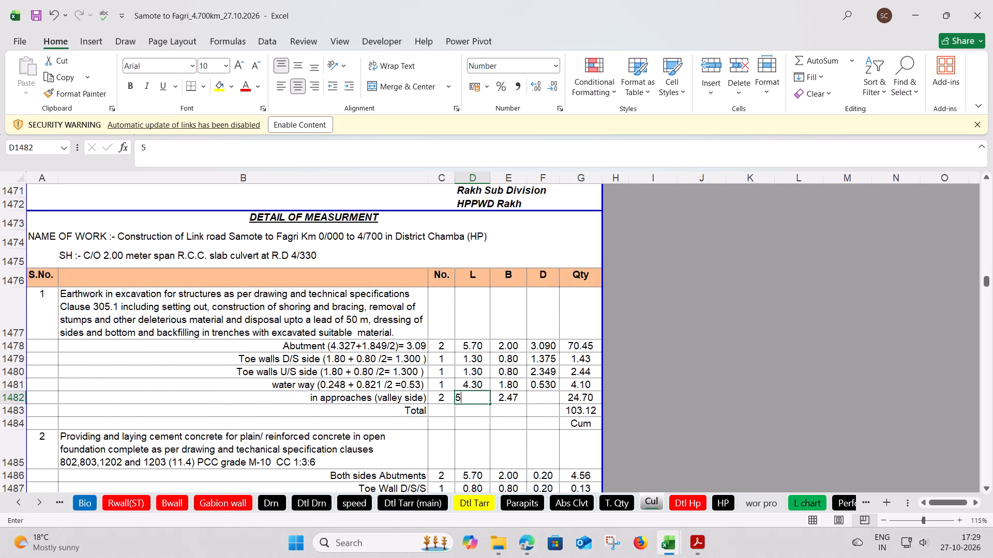
{"action": "key", "text": "Return"}
Look for further culverts in the Cul sheet and check the construction cost per km in the General Abstract of Cost.
{"action": "scroll", "coordinate": [476, 402], "scroll_direction": "down", "scroll_amount": 12}
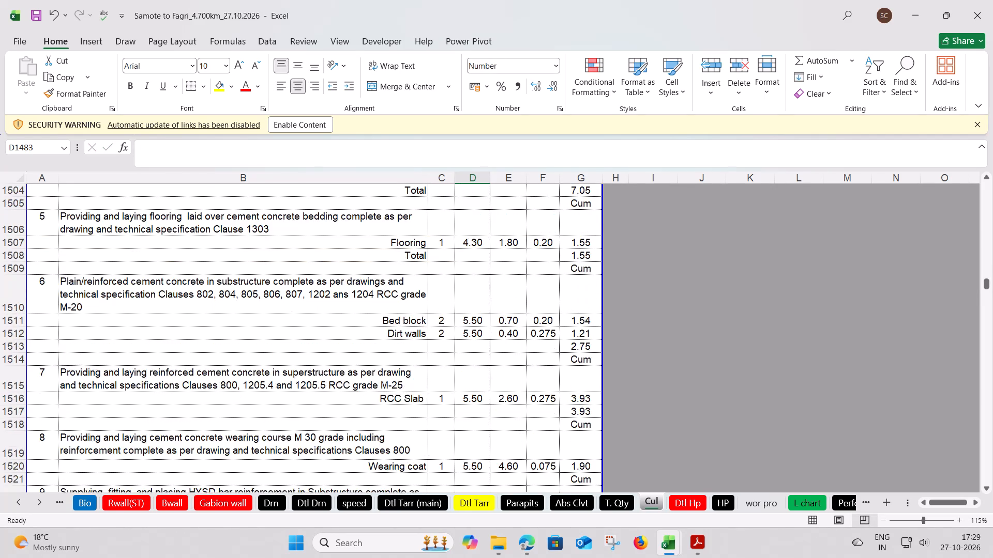
{"action": "scroll", "coordinate": [476, 402], "scroll_direction": "down", "scroll_amount": 14}
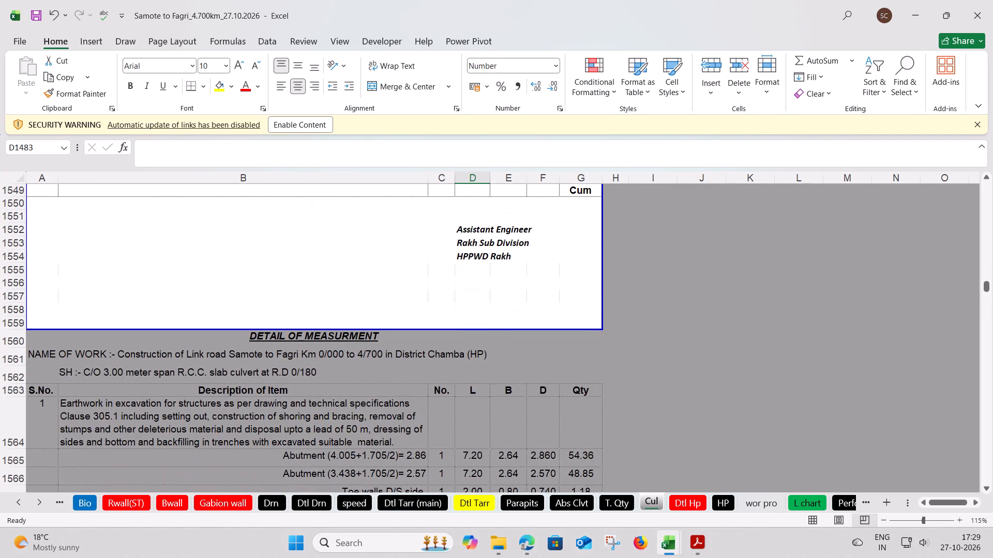
{"action": "scroll", "coordinate": [476, 402], "scroll_direction": "up", "scroll_amount": 2}
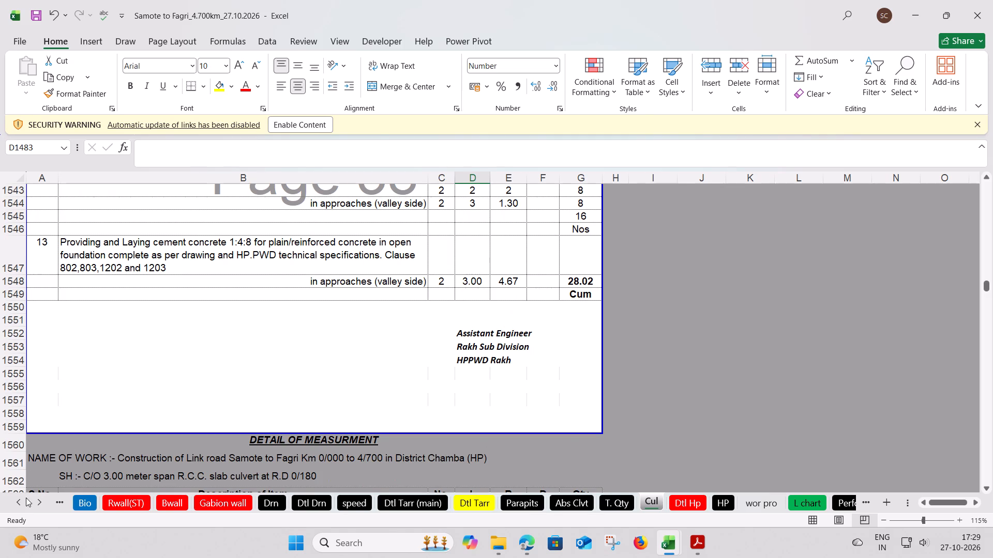
{"action": "triple_click", "coordinate": [17, 501]}
{"action": "triple_click", "coordinate": [17, 501]}
{"action": "triple_click", "coordinate": [17, 501]}
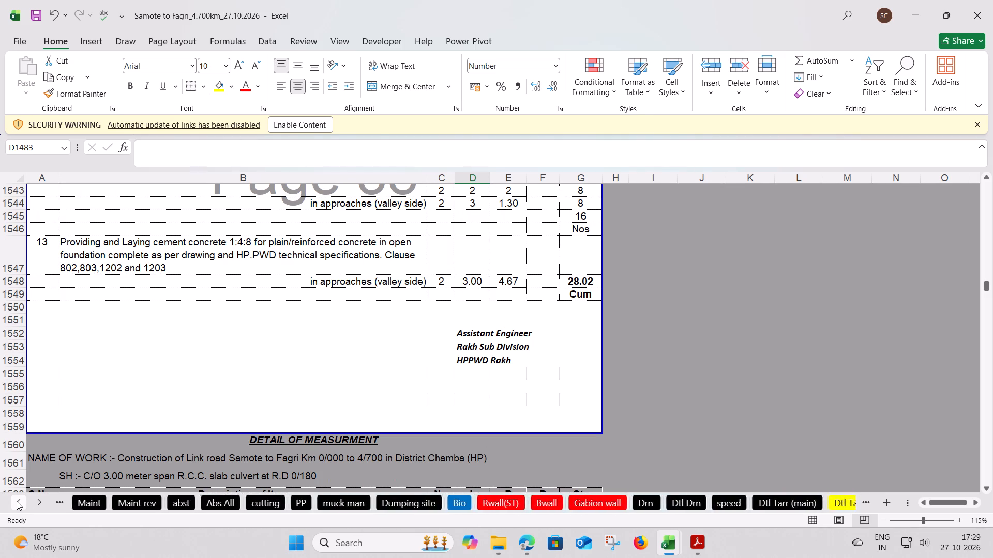
{"action": "left_click", "coordinate": [17, 501]}
{"action": "left_click", "coordinate": [276, 506]}
{"action": "scroll", "coordinate": [349, 393], "scroll_direction": "down", "scroll_amount": 2}
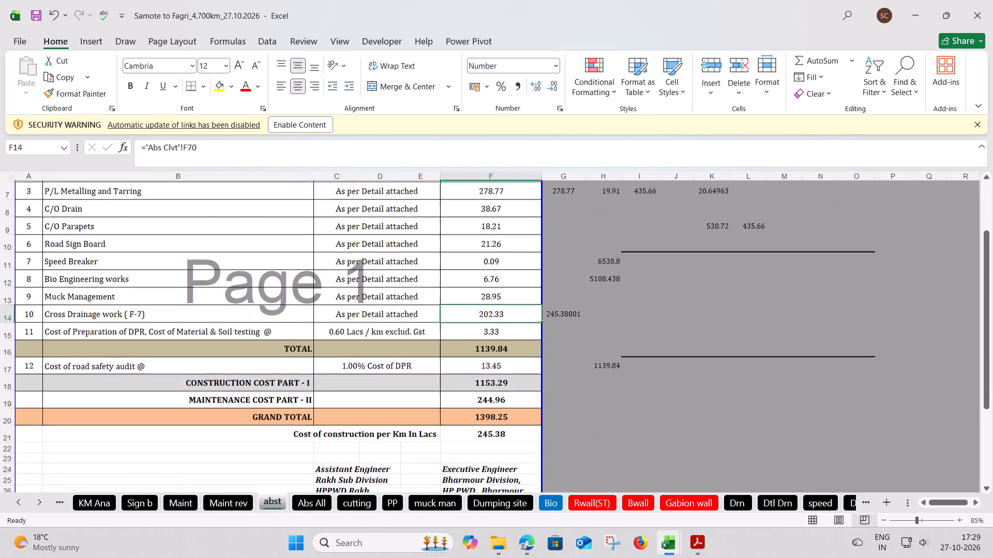
{"action": "left_click", "coordinate": [464, 434]}
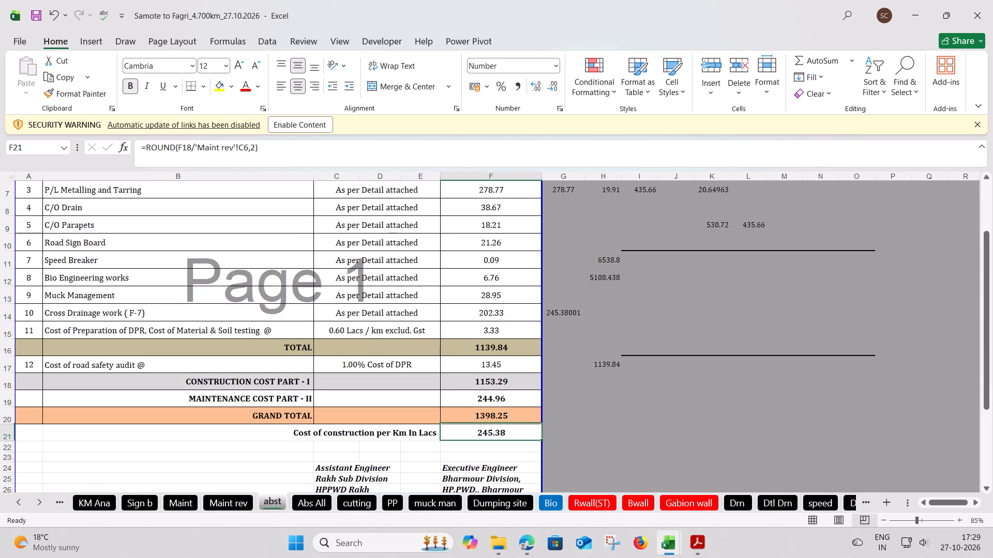
{"action": "scroll", "coordinate": [248, 357], "scroll_direction": "up", "scroll_amount": 5}
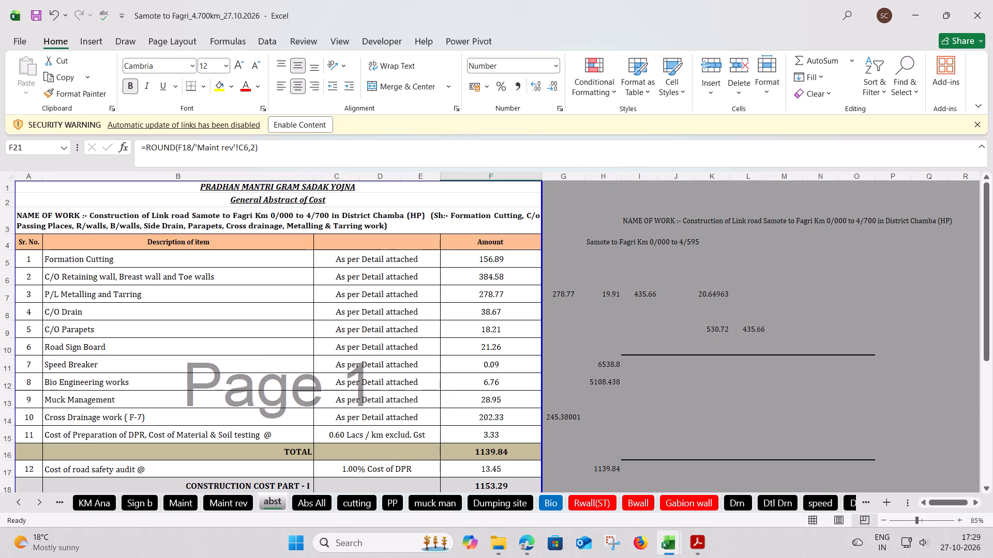
{"action": "double_click", "coordinate": [33, 505]}
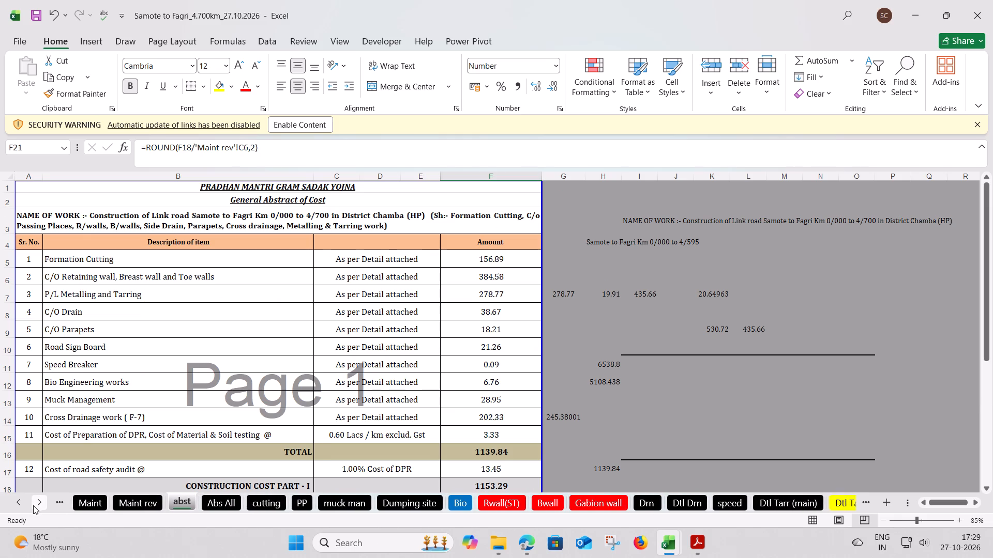
Save the Samote to Fagri_4.700km_27.10.2026 workbook and close it.
{"action": "left_click", "coordinate": [34, 14]}
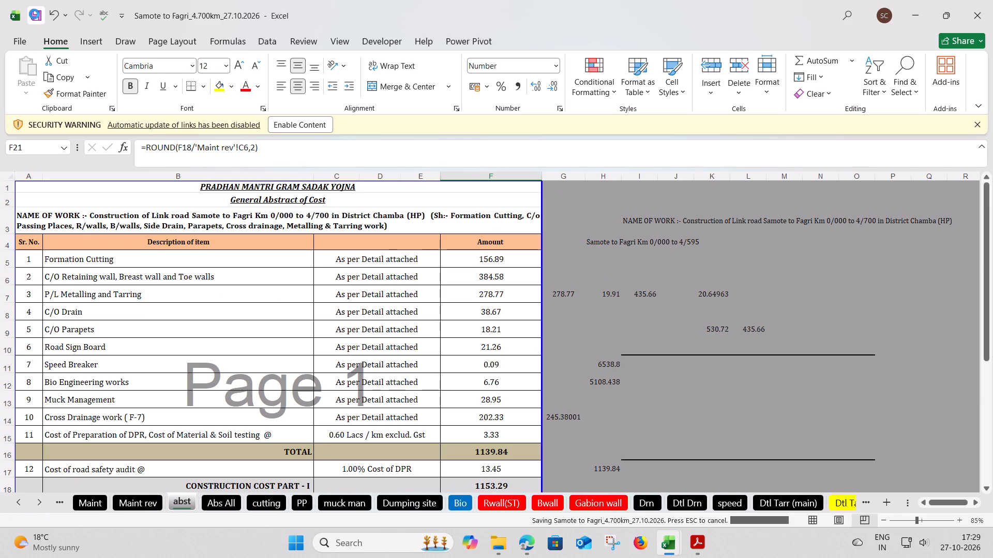
{"action": "left_click", "coordinate": [971, 16]}
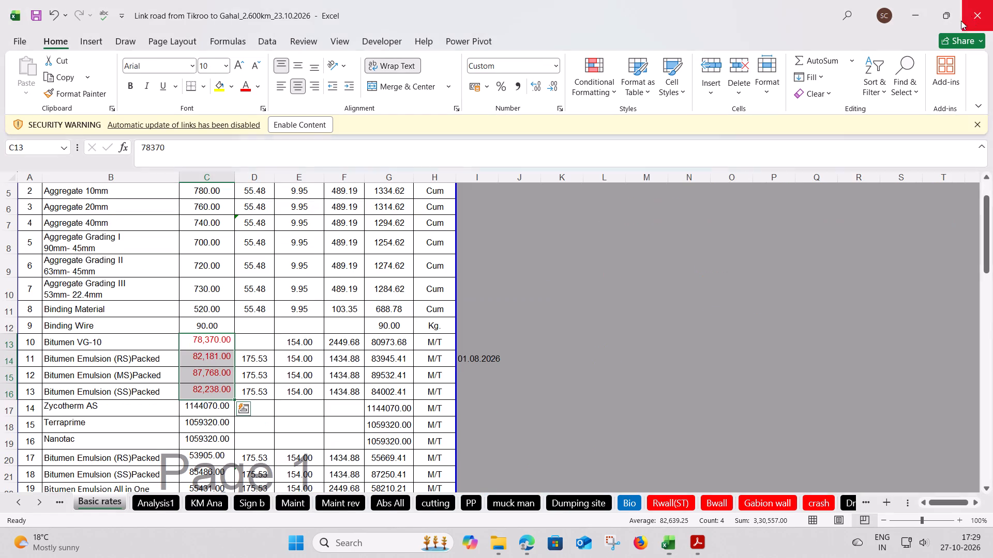
Close the Link road from Tikroo to Gahal_2.600km_23.10.2026 workbook without saving its changes.
{"action": "left_click", "coordinate": [982, 21]}
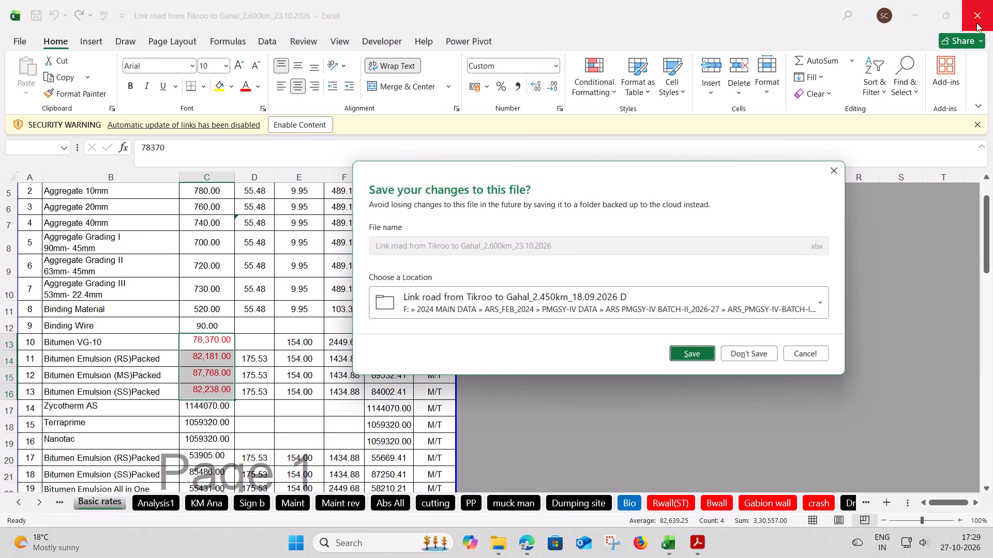
{"action": "left_click", "coordinate": [745, 353]}
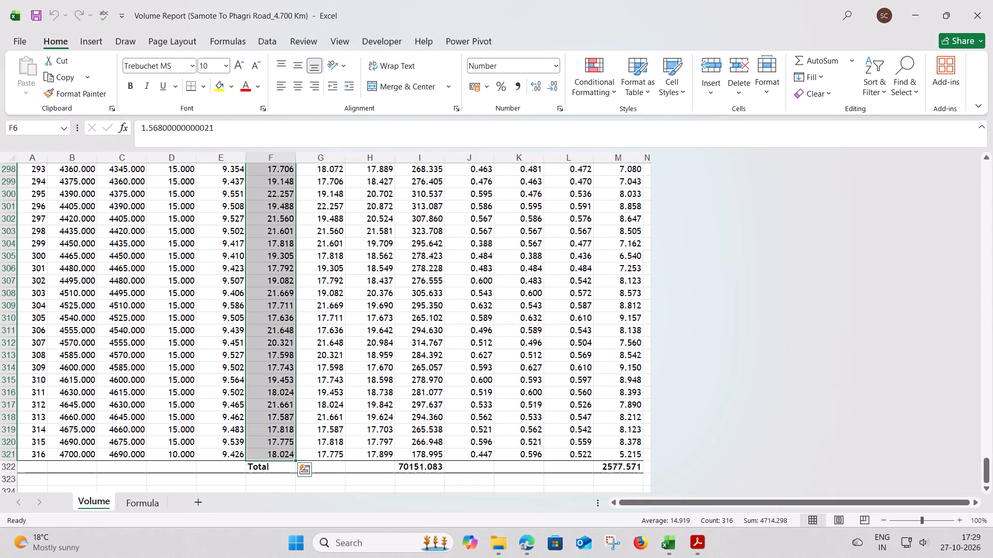
Reopen the Samote to Fagri_4.700km_27.10.2026 workbook from its folder in File Explorer.
{"action": "left_click", "coordinate": [498, 553]}
{"action": "left_click", "coordinate": [479, 489]}
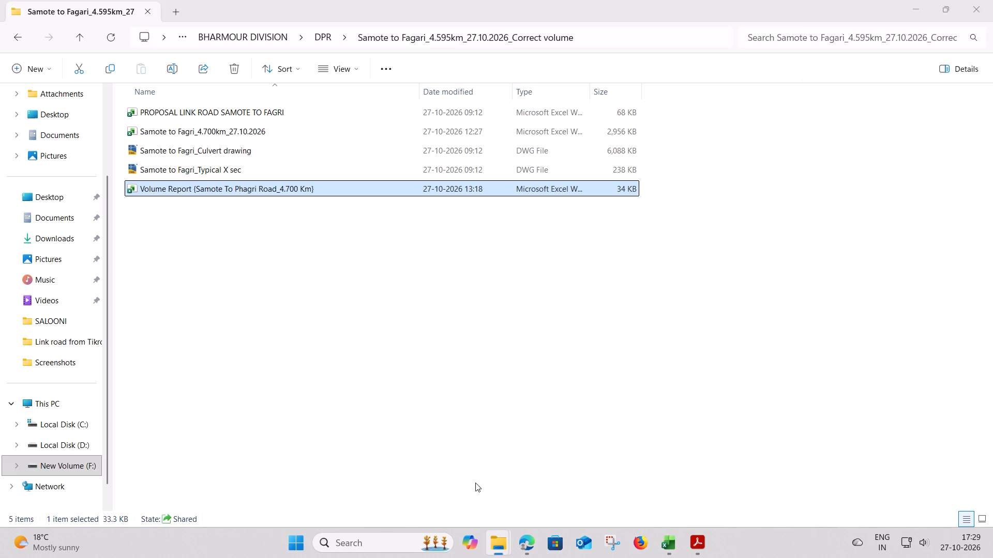
{"action": "double_click", "coordinate": [202, 134]}
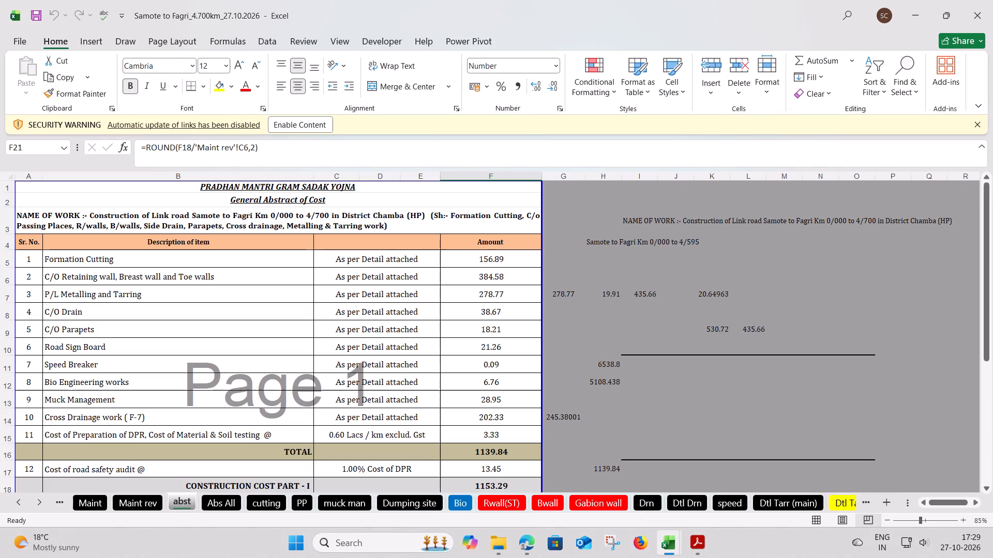
Review the slab culvert and hume pipe cost abstracts on the Abs Clvt sheet.
{"action": "left_click", "coordinate": [268, 507]}
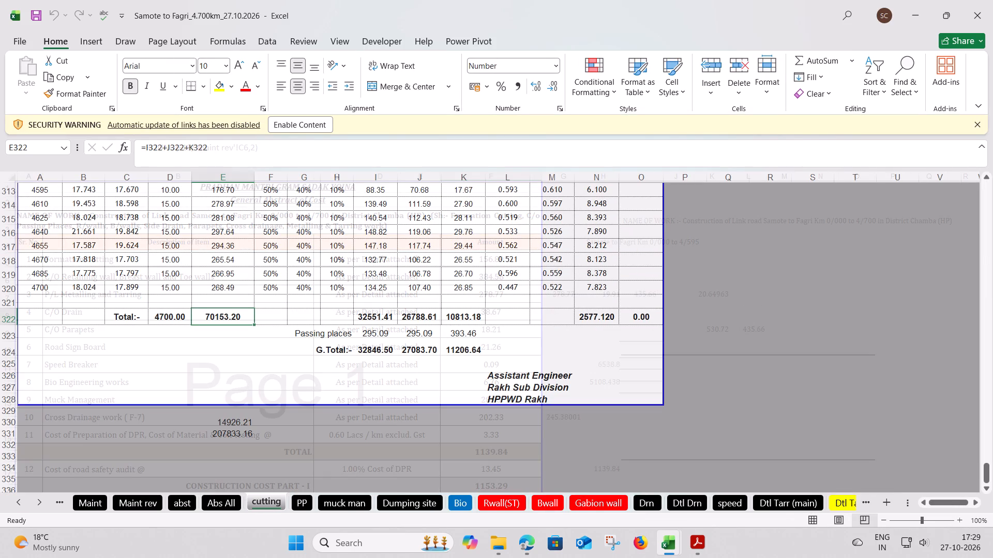
{"action": "triple_click", "coordinate": [40, 501]}
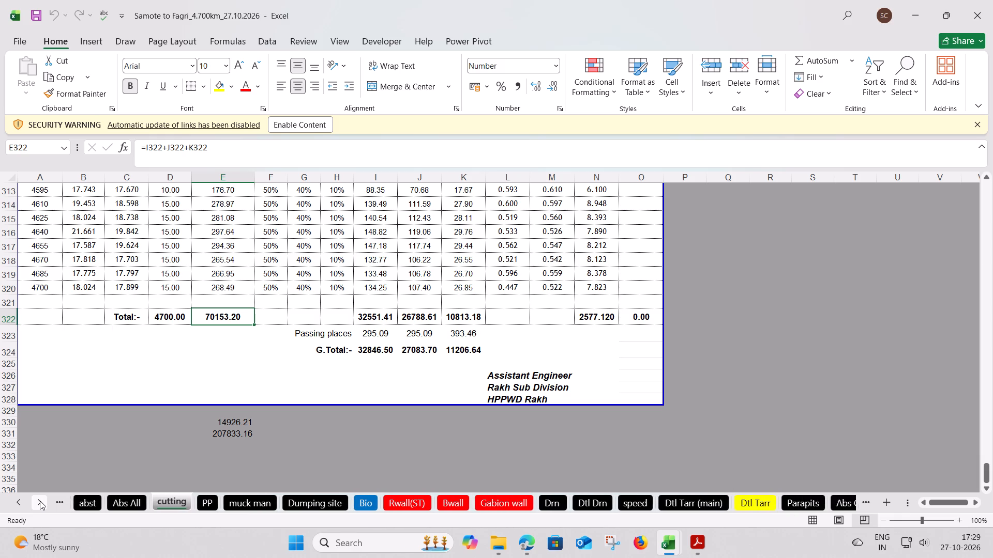
{"action": "triple_click", "coordinate": [40, 501]}
{"action": "double_click", "coordinate": [40, 501]}
{"action": "left_click", "coordinate": [568, 507]}
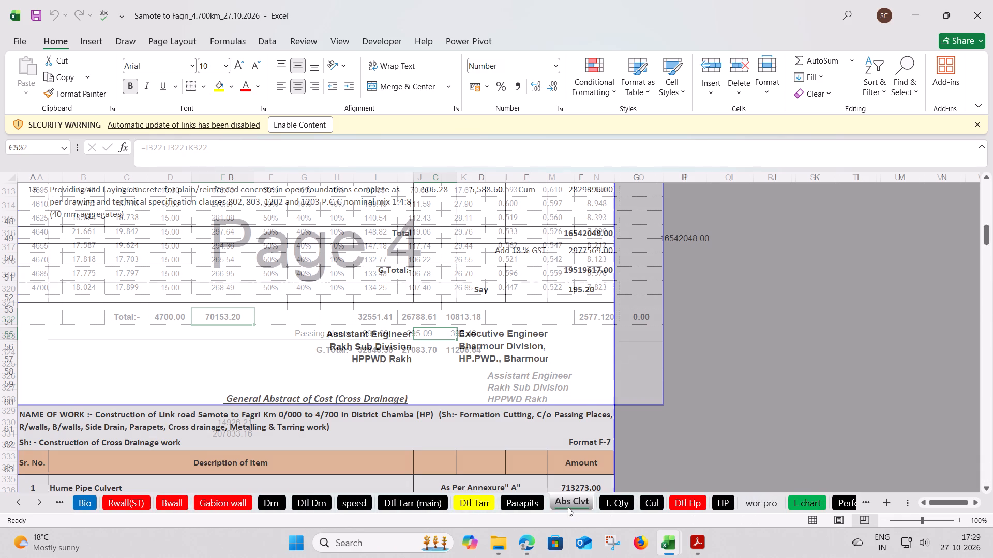
{"action": "scroll", "coordinate": [195, 355], "scroll_direction": "up", "scroll_amount": 9}
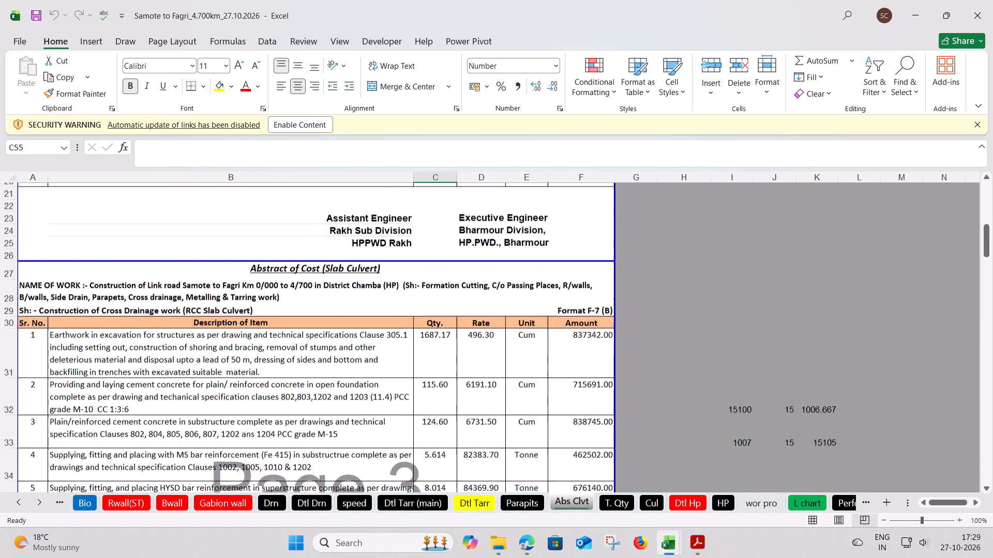
{"action": "scroll", "coordinate": [195, 355], "scroll_direction": "up", "scroll_amount": 8}
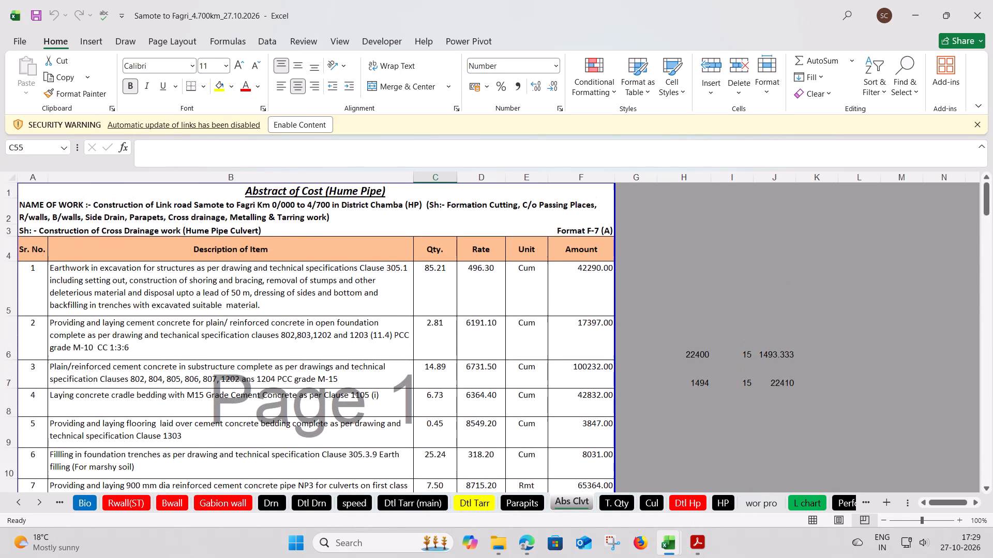
{"action": "scroll", "coordinate": [195, 355], "scroll_direction": "down", "scroll_amount": 3}
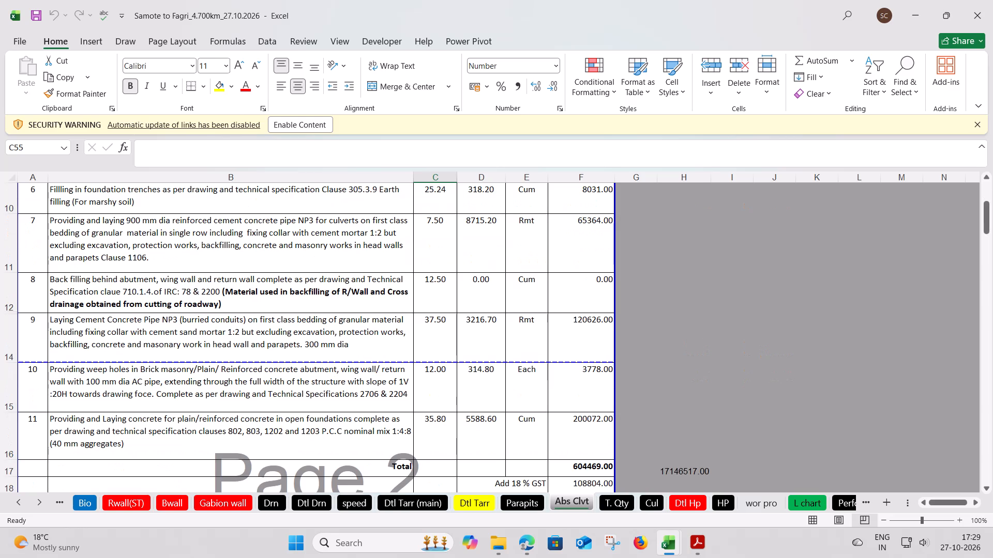
{"action": "scroll", "coordinate": [195, 355], "scroll_direction": "up", "scroll_amount": 2}
{"action": "scroll", "coordinate": [195, 355], "scroll_direction": "down", "scroll_amount": 1}
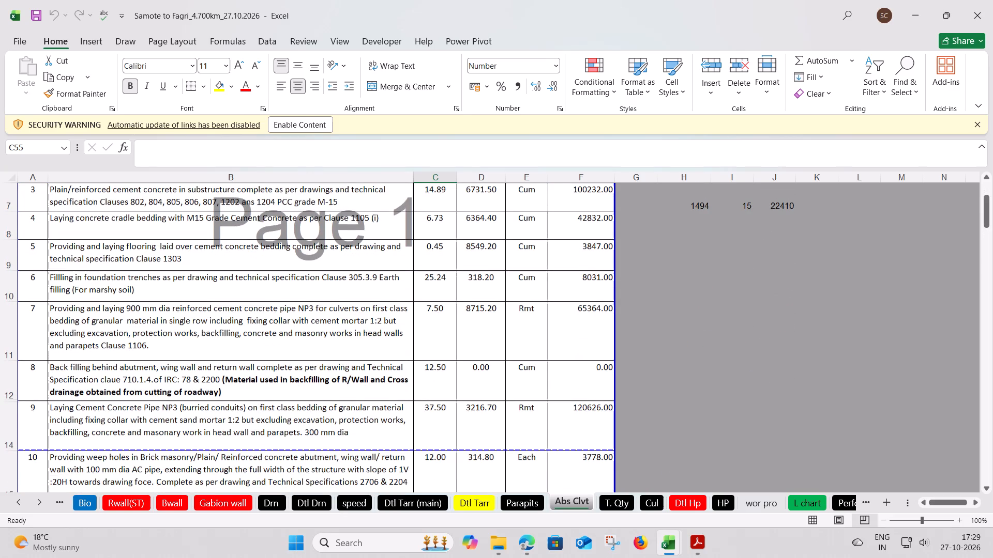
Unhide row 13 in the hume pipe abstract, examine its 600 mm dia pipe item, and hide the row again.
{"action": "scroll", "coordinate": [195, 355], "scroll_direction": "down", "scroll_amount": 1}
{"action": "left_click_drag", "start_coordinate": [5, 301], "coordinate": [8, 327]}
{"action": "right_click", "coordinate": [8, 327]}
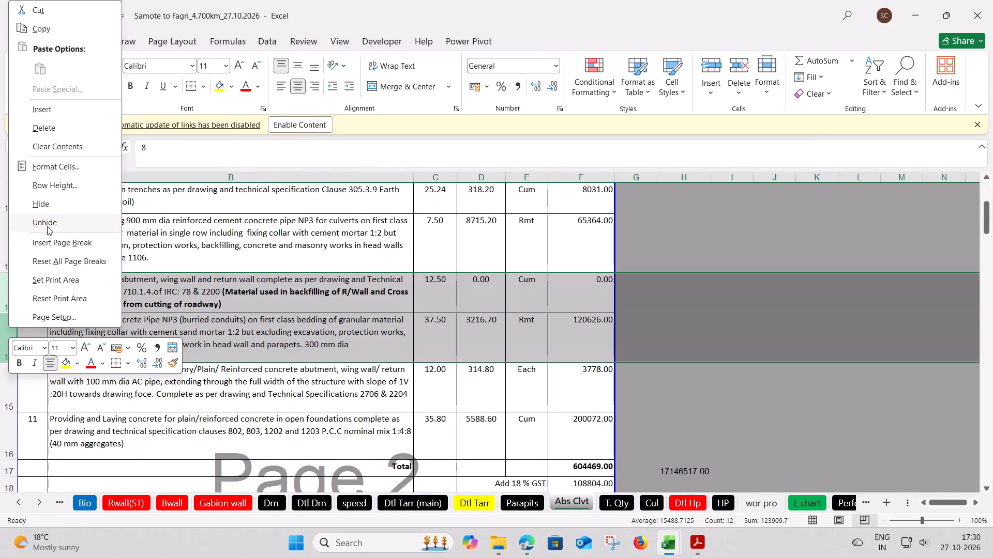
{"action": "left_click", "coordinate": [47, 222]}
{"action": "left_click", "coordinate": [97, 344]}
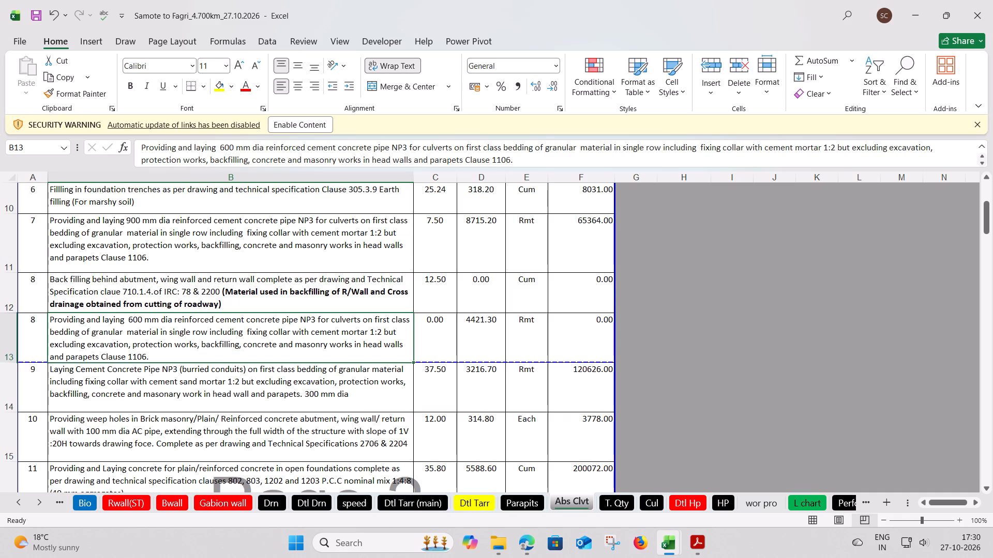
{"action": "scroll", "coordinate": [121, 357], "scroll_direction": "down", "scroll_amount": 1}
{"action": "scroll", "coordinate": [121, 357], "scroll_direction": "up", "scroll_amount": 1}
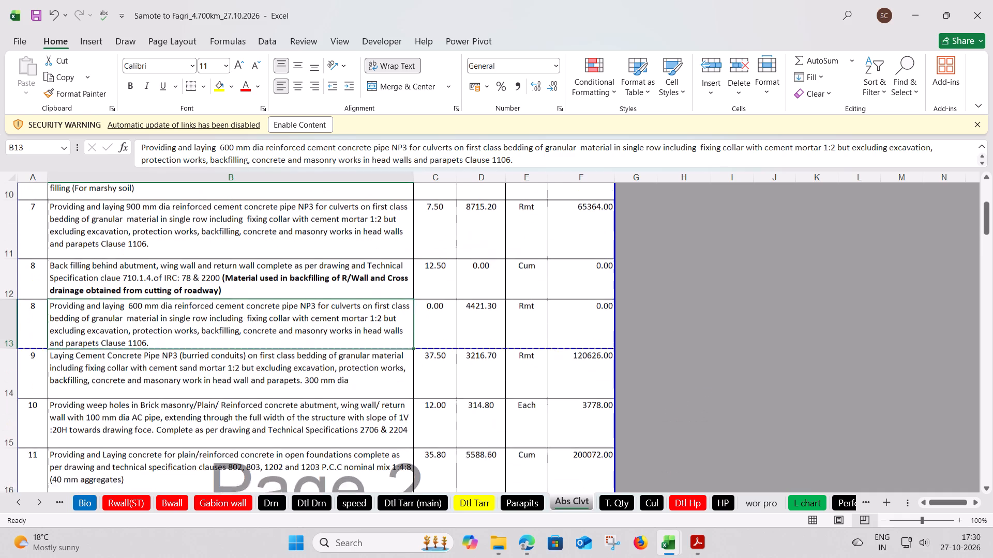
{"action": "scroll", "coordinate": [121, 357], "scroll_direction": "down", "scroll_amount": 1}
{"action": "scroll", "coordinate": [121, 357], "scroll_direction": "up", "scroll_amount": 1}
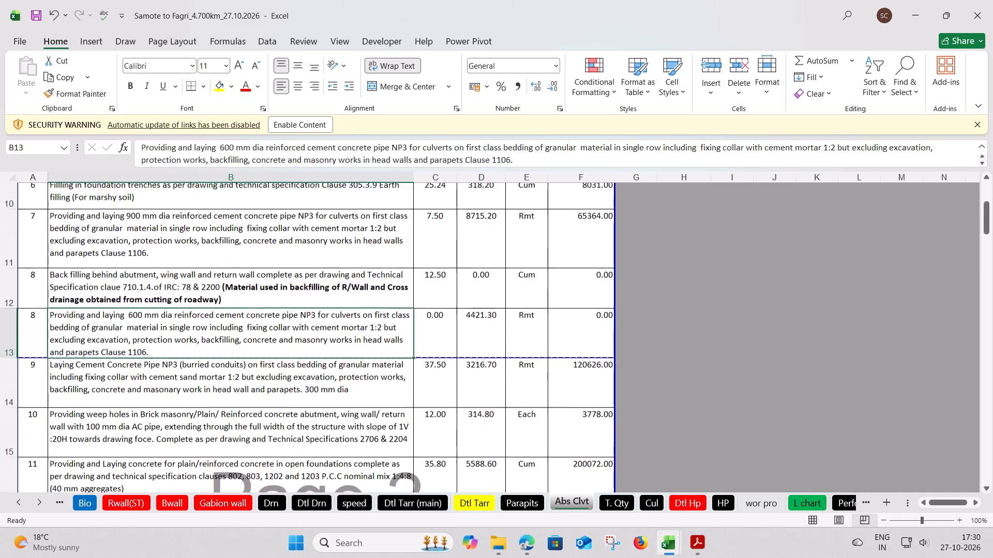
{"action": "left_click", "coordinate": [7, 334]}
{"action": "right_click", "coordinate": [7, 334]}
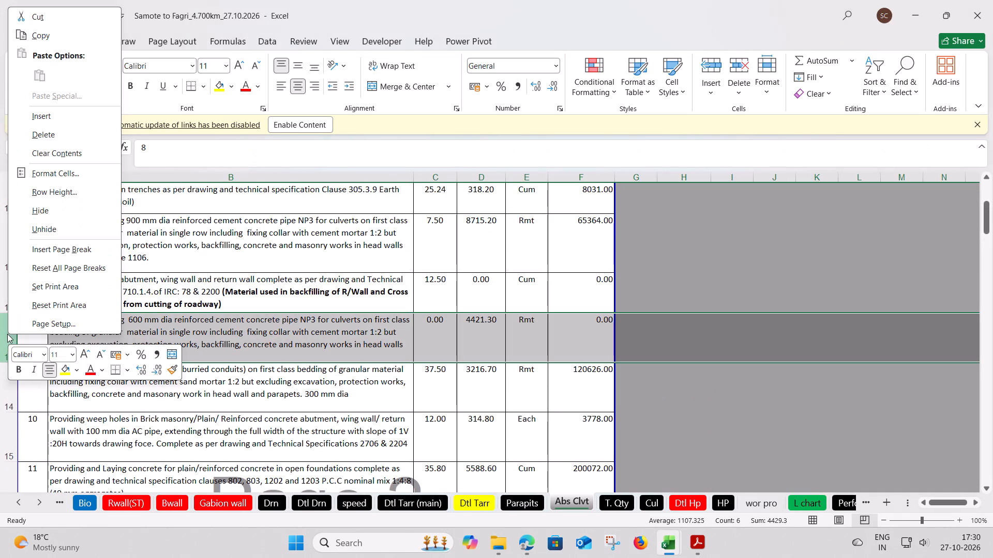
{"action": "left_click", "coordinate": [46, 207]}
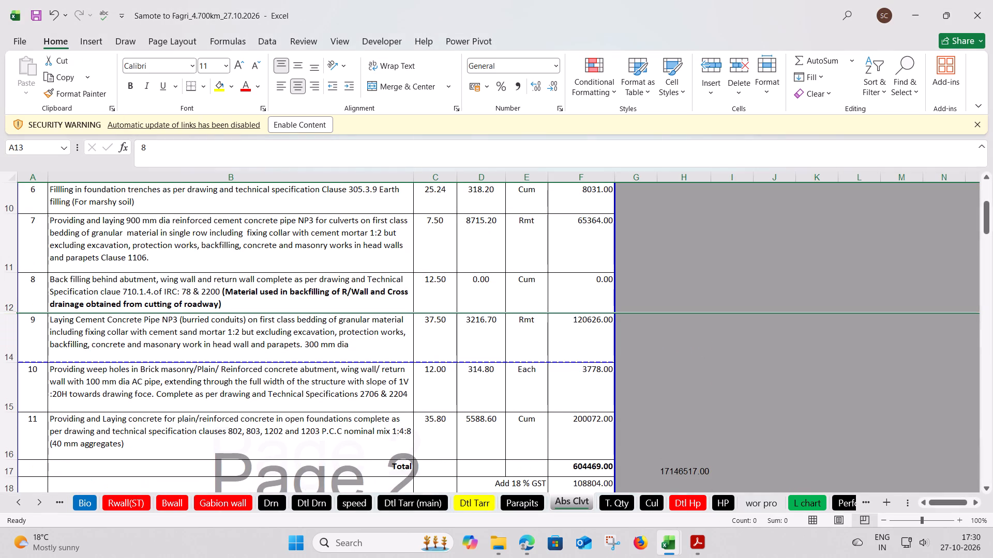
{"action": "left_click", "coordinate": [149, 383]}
Copy the column heading row (row 4) of the hume pipe abstract and insert it above item 10, the weep holes item.
{"action": "scroll", "coordinate": [128, 326], "scroll_direction": "up", "scroll_amount": 3}
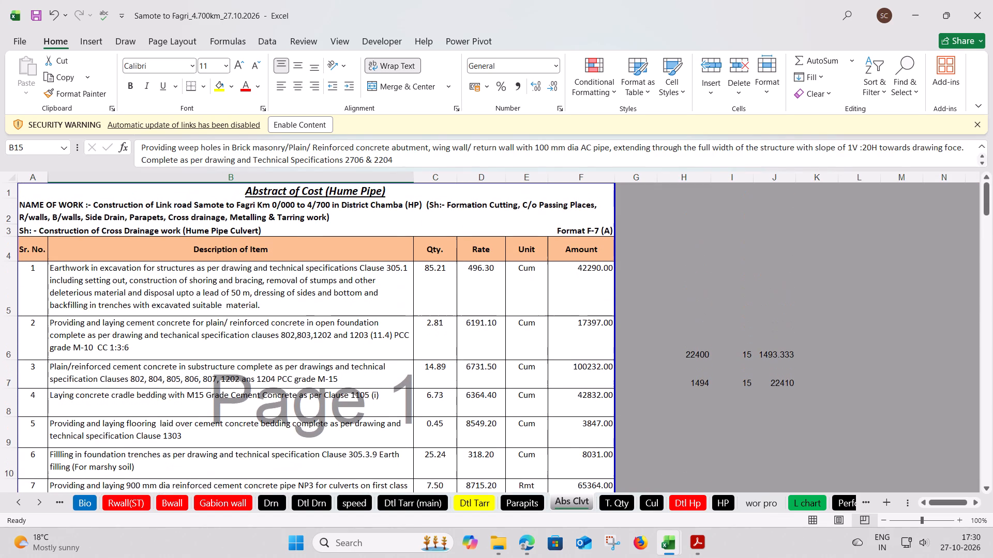
{"action": "left_click", "coordinate": [9, 247]}
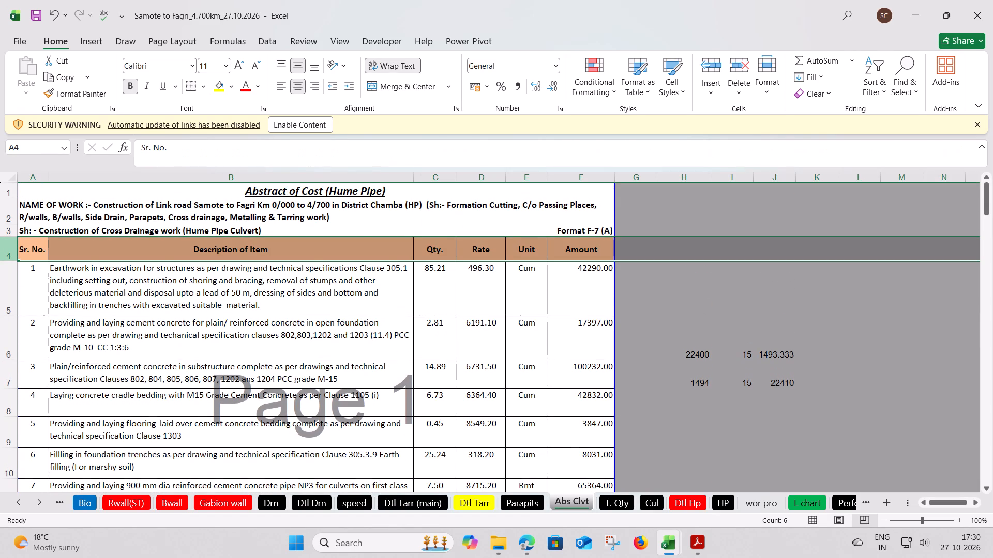
{"action": "key", "text": "ctrl+c"}
{"action": "scroll", "coordinate": [96, 355], "scroll_direction": "down", "scroll_amount": 3}
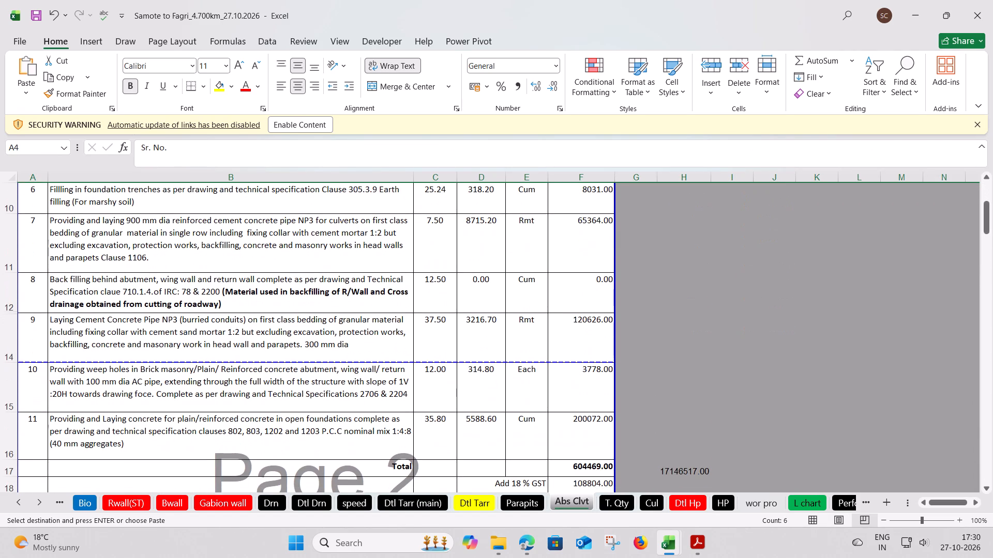
{"action": "left_click", "coordinate": [14, 379]}
{"action": "right_click", "coordinate": [14, 379]}
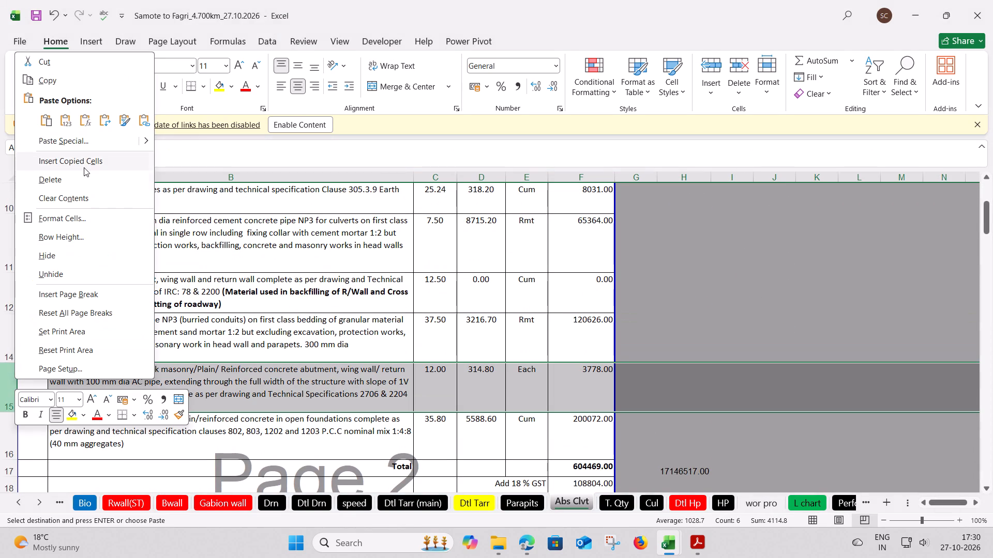
{"action": "left_click", "coordinate": [83, 163]}
{"action": "left_click", "coordinate": [57, 408]}
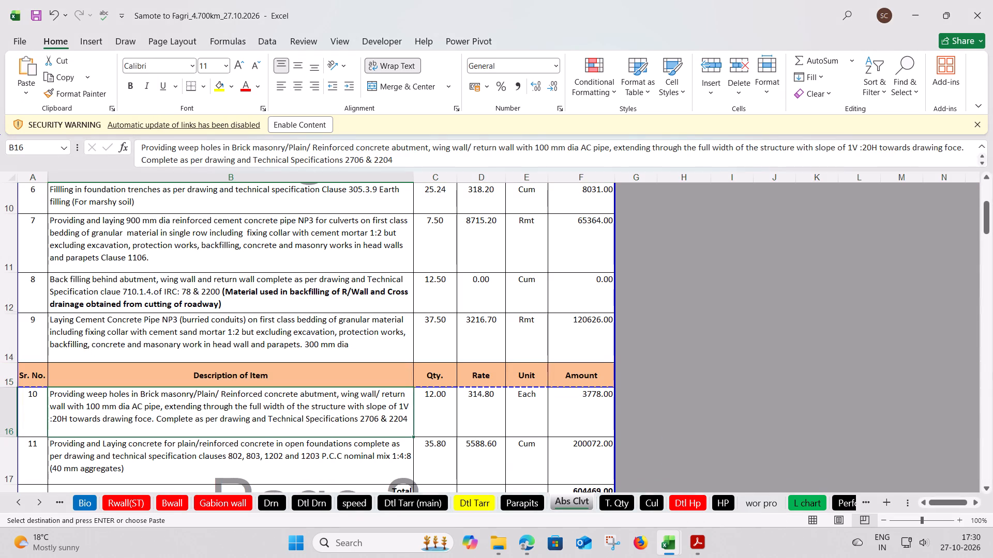
Insert a page break above the repeated heading row (row 15) of the hume pipe abstract.
{"action": "right_click", "coordinate": [7, 374]}
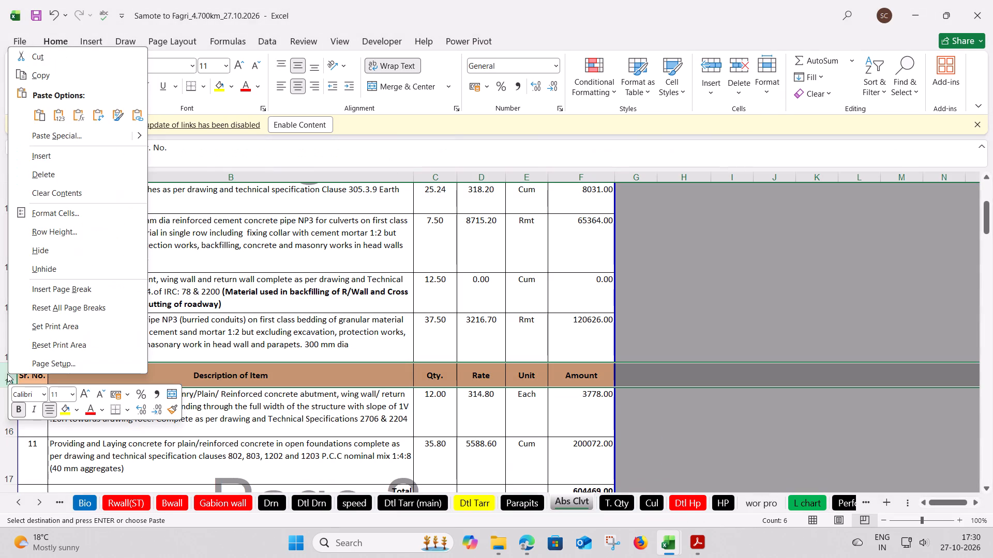
{"action": "left_click", "coordinate": [66, 292]}
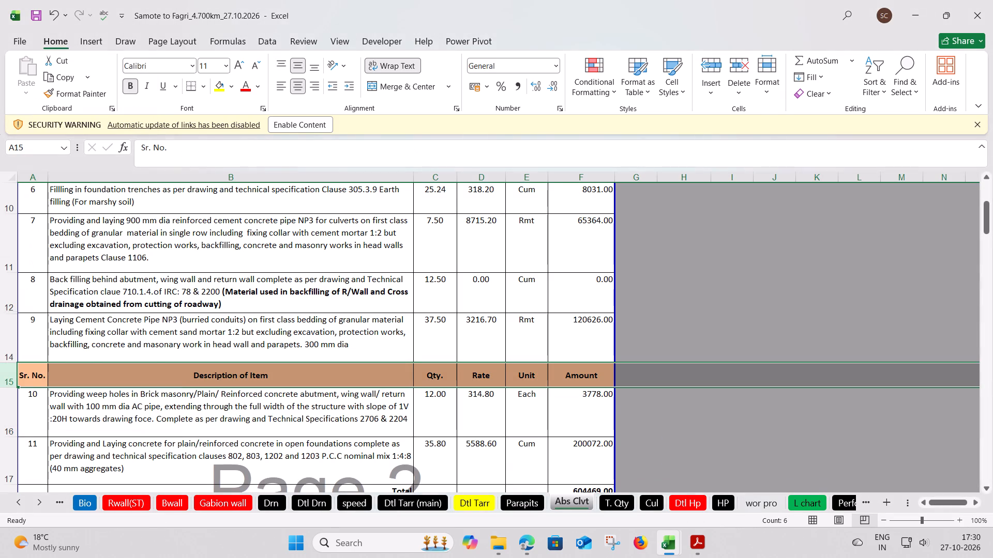
{"action": "left_click", "coordinate": [95, 397]}
Review the items and page divisions of the hume pipe abstract and the first items of the slab culvert abstract.
{"action": "scroll", "coordinate": [96, 350], "scroll_direction": "up", "scroll_amount": 2}
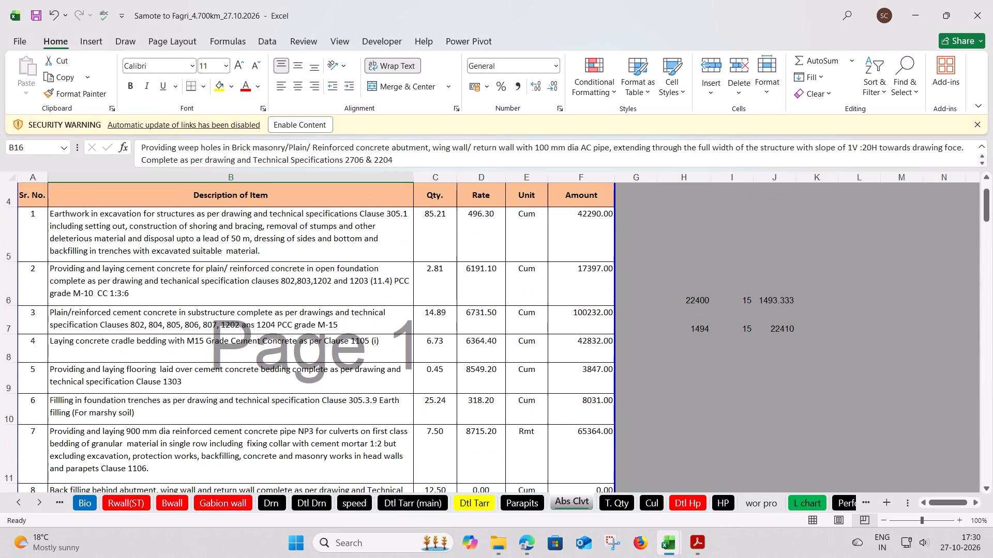
{"action": "left_click", "coordinate": [42, 354]}
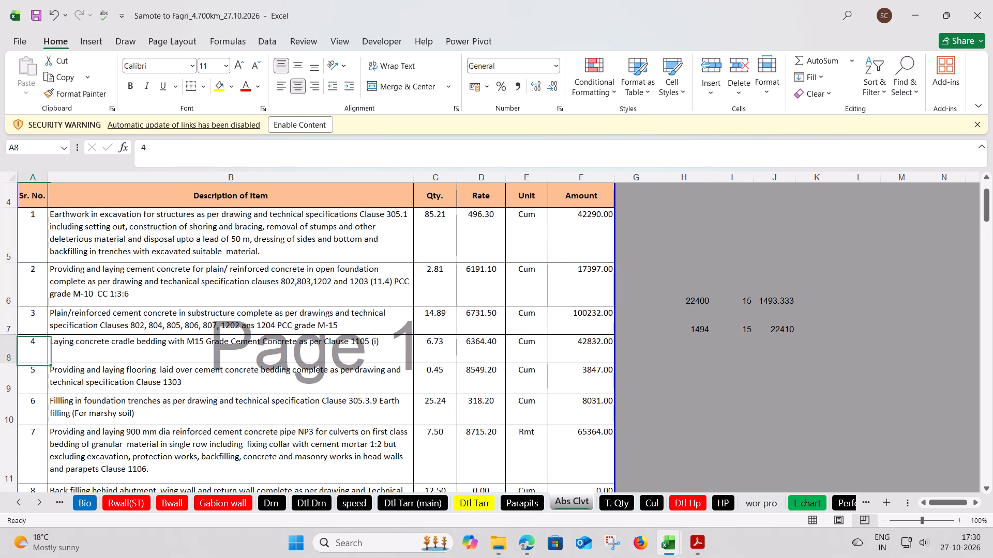
{"action": "key", "text": "Return"}
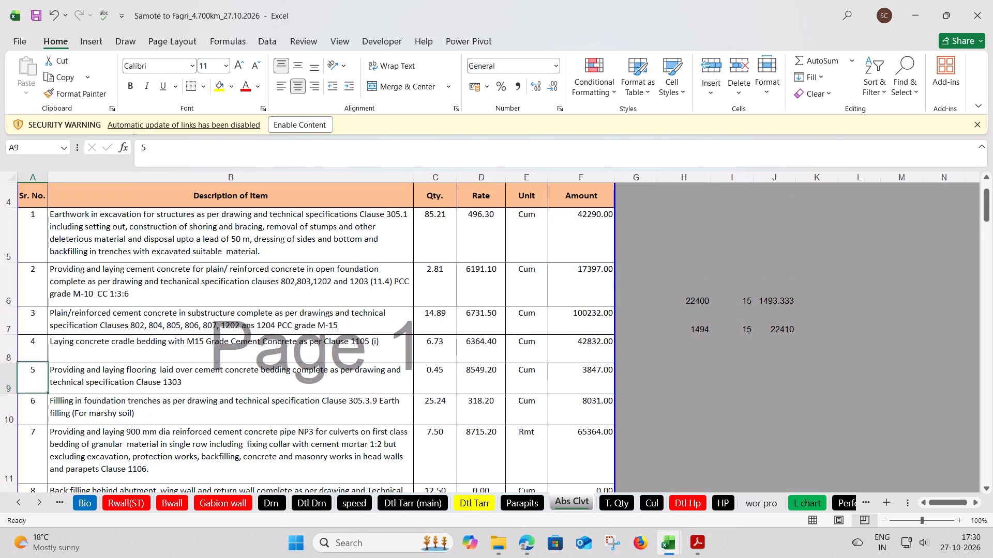
{"action": "key", "text": "Return"}
{"action": "key", "text": "Return"}
{"action": "key", "text": "Return"}
{"action": "key", "text": "Return"}
{"action": "key", "text": "Return"}
{"action": "key", "text": "Return"}
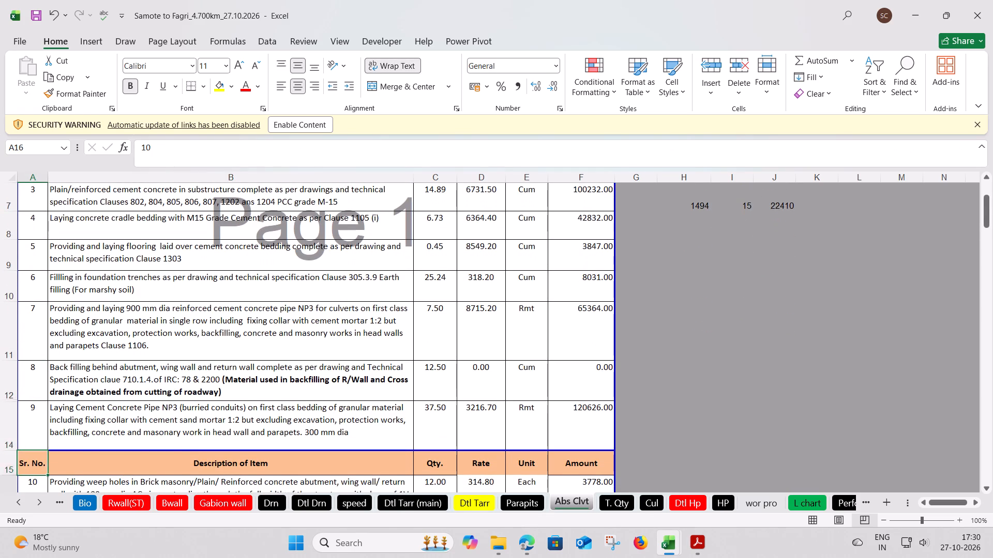
{"action": "key", "text": "Return"}
{"action": "key", "text": "Return"}
{"action": "key", "text": "Return"}
{"action": "key", "text": "Return"}
{"action": "key", "text": "Return"}
{"action": "key", "text": "Return"}
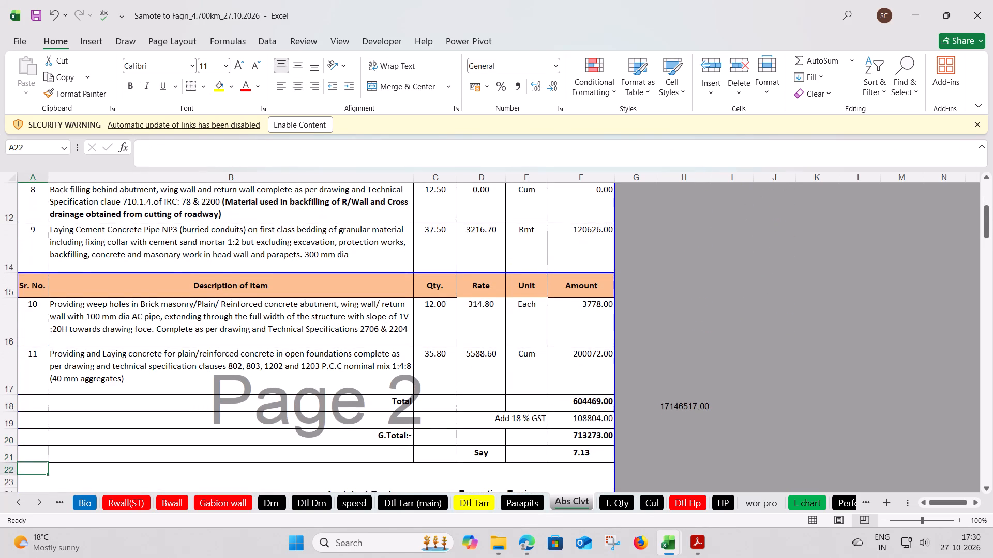
{"action": "key", "text": "Return"}
{"action": "key", "text": "Return"}
{"action": "key", "text": "Return"}
{"action": "key", "text": "Return"}
{"action": "key", "text": "Return"}
{"action": "key", "text": "Return"}
{"action": "key", "text": "Return"}
{"action": "key", "text": "Return"}
{"action": "key", "text": "Return"}
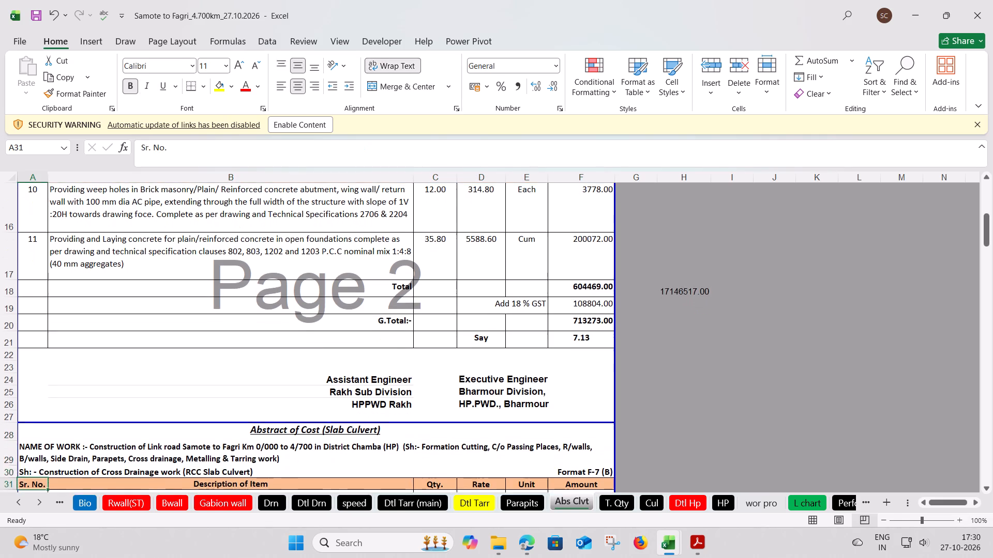
{"action": "key", "text": "Return"}
{"action": "key", "text": "Return"}
{"action": "key", "text": "Return"}
{"action": "key", "text": "Return"}
{"action": "key", "text": "Return"}
{"action": "key", "text": "Return"}
{"action": "key", "text": "Return"}
{"action": "key", "text": "Return"}
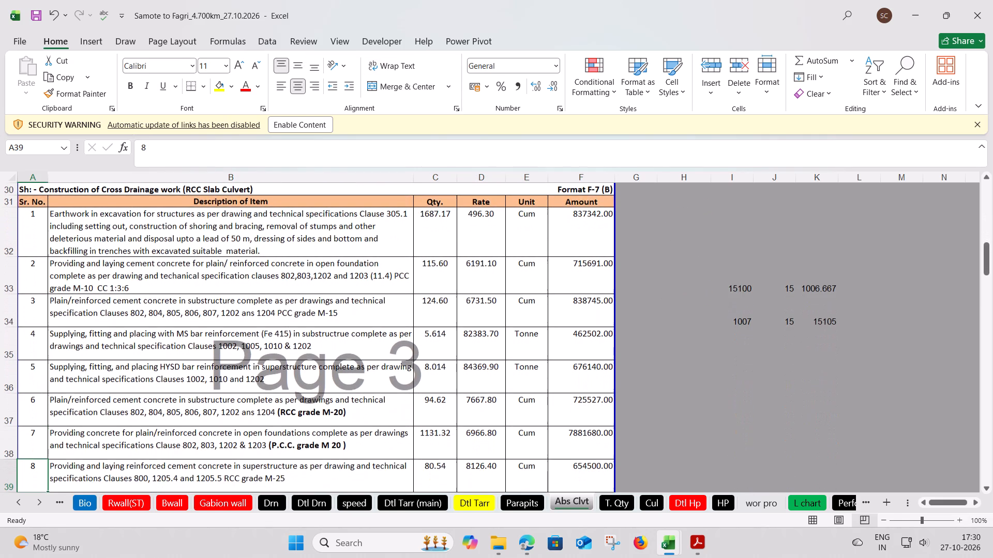
Save and close the Samote to Fagri_4.700km_27.10.2026 workbook.
{"action": "left_click", "coordinate": [36, 15]}
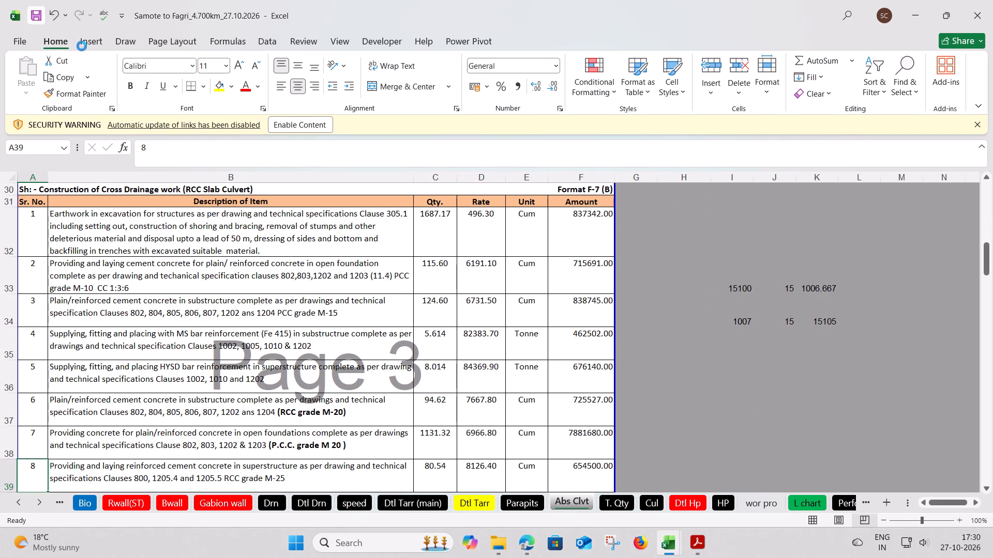
{"action": "left_click", "coordinate": [977, 9]}
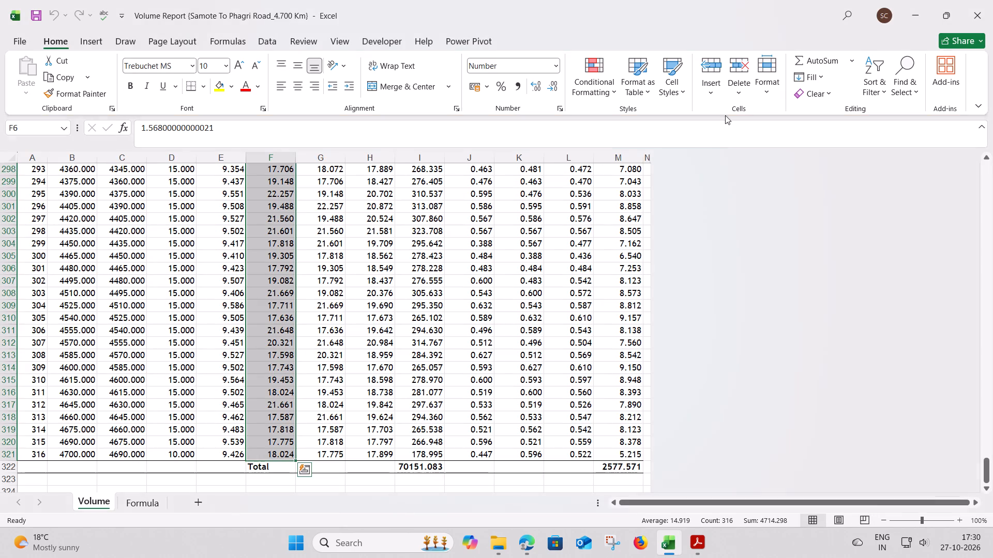
Reopen the Samote to Fagri_4.700km_27.10.2026 workbook from its folder in File Explorer.
{"action": "key", "text": "alt+Tab"}
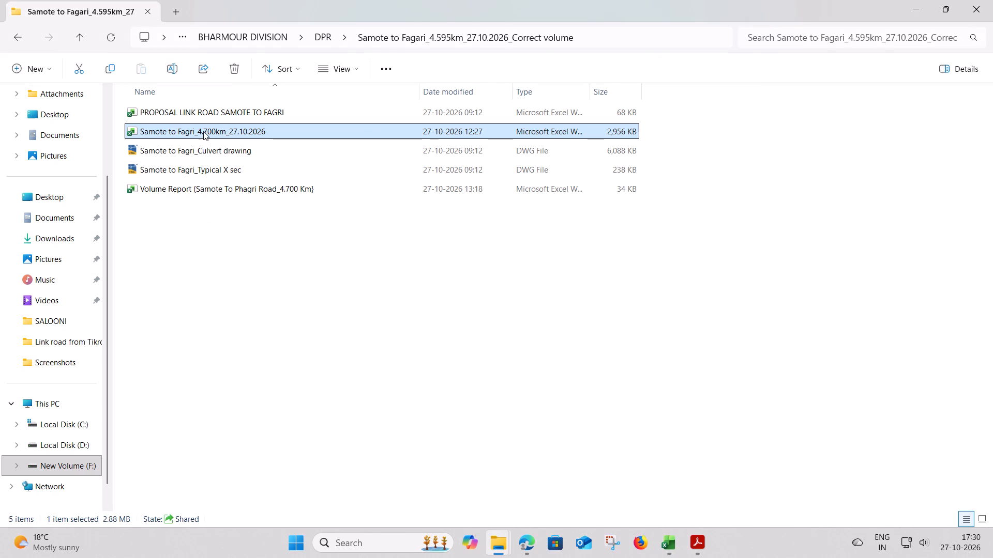
{"action": "double_click", "coordinate": [203, 131]}
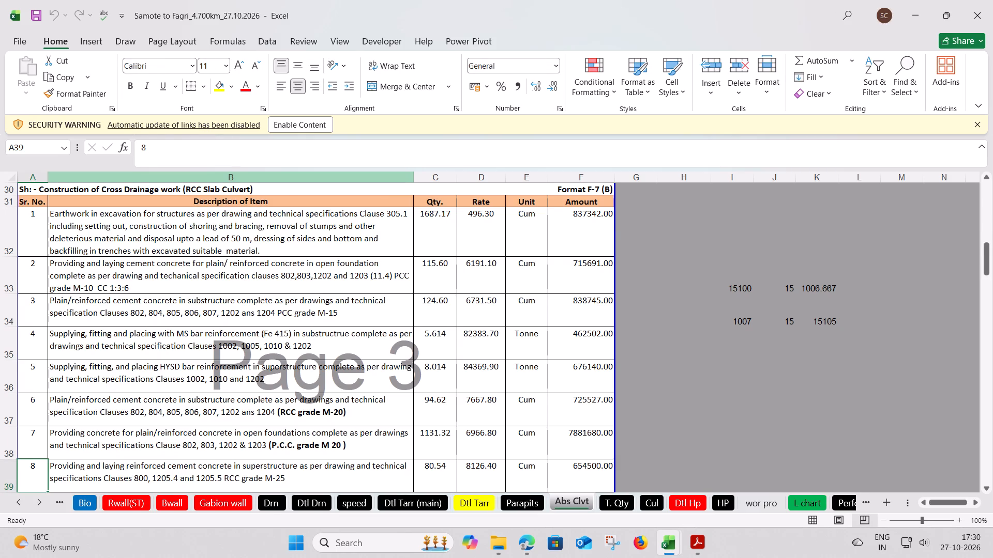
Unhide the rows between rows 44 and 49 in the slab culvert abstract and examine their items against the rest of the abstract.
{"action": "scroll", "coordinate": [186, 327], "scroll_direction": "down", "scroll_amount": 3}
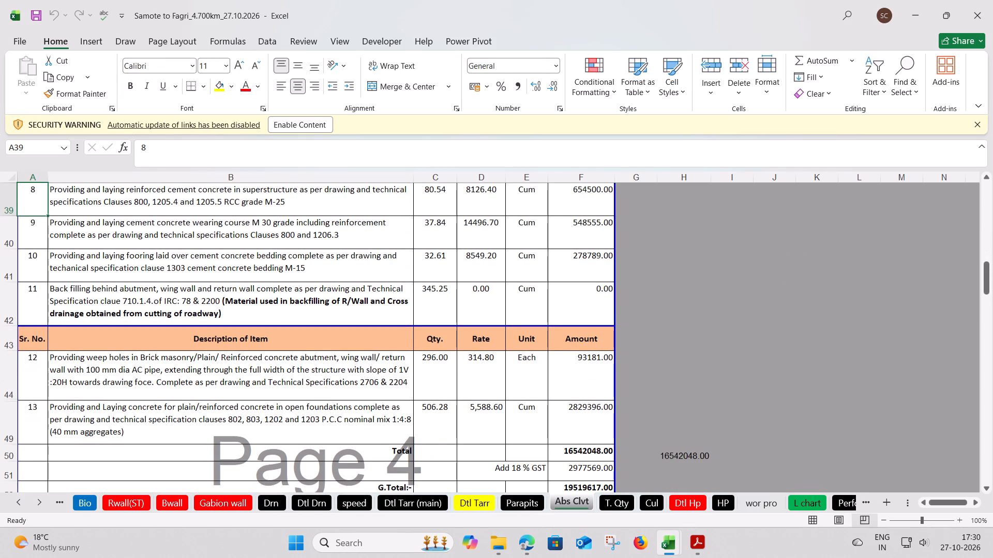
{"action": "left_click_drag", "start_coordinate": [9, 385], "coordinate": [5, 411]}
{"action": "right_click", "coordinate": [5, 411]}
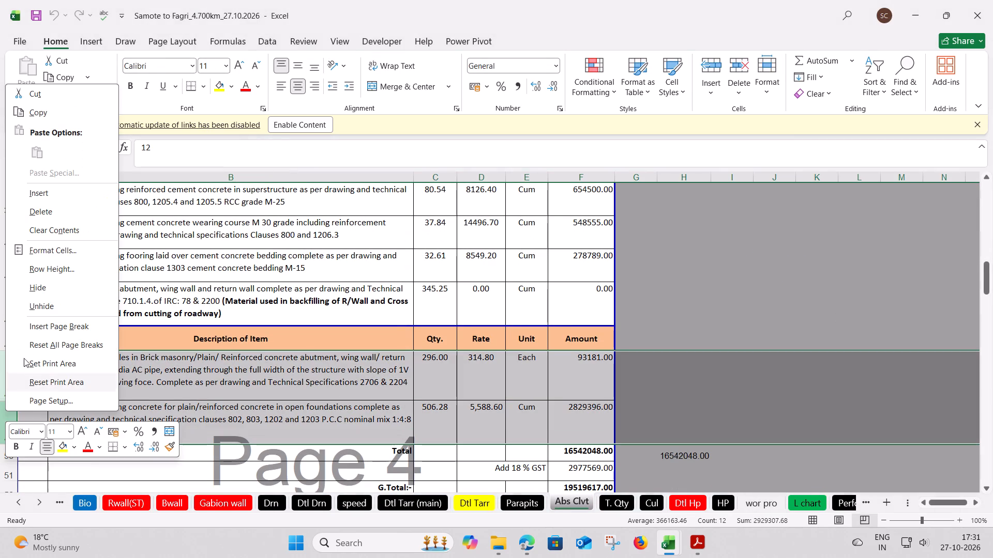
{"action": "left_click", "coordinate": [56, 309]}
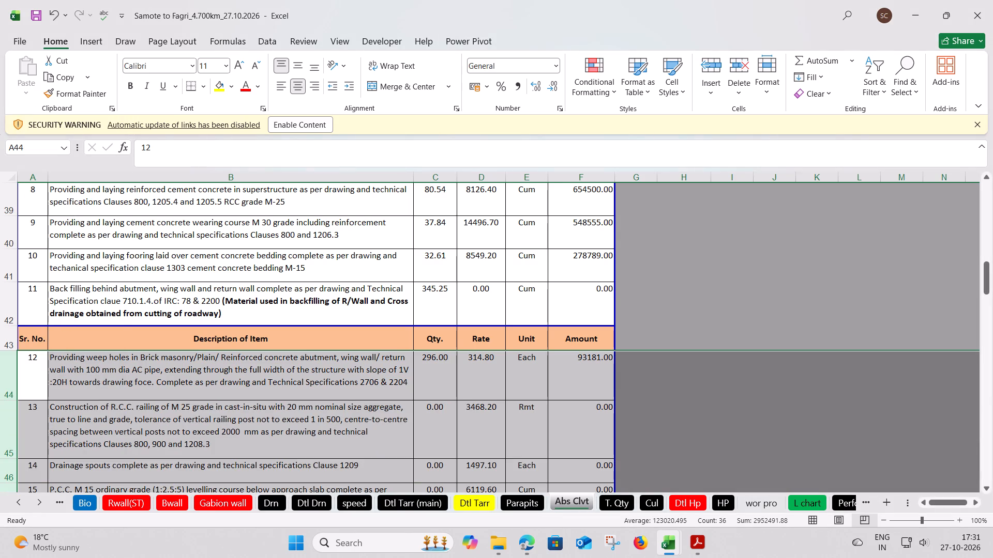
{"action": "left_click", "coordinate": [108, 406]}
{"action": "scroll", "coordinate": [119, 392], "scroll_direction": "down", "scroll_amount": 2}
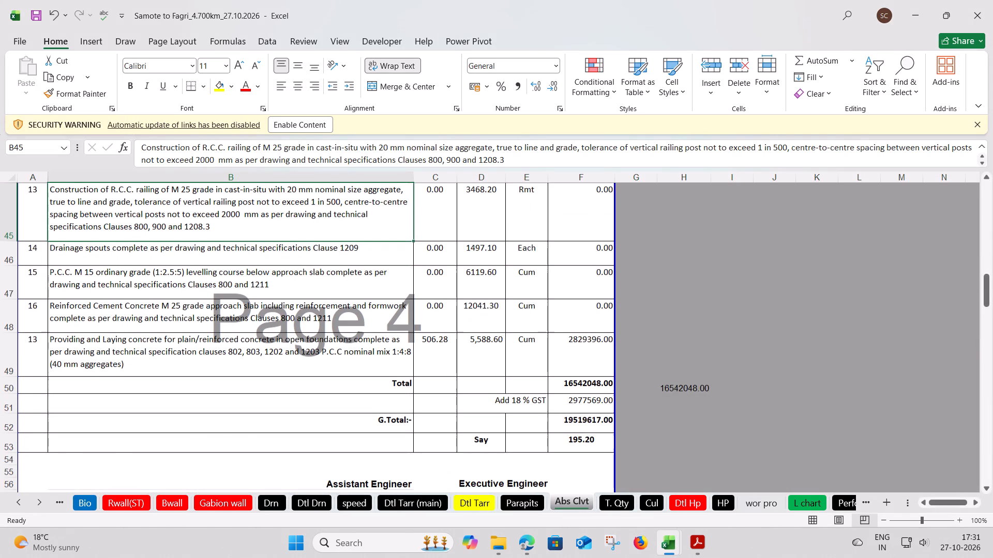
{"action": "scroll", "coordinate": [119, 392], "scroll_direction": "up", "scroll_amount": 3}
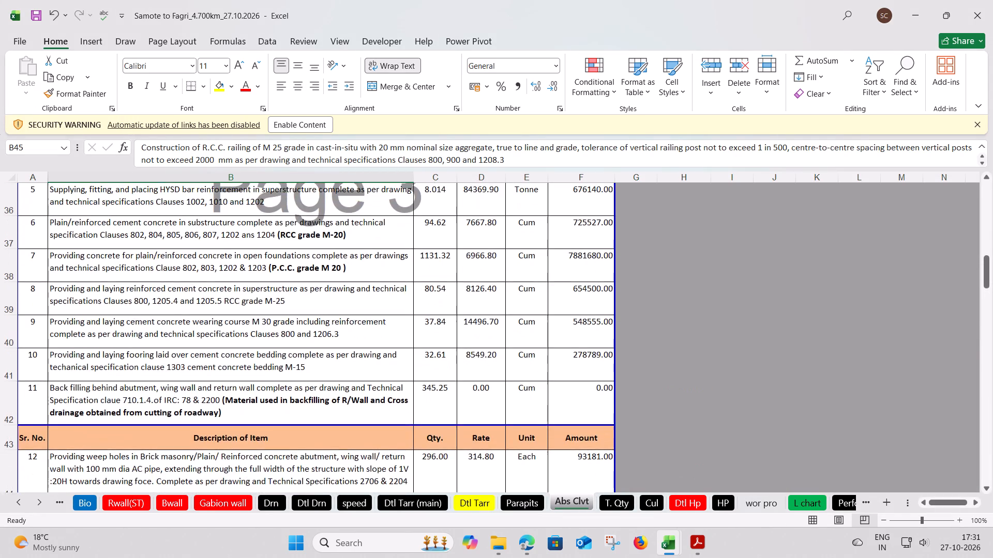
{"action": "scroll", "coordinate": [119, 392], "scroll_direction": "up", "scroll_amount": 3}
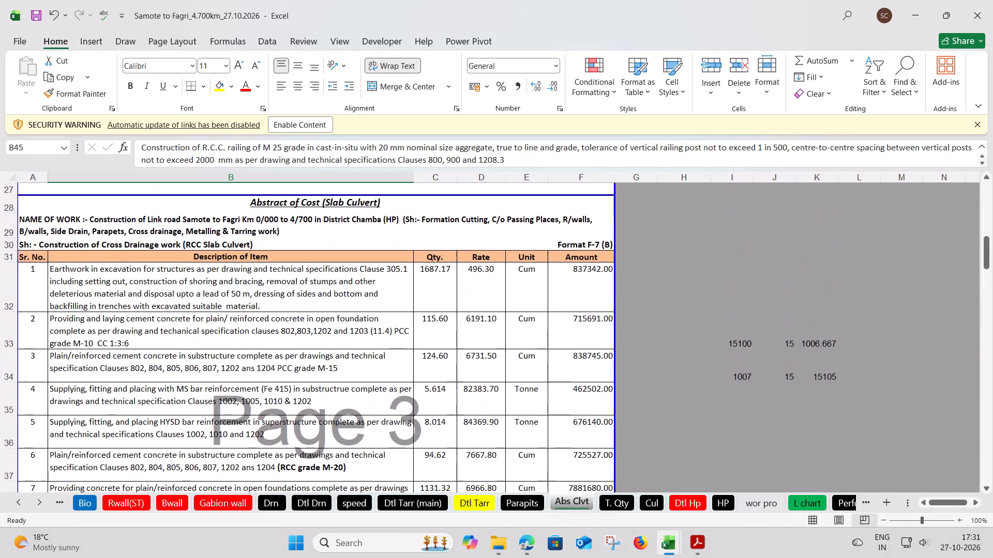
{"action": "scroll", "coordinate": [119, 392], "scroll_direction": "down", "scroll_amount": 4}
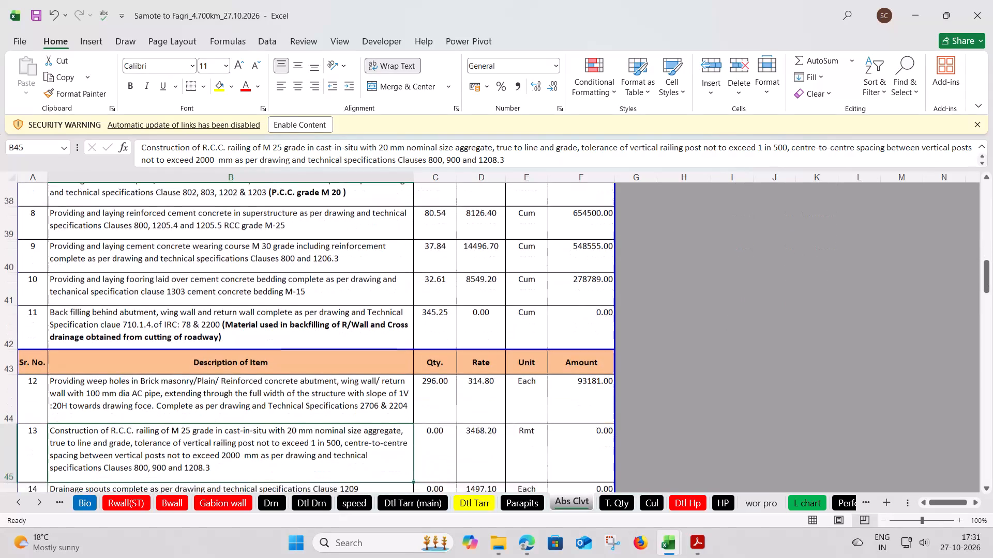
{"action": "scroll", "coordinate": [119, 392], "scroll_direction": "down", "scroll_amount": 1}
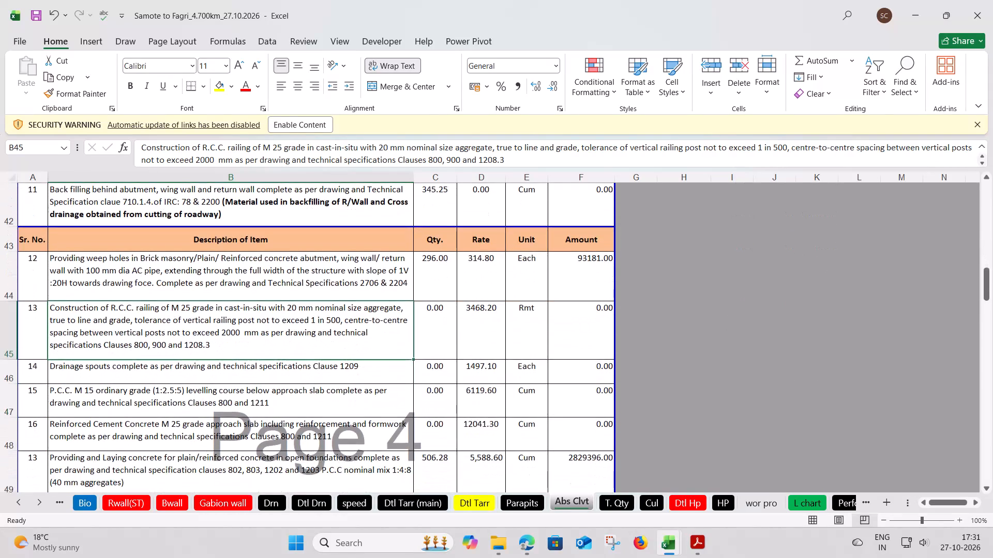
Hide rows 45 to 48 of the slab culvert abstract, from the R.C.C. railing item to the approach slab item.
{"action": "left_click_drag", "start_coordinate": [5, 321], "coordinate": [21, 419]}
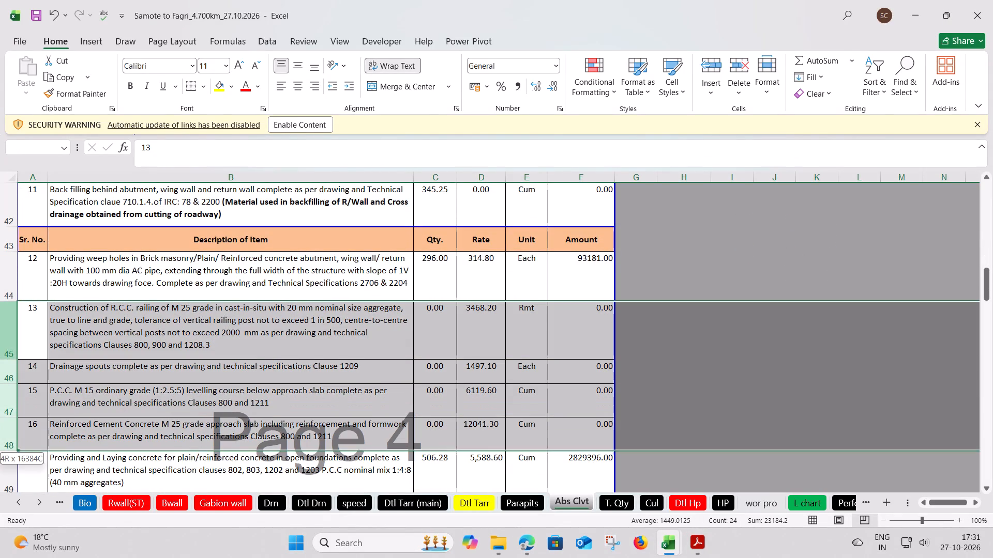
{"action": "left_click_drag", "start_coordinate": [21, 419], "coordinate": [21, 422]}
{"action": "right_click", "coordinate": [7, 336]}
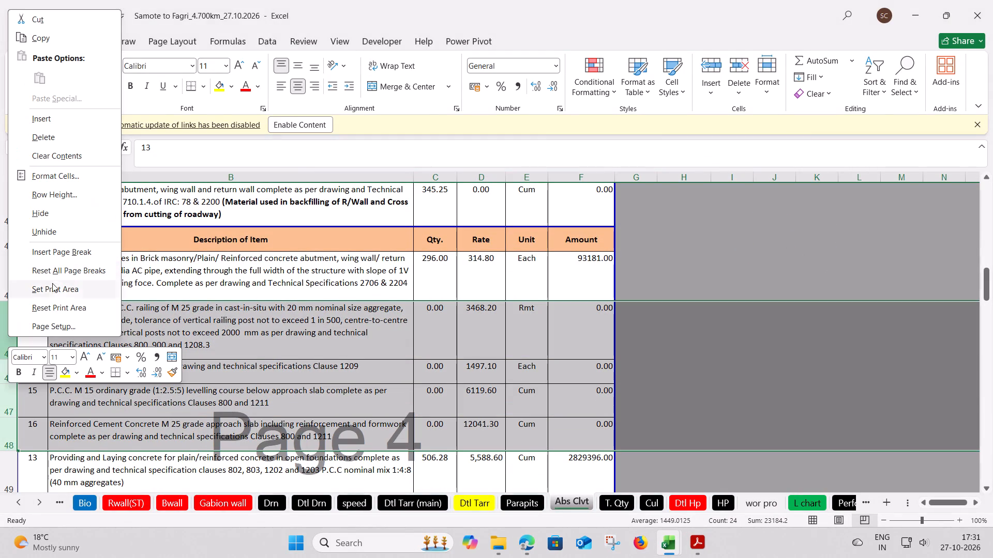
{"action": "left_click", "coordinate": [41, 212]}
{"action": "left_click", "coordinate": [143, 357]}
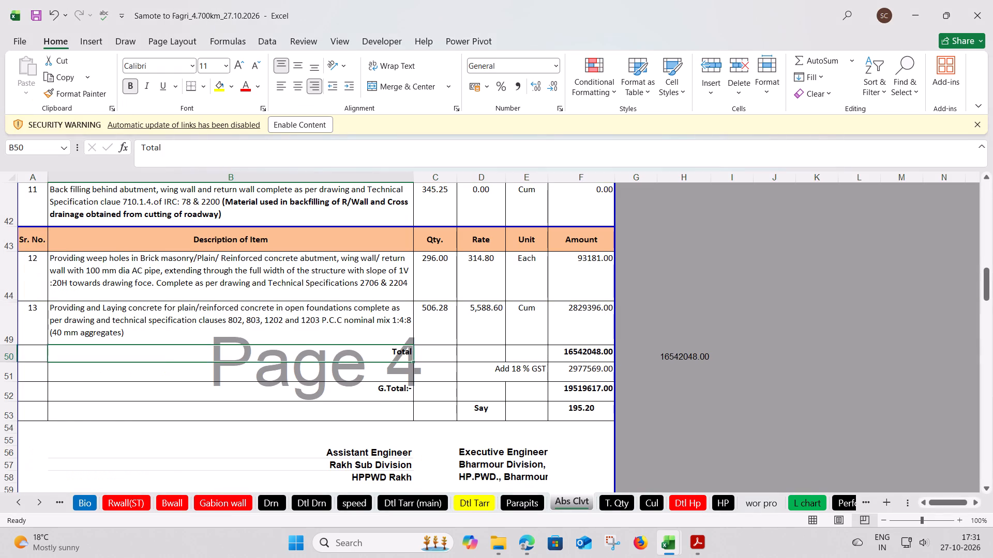
Review the slab culvert and hume pipe abstracts, checking their item numbering, repeated headings and page divisions.
{"action": "scroll", "coordinate": [143, 357], "scroll_direction": "up", "scroll_amount": 3}
{"action": "scroll", "coordinate": [143, 357], "scroll_direction": "down", "scroll_amount": 1}
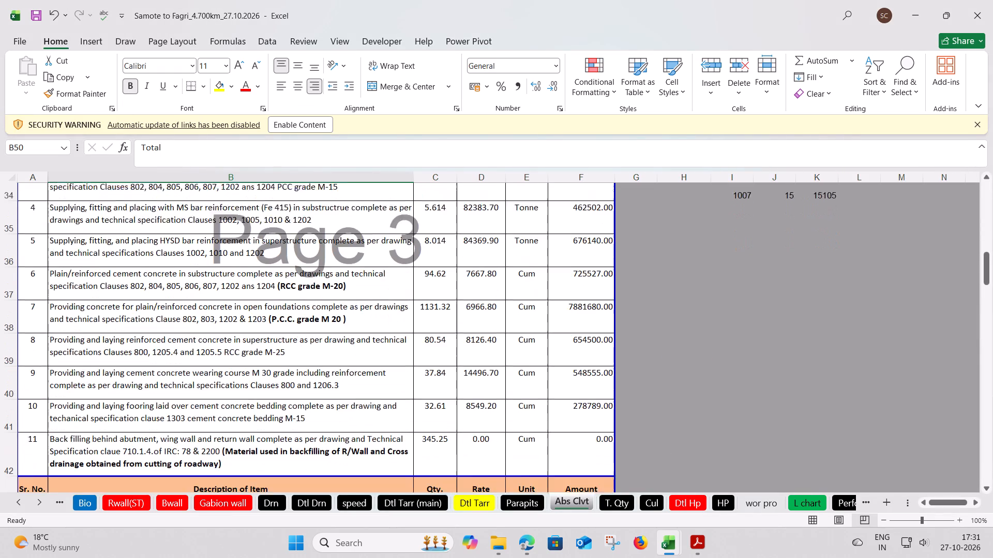
{"action": "scroll", "coordinate": [143, 357], "scroll_direction": "down", "scroll_amount": 1}
{"action": "scroll", "coordinate": [143, 357], "scroll_direction": "up", "scroll_amount": 4}
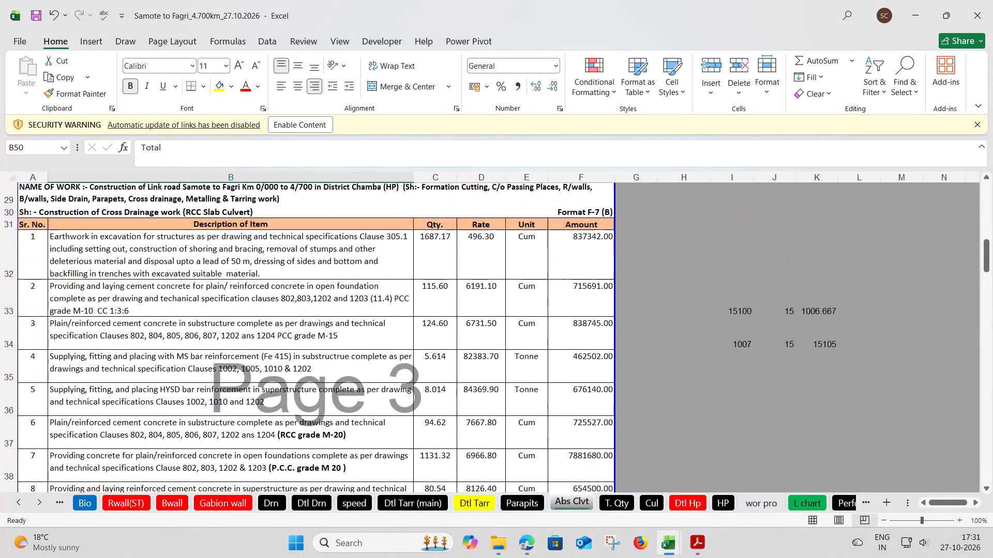
{"action": "scroll", "coordinate": [143, 357], "scroll_direction": "up", "scroll_amount": 6}
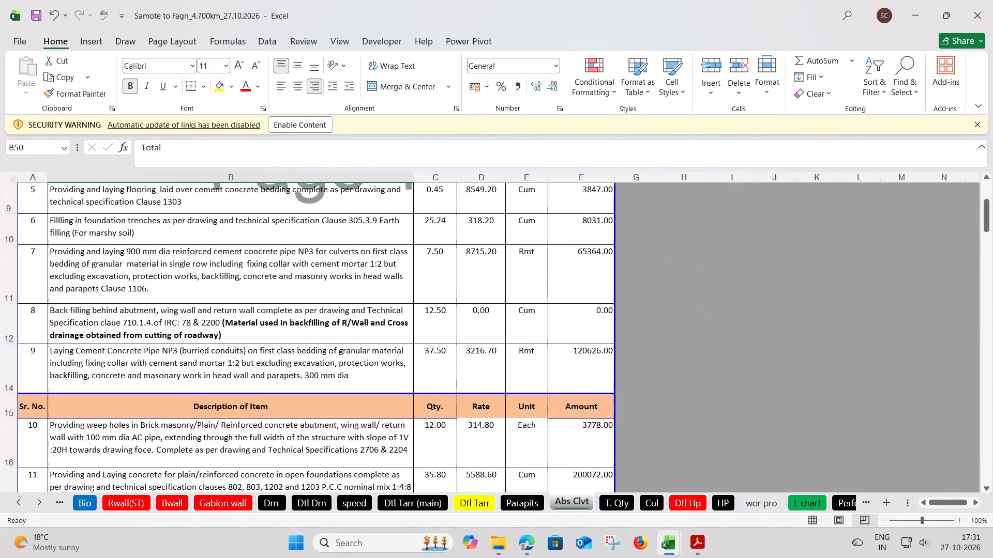
{"action": "scroll", "coordinate": [153, 344], "scroll_direction": "down", "scroll_amount": 2}
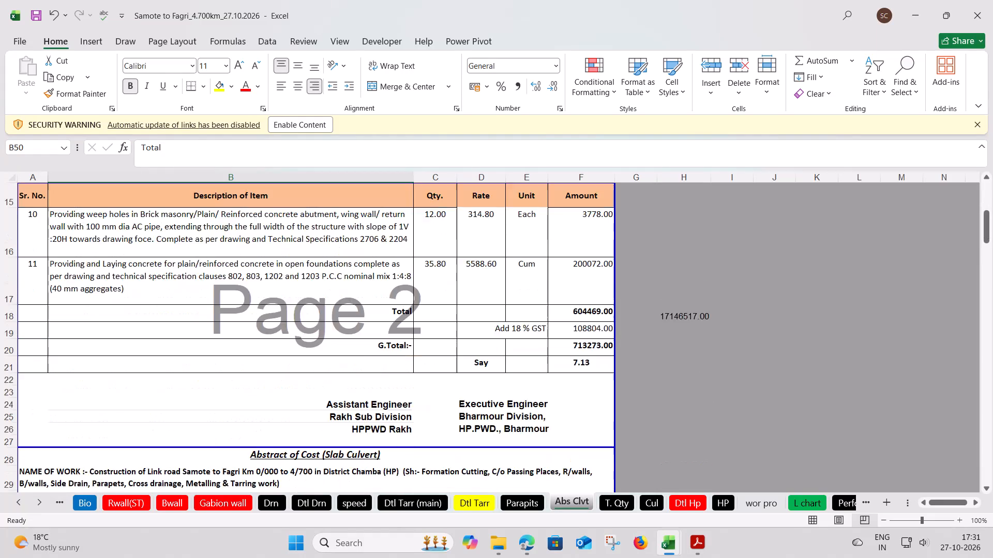
{"action": "scroll", "coordinate": [153, 344], "scroll_direction": "down", "scroll_amount": 1}
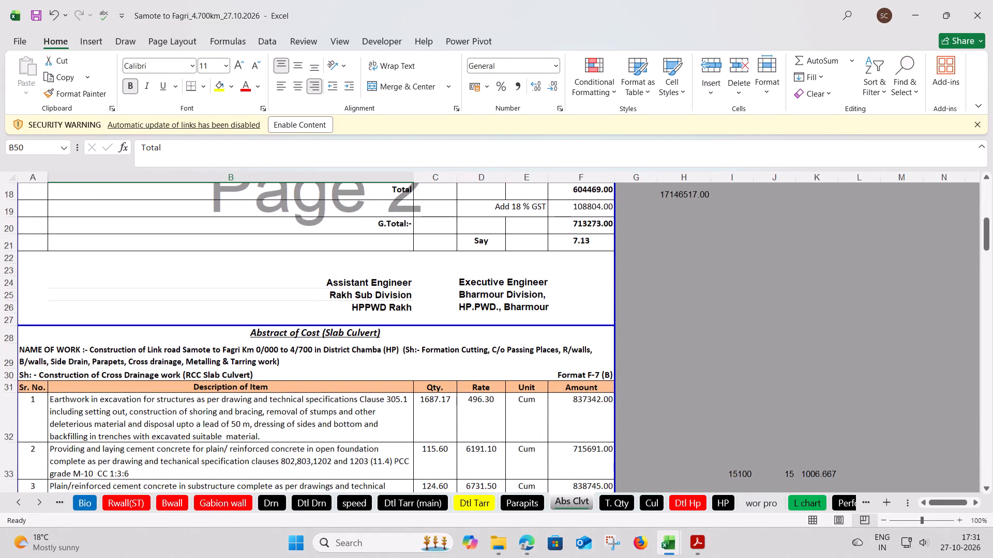
{"action": "scroll", "coordinate": [168, 410], "scroll_direction": "down", "scroll_amount": 5}
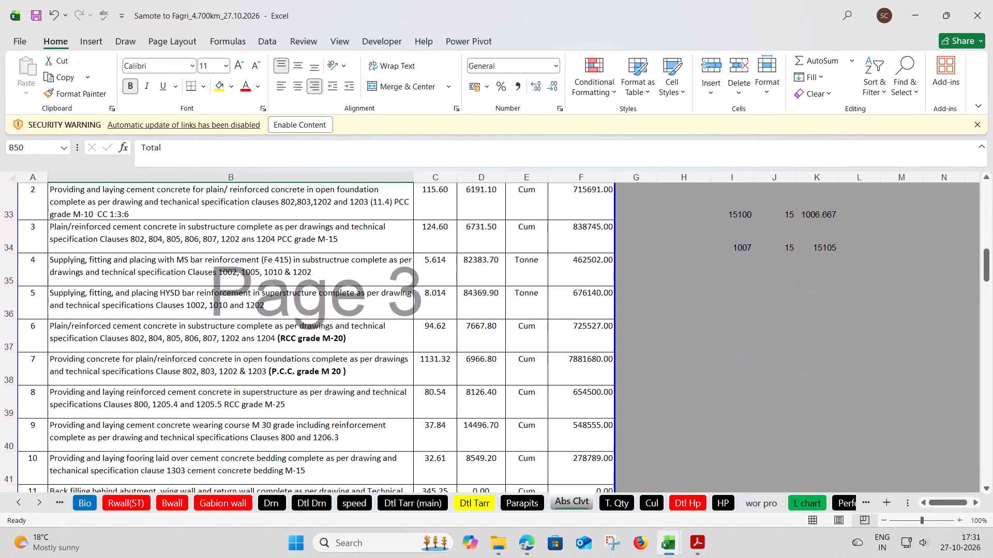
Clear the Filling quantities and their total in the hume pipe culvert table of the T. Qty sheet.
{"action": "left_click", "coordinate": [608, 503]}
{"action": "scroll", "coordinate": [395, 352], "scroll_direction": "up", "scroll_amount": 1}
{"action": "left_click_drag", "start_coordinate": [445, 263], "coordinate": [444, 304]}
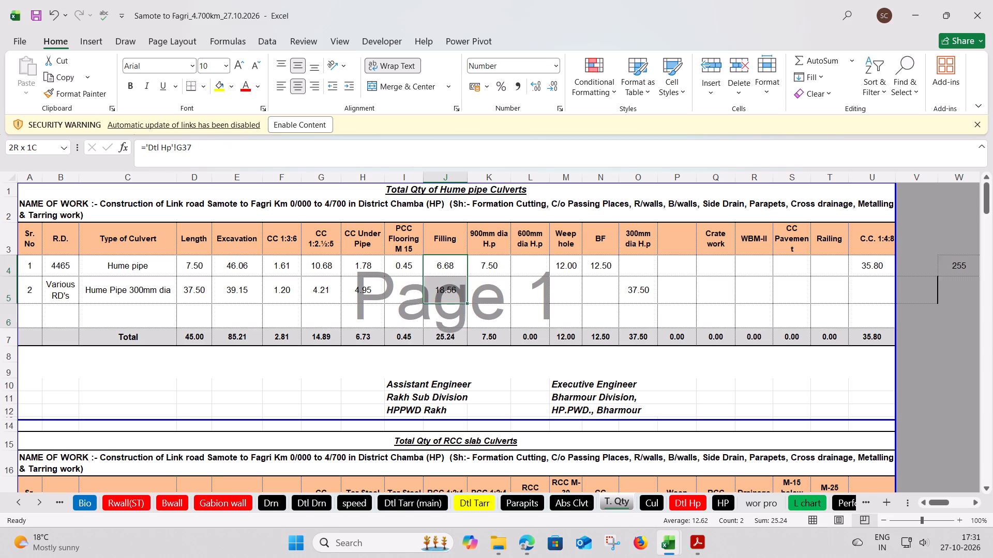
{"action": "left_click_drag", "start_coordinate": [444, 304], "coordinate": [444, 305]}
{"action": "key", "text": "Delete"}
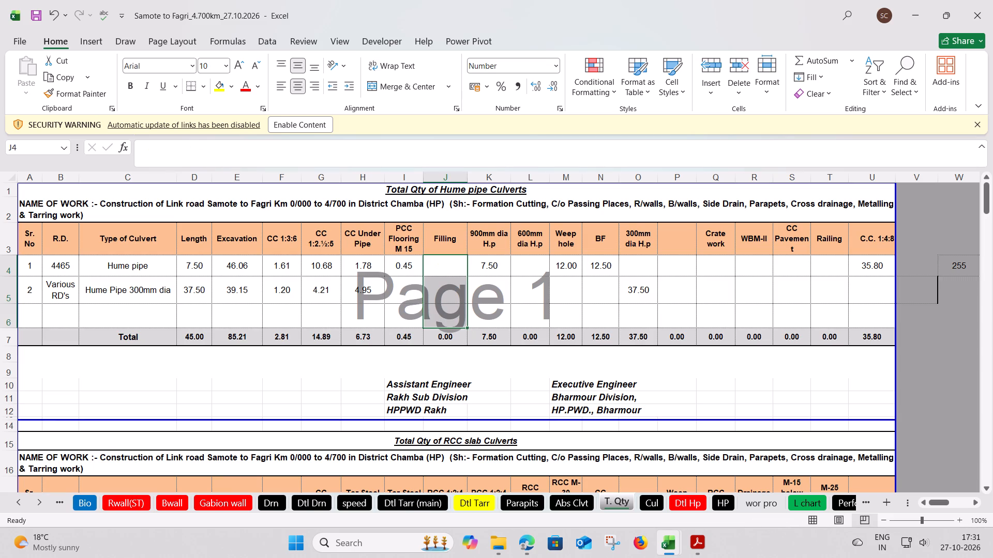
{"action": "left_click", "coordinate": [449, 299]}
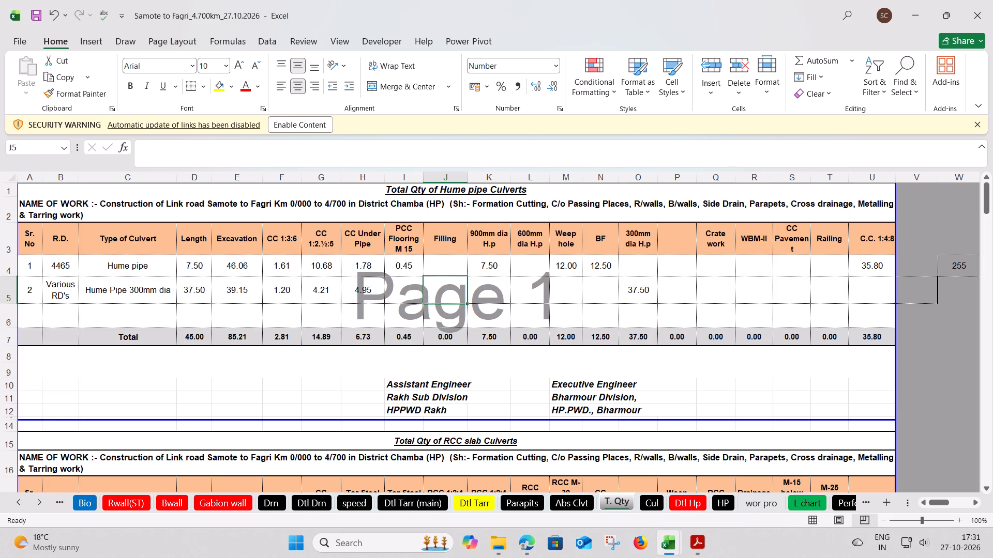
{"action": "left_click", "coordinate": [444, 340]}
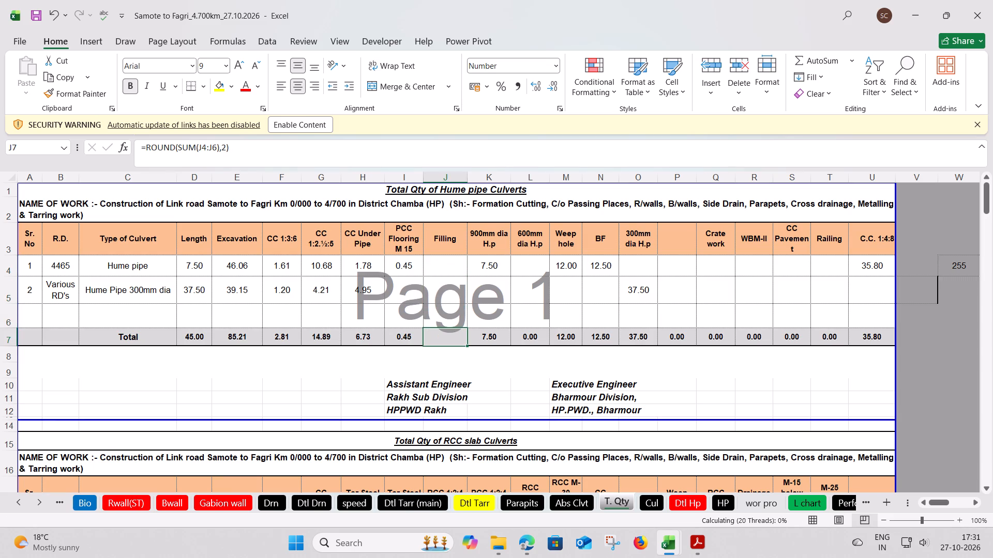
{"action": "left_click", "coordinate": [444, 364]}
Hide row 10, the foundation trench filling item, in the hume pipe abstract of the Abs Clvt sheet.
{"action": "left_click", "coordinate": [556, 503]}
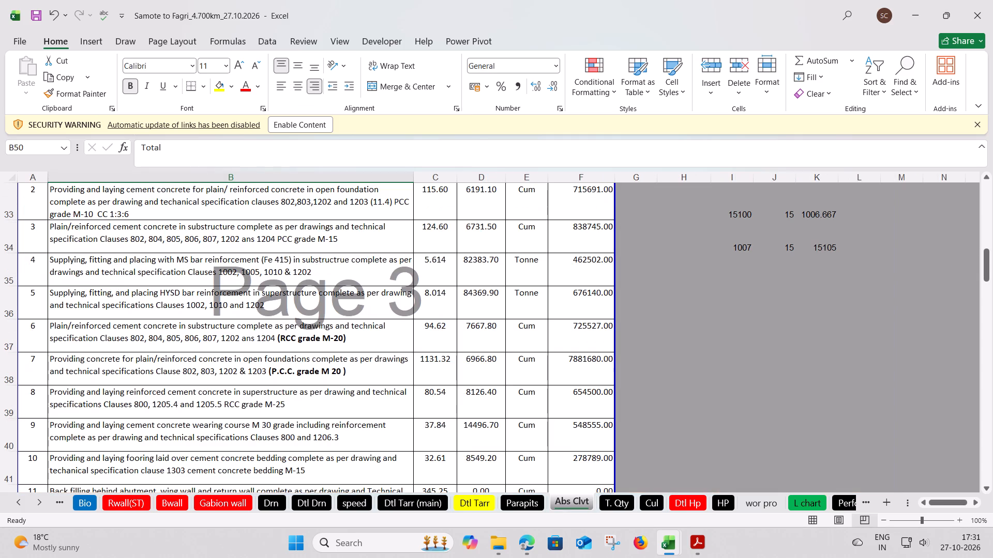
{"action": "scroll", "coordinate": [180, 338], "scroll_direction": "up", "scroll_amount": 8}
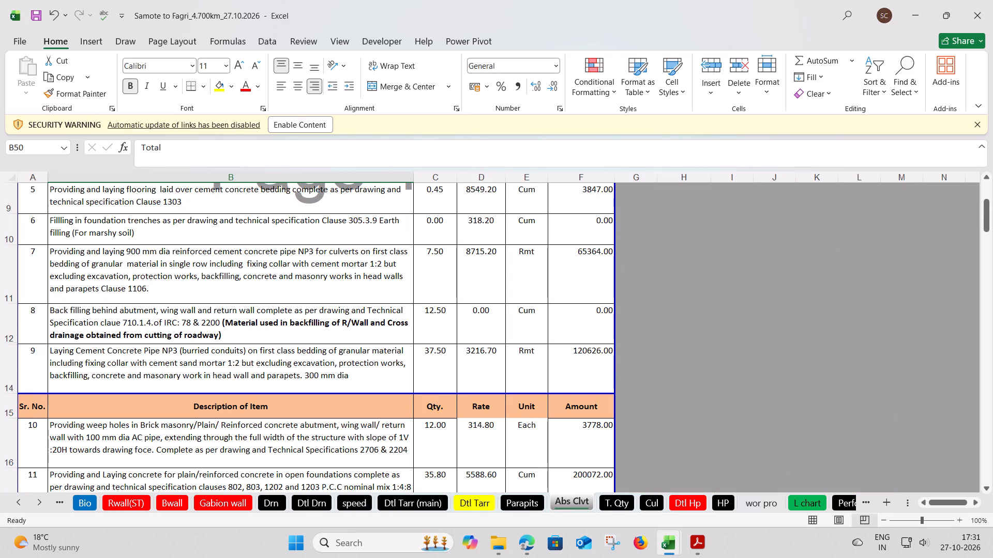
{"action": "right_click", "coordinate": [7, 226]}
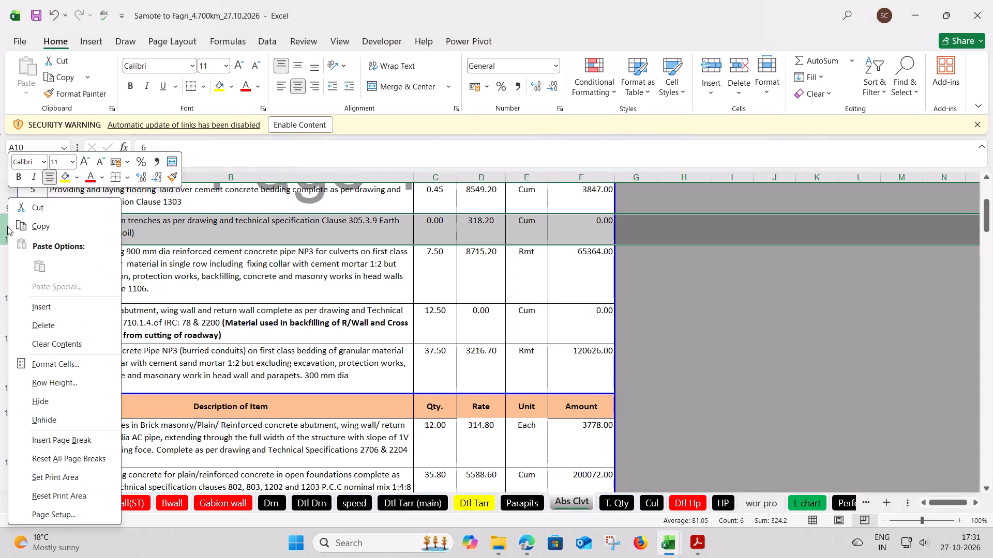
{"action": "left_click", "coordinate": [50, 398]}
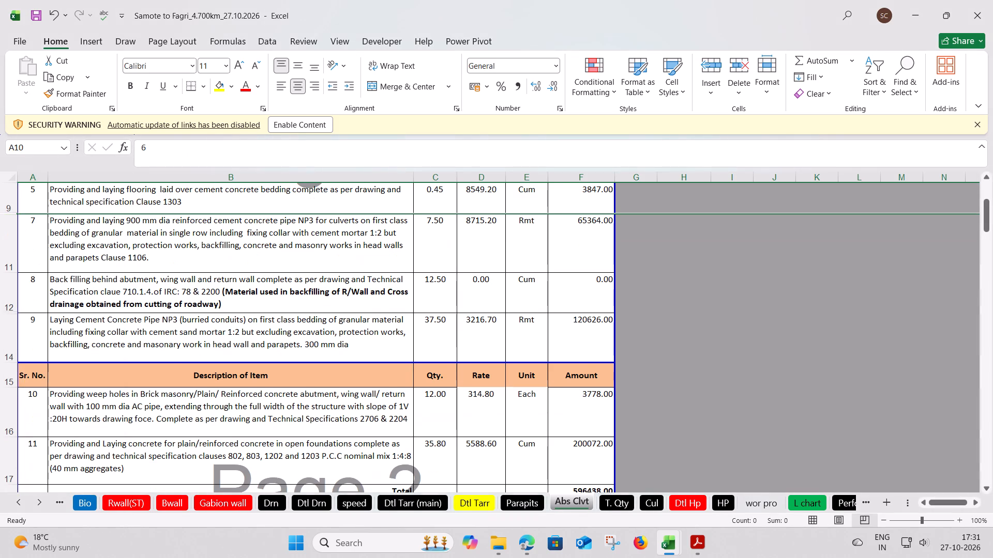
{"action": "left_click", "coordinate": [83, 306]}
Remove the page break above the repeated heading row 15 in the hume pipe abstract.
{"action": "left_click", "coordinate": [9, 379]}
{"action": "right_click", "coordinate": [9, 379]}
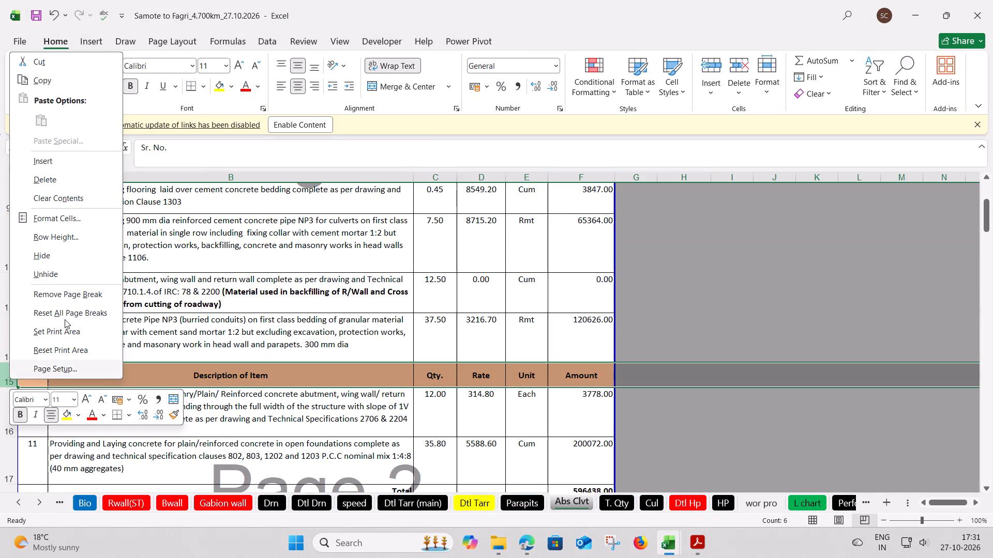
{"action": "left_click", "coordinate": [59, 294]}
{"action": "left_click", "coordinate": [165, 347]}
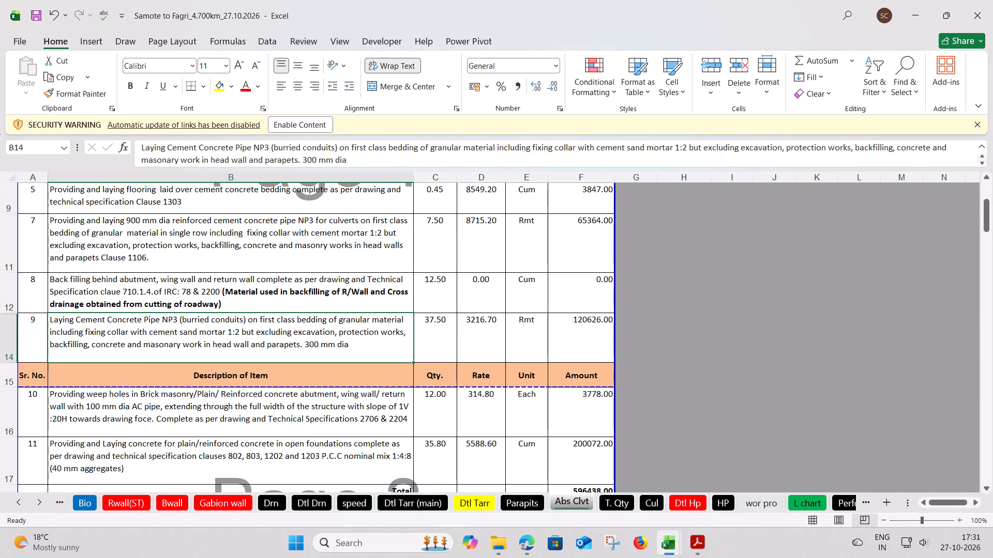
Renumber the hume pipe abstract's items following item 5 as 6, 7, 8, 9 and 10.
{"action": "scroll", "coordinate": [40, 315], "scroll_direction": "up", "scroll_amount": 1}
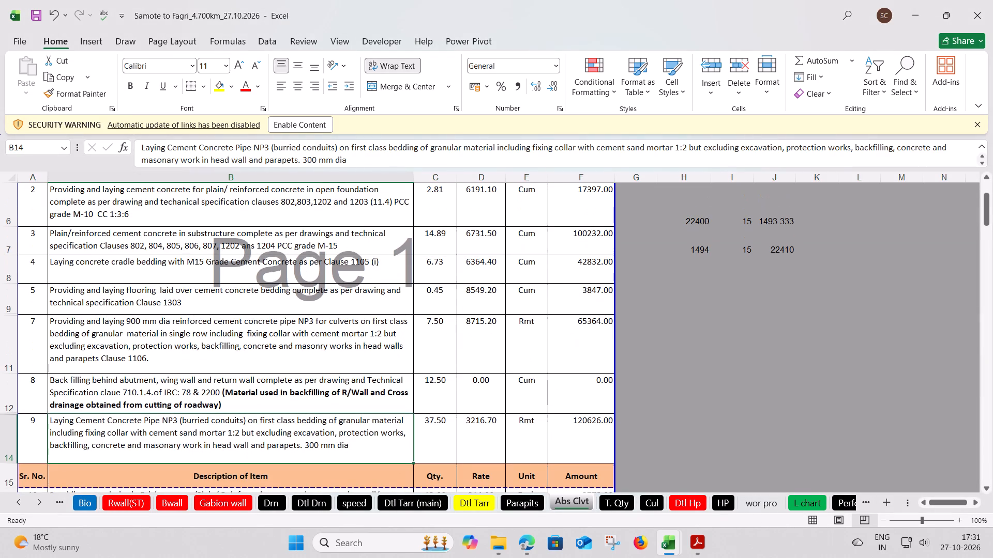
{"action": "left_click", "coordinate": [37, 330]}
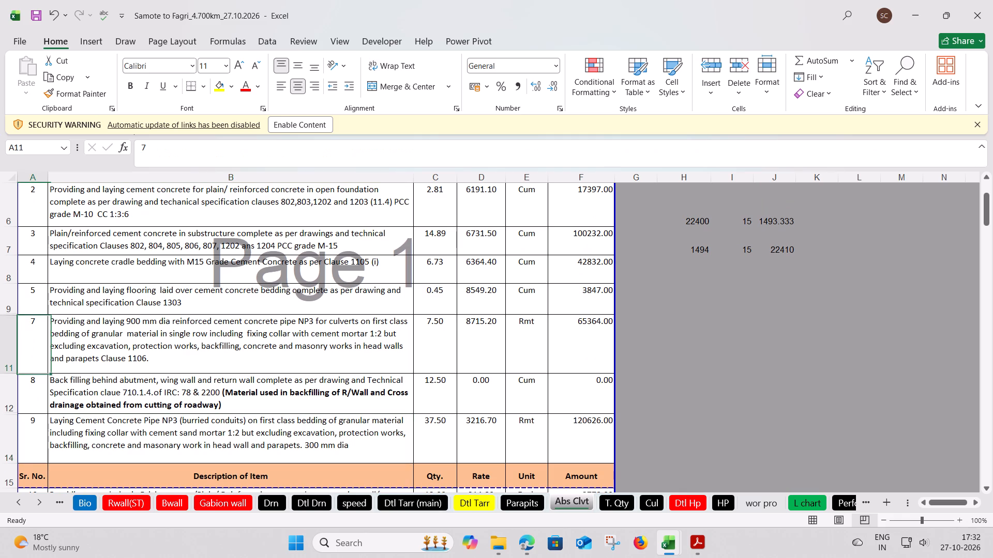
{"action": "key", "text": "6"}
{"action": "key", "text": "Return"}
{"action": "key", "text": "7"}
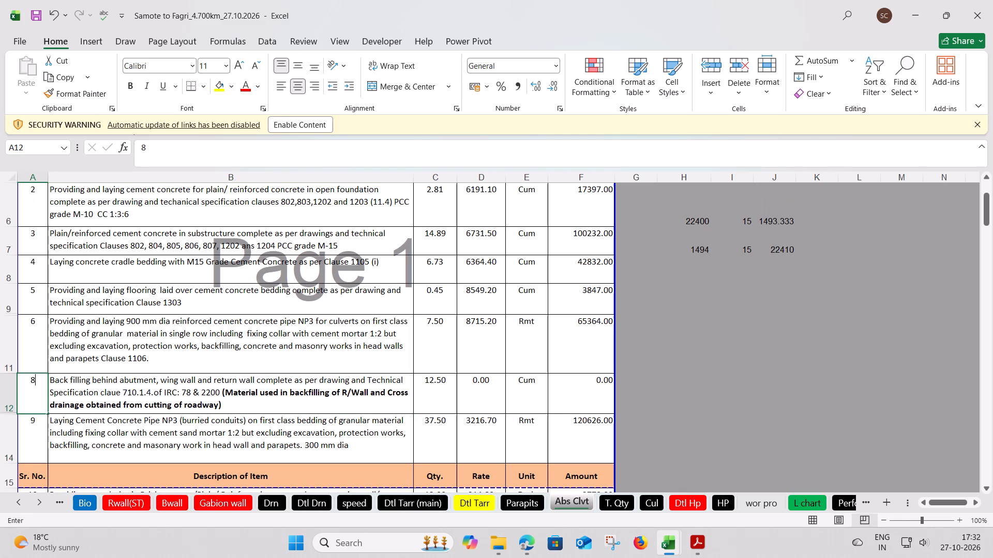
{"action": "key", "text": "Return"}
{"action": "key", "text": "8"}
{"action": "key", "text": "Return"}
{"action": "key", "text": "Return"}
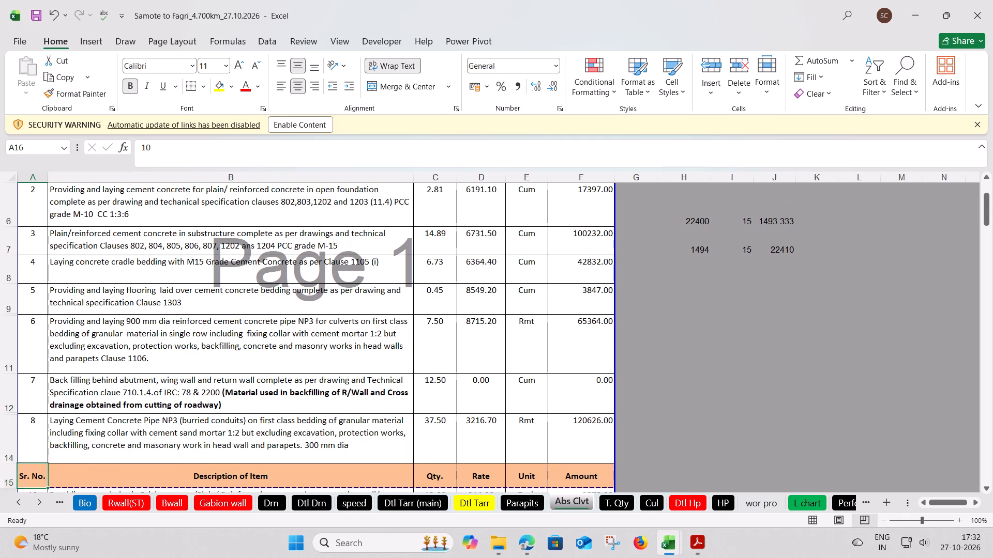
{"action": "key", "text": "9"}
{"action": "key", "text": "Return"}
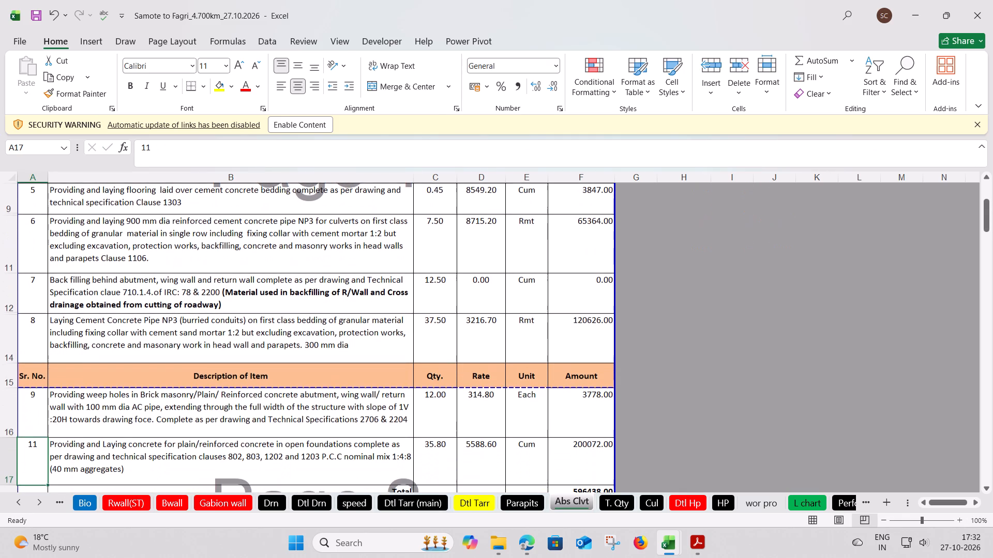
{"action": "type", "text": "10"}
{"action": "key", "text": "Return"}
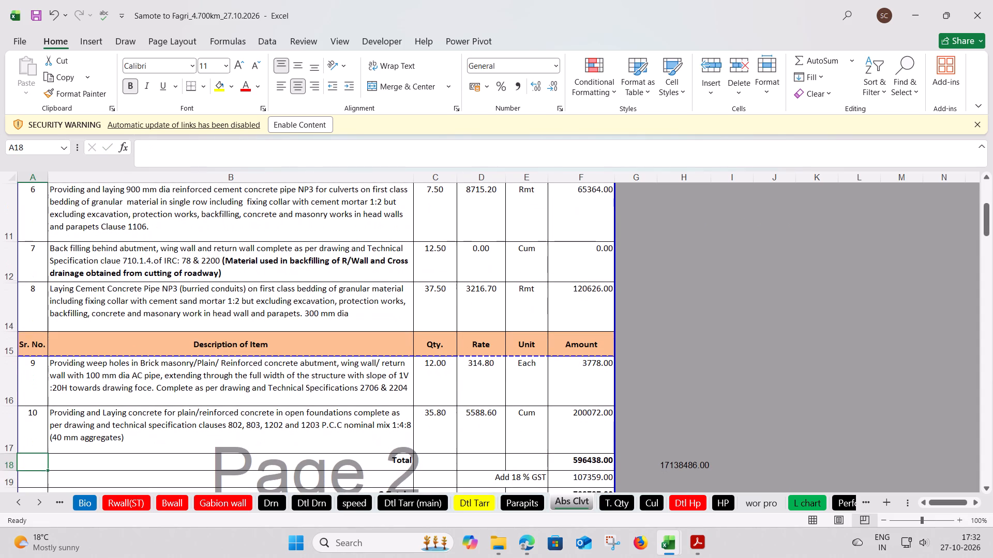
Insert a page break above the repeated heading row 15 in the hume pipe abstract.
{"action": "left_click", "coordinate": [7, 344]}
{"action": "right_click", "coordinate": [7, 344]}
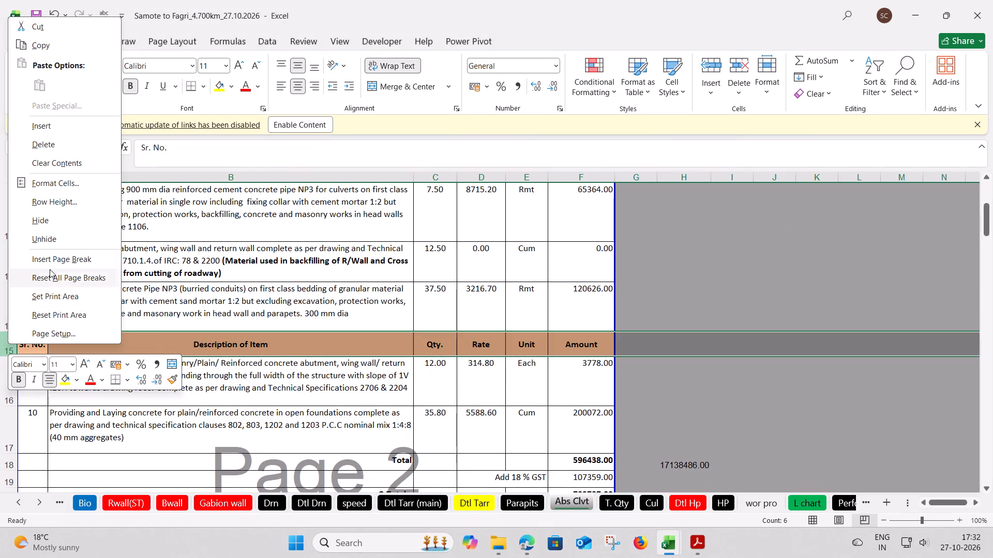
{"action": "left_click", "coordinate": [50, 258]}
{"action": "left_click", "coordinate": [139, 313]}
Insert a page break above row 61, the General Abstract of Cost (Cross Drainage) title.
{"action": "scroll", "coordinate": [139, 313], "scroll_direction": "down", "scroll_amount": 2}
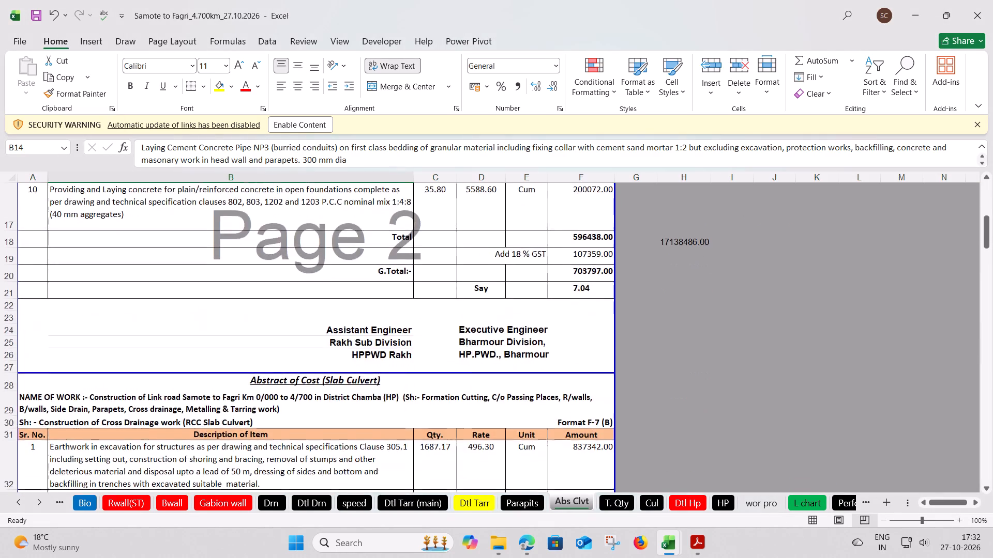
{"action": "scroll", "coordinate": [139, 313], "scroll_direction": "down", "scroll_amount": 9}
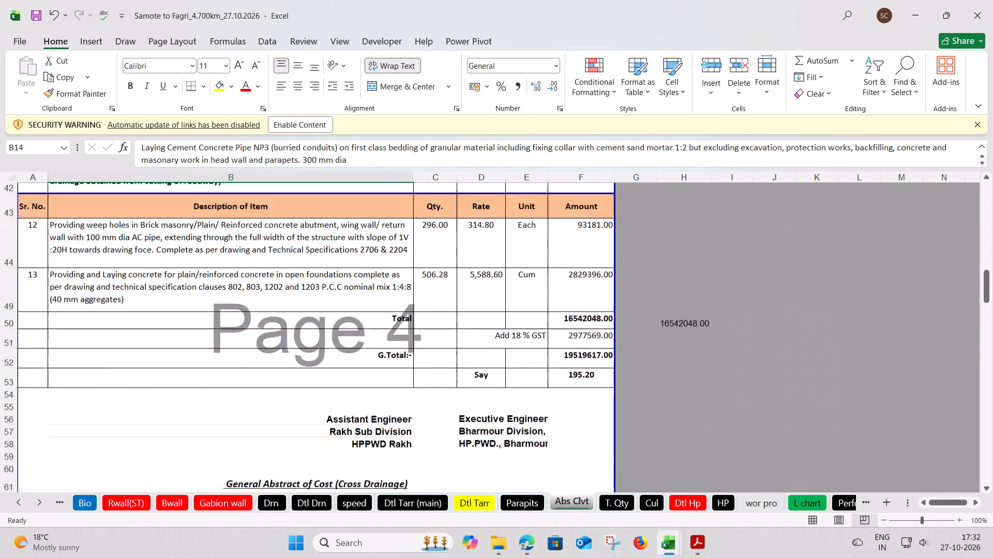
{"action": "scroll", "coordinate": [139, 313], "scroll_direction": "down", "scroll_amount": 2}
{"action": "left_click", "coordinate": [14, 315]}
{"action": "right_click", "coordinate": [14, 315]}
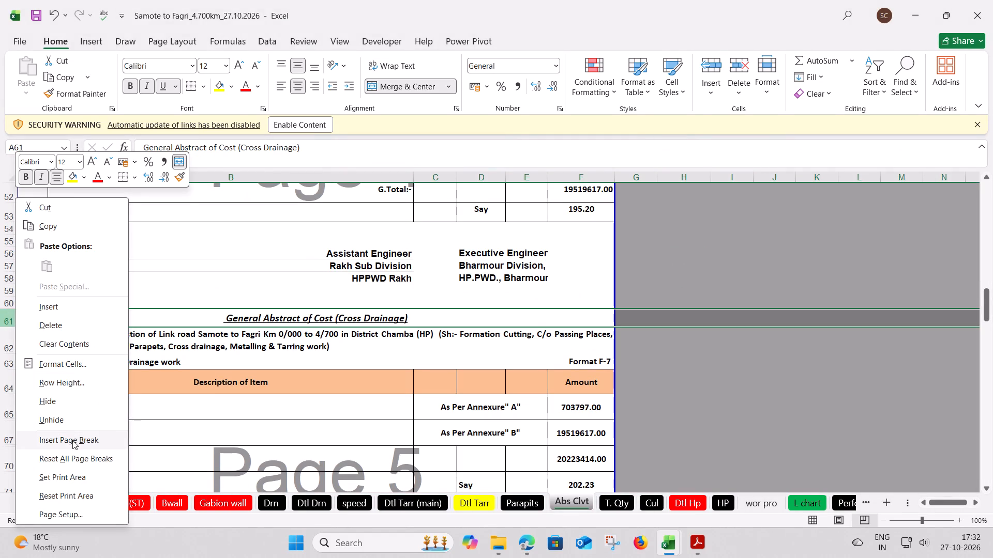
{"action": "left_click", "coordinate": [72, 440]}
{"action": "left_click", "coordinate": [251, 393]}
Review the cross drainage and slab culvert abstracts against the slab culvert quantities and totals in the T. Qty sheet.
{"action": "scroll", "coordinate": [262, 385], "scroll_direction": "down", "scroll_amount": 4}
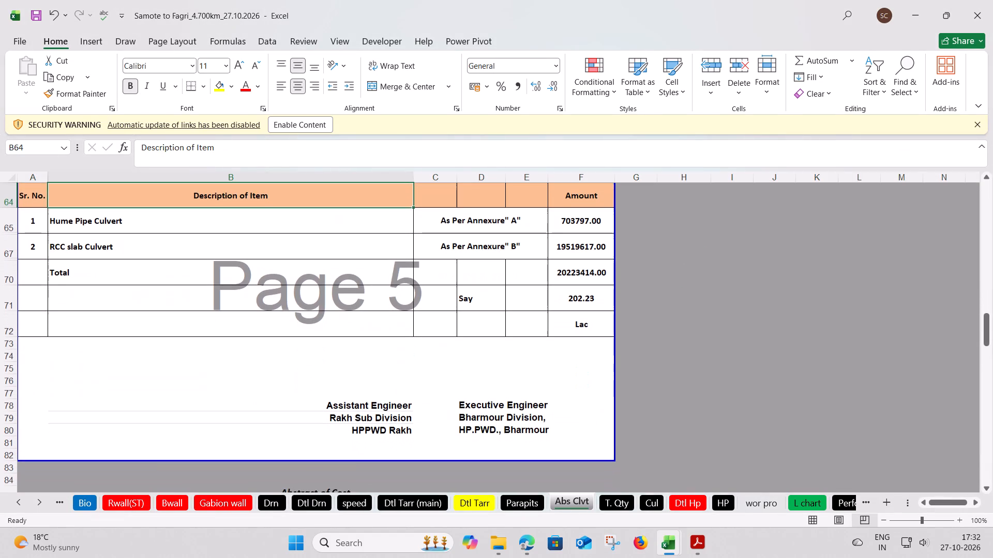
{"action": "scroll", "coordinate": [262, 385], "scroll_direction": "up", "scroll_amount": 3}
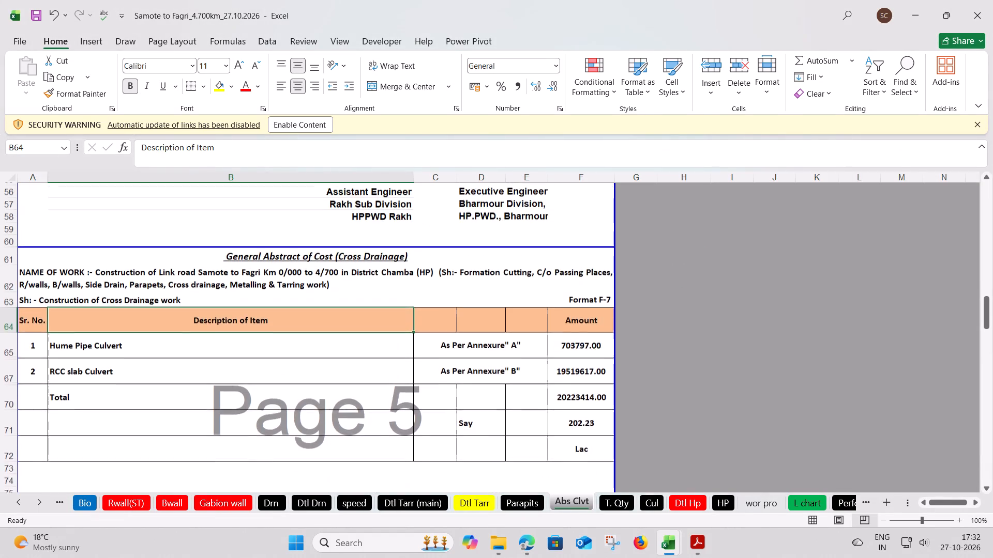
{"action": "scroll", "coordinate": [262, 385], "scroll_direction": "up", "scroll_amount": 5}
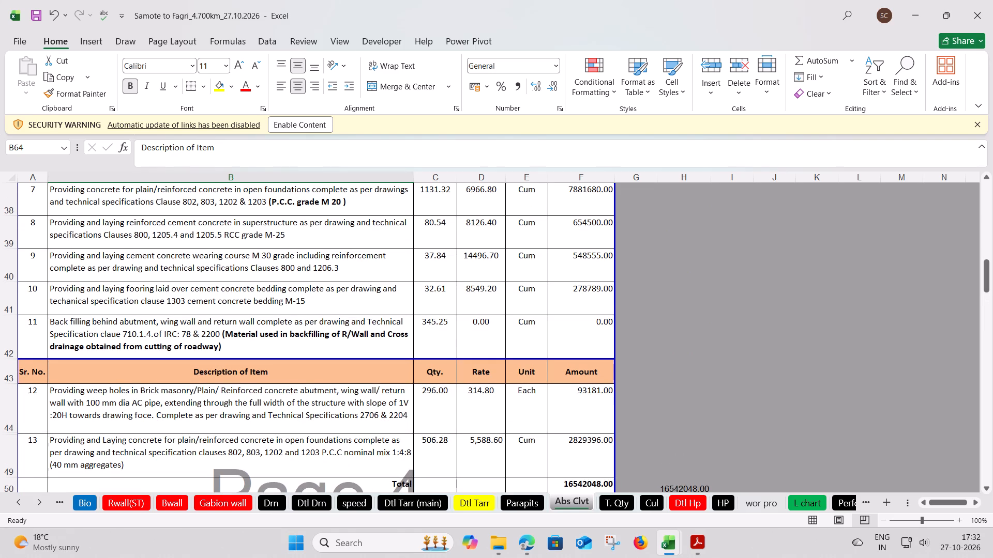
{"action": "left_click", "coordinate": [618, 502]}
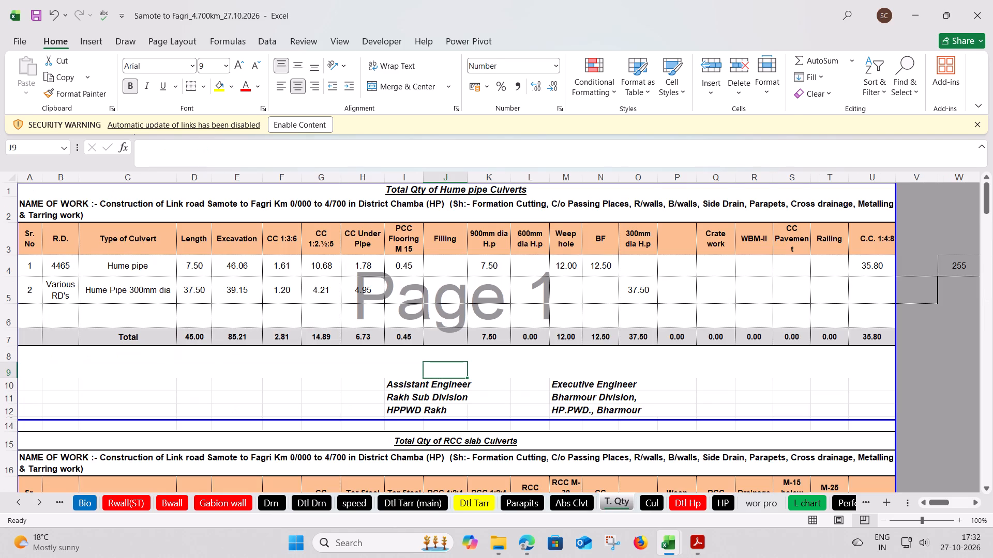
{"action": "scroll", "coordinate": [180, 359], "scroll_direction": "down", "scroll_amount": 5}
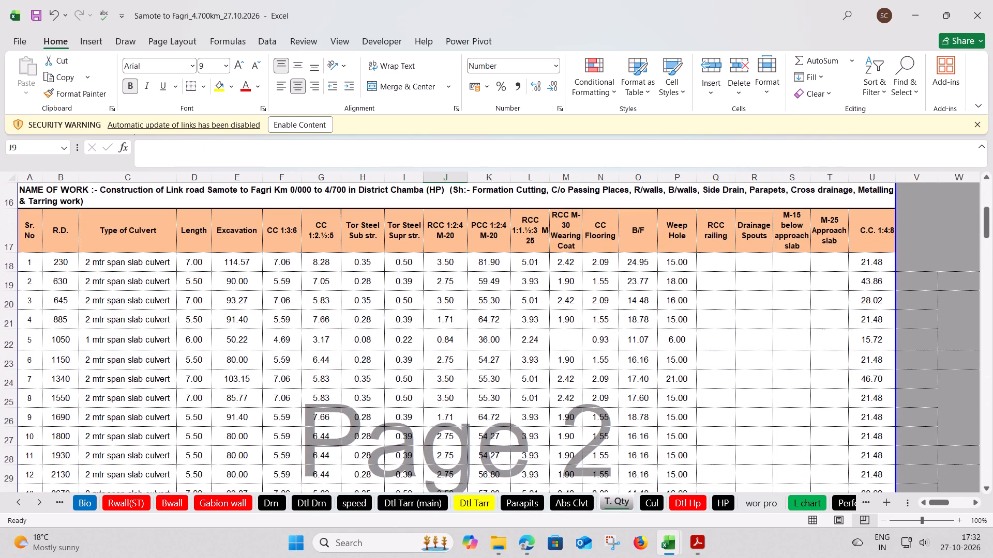
{"action": "scroll", "coordinate": [180, 359], "scroll_direction": "down", "scroll_amount": 3}
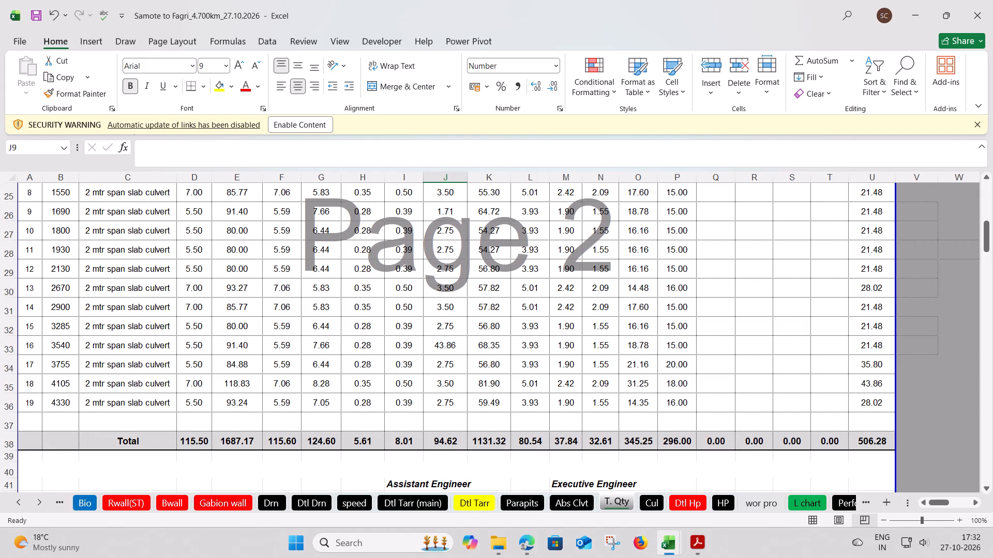
Change the earthwork chainage in the Parapits sheet to read 0/000 to 4/700.
{"action": "left_click", "coordinate": [506, 498]}
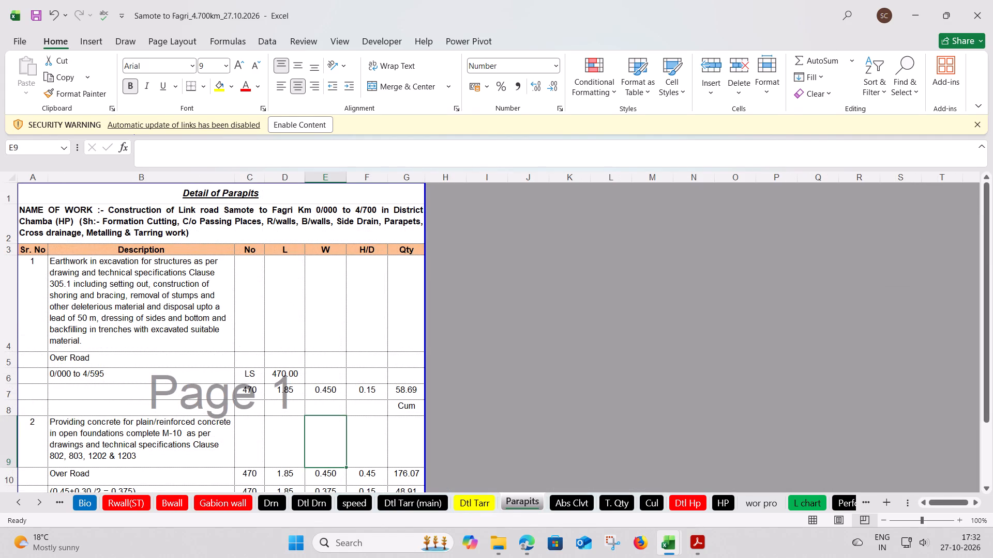
{"action": "double_click", "coordinate": [93, 376]}
{"action": "left_click_drag", "start_coordinate": [108, 375], "coordinate": [92, 371]}
{"action": "type", "text": "700"}
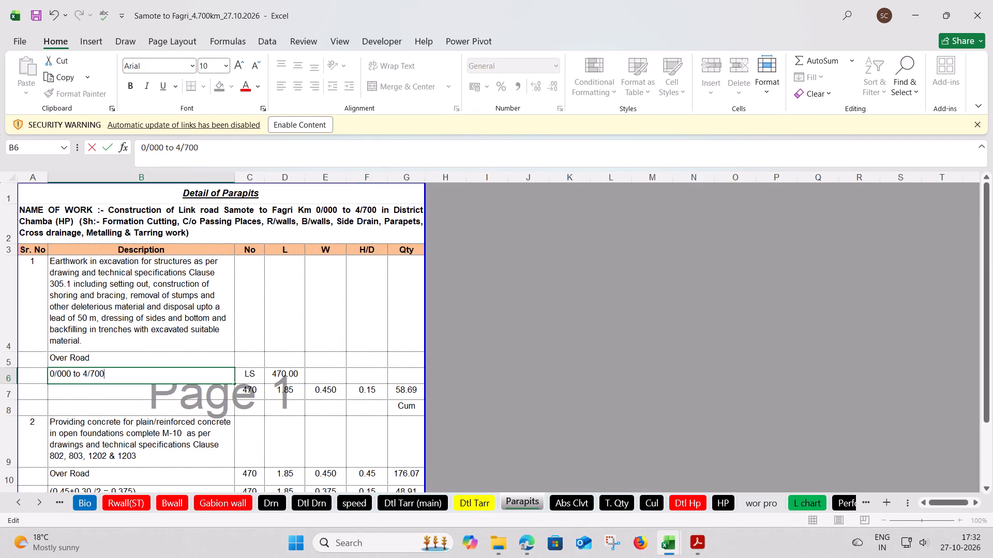
{"action": "left_click", "coordinate": [131, 422]}
{"action": "scroll", "coordinate": [190, 411], "scroll_direction": "down", "scroll_amount": 1}
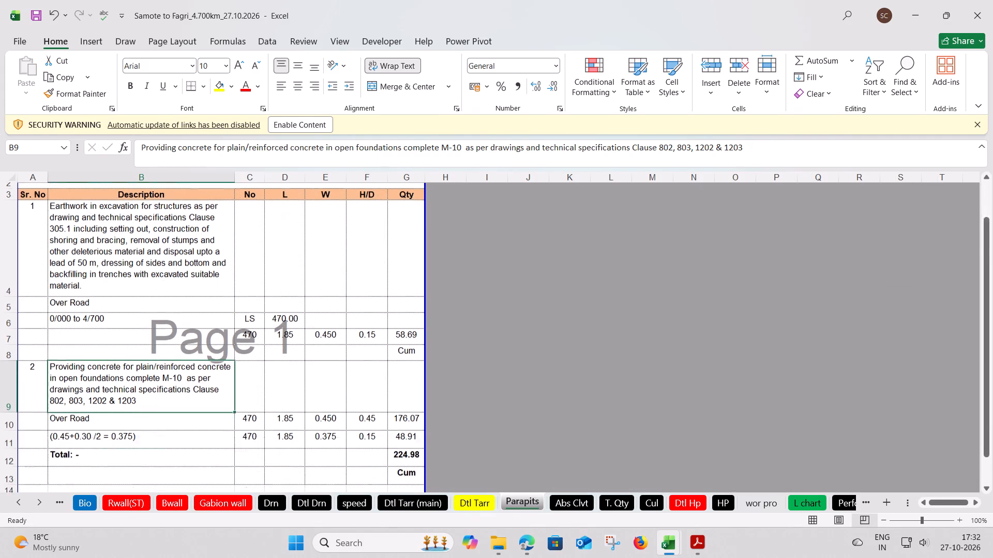
{"action": "scroll", "coordinate": [190, 411], "scroll_direction": "down", "scroll_amount": 1}
{"action": "scroll", "coordinate": [190, 411], "scroll_direction": "up", "scroll_amount": 4}
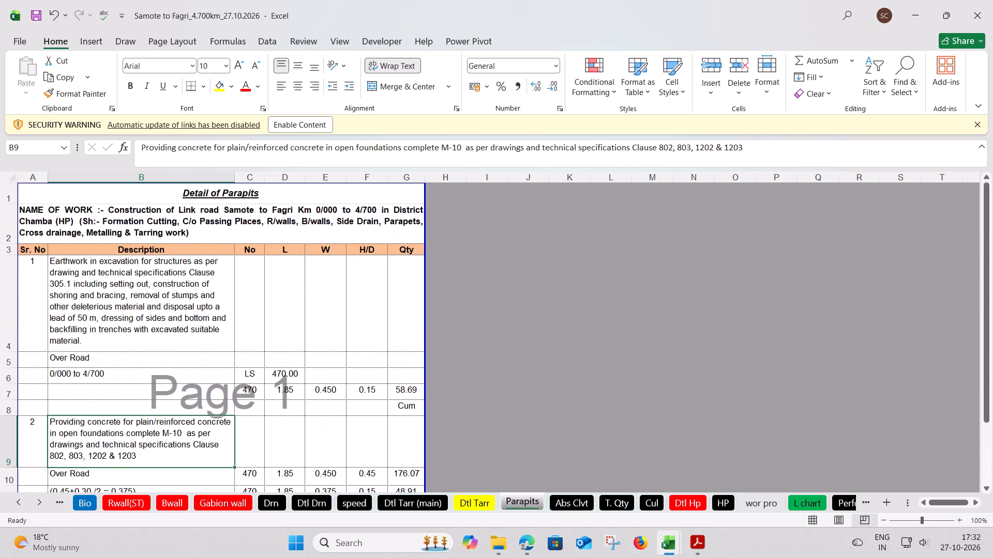
Increase the height of row 28 in the Dtl Tarr sheet so the full Wet Mix Macadam description fits.
{"action": "left_click", "coordinate": [480, 509]}
{"action": "scroll", "coordinate": [260, 392], "scroll_direction": "down", "scroll_amount": 1}
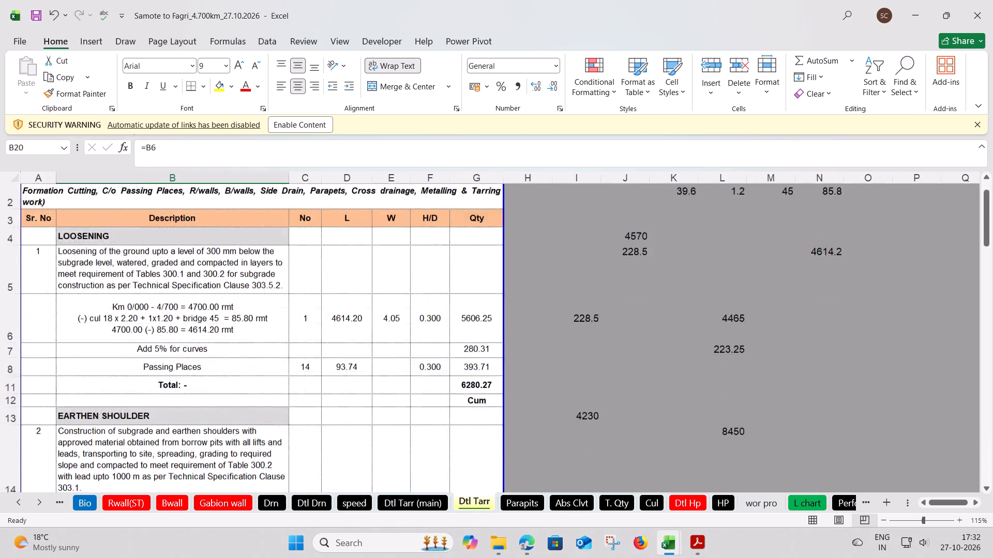
{"action": "scroll", "coordinate": [260, 392], "scroll_direction": "down", "scroll_amount": 7}
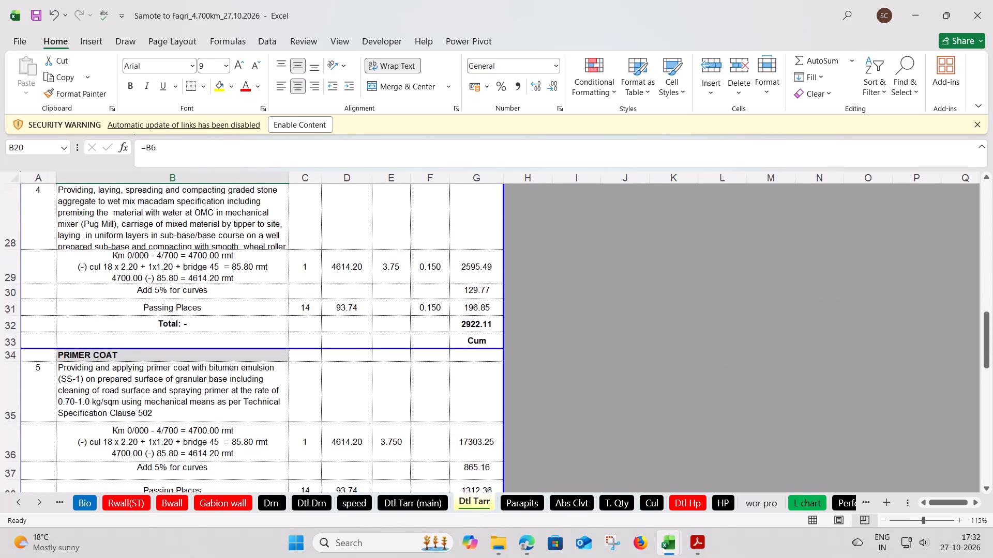
{"action": "scroll", "coordinate": [260, 392], "scroll_direction": "down", "scroll_amount": 4}
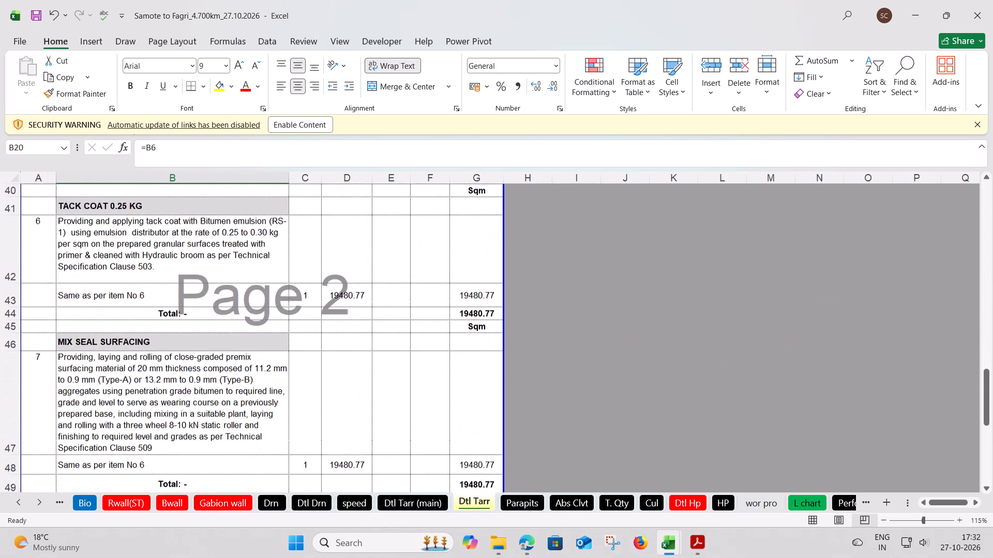
{"action": "scroll", "coordinate": [260, 392], "scroll_direction": "up", "scroll_amount": 6}
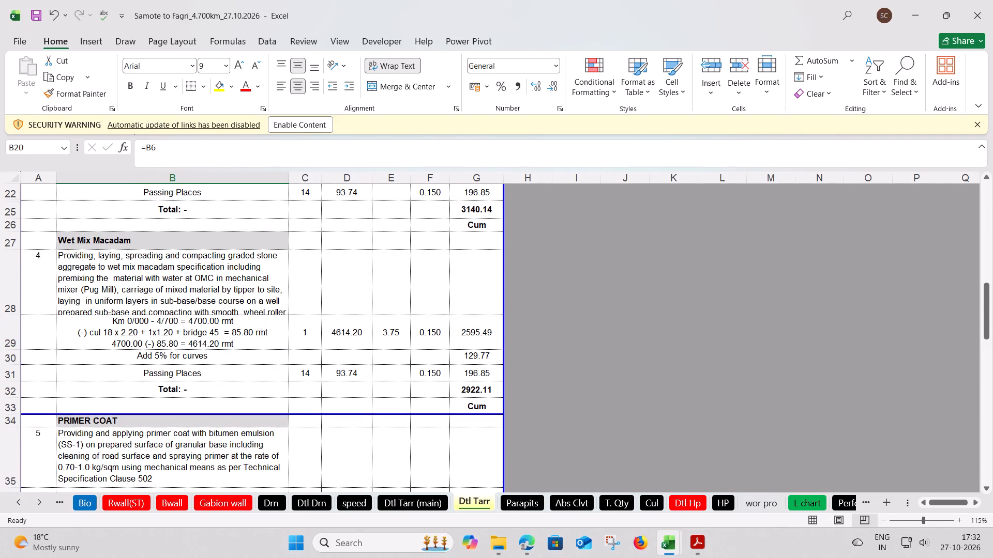
{"action": "left_click_drag", "start_coordinate": [15, 316], "coordinate": [9, 327]}
{"action": "left_click_drag", "start_coordinate": [9, 327], "coordinate": [8, 331]}
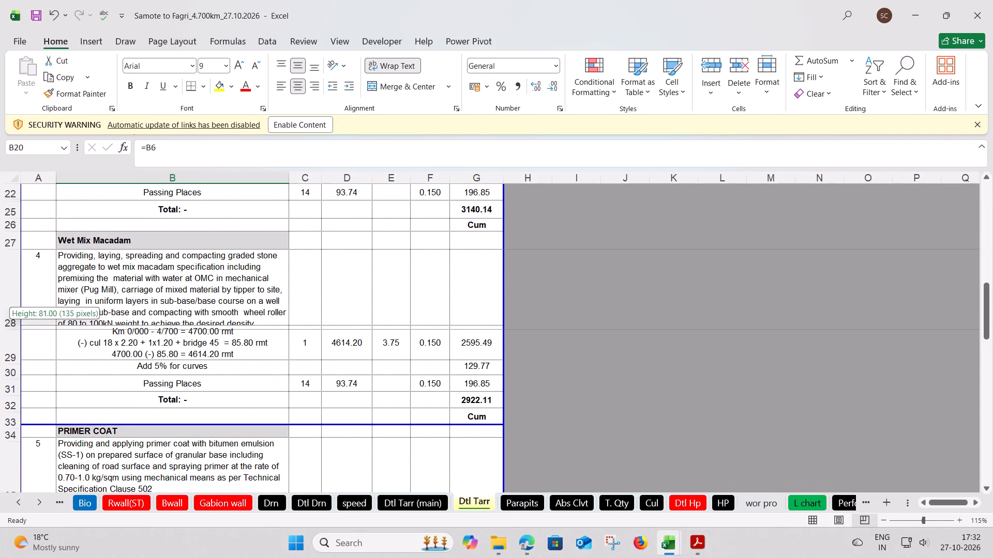
{"action": "left_click_drag", "start_coordinate": [8, 331], "coordinate": [8, 334]}
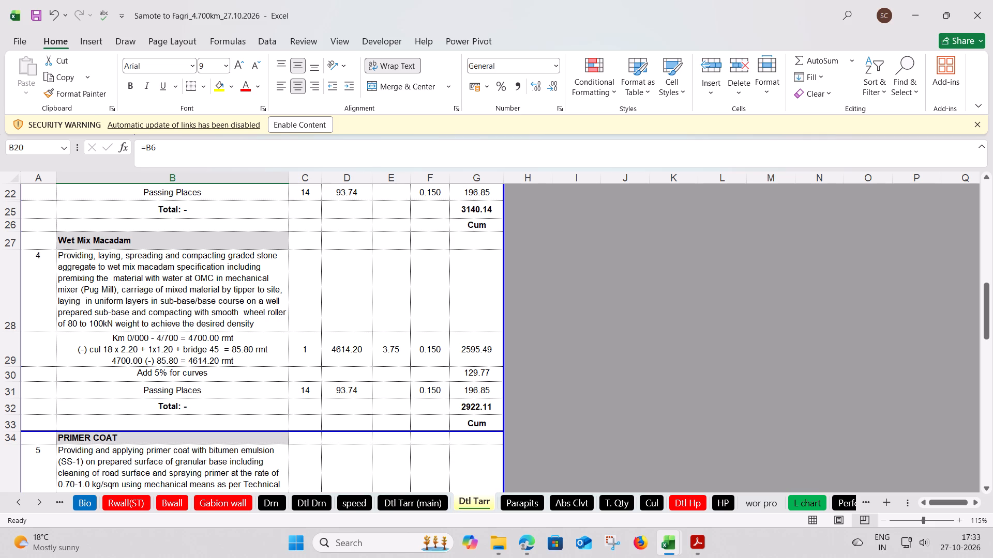
Review the Dtl Tarr flexible pavement items from primer coat and surfacing back up to the sheet's title for layout.
{"action": "scroll", "coordinate": [67, 380], "scroll_direction": "down", "scroll_amount": 3}
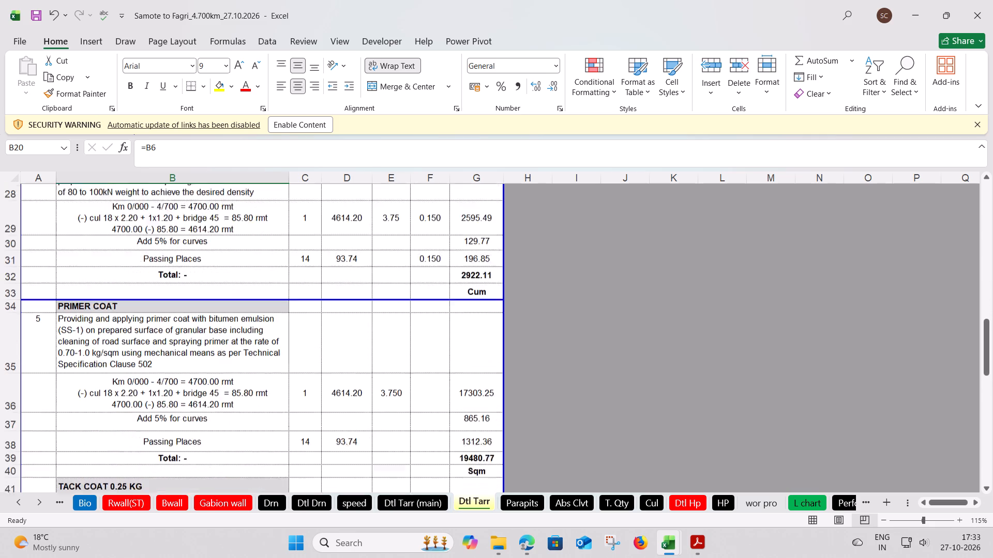
{"action": "scroll", "coordinate": [68, 379], "scroll_direction": "down", "scroll_amount": 4}
{"action": "scroll", "coordinate": [68, 379], "scroll_direction": "up", "scroll_amount": 3}
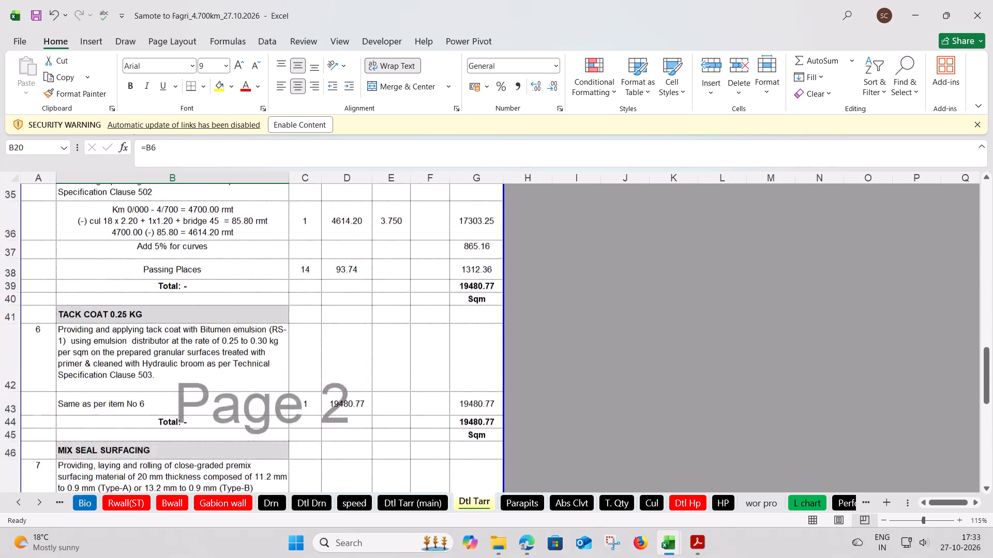
{"action": "scroll", "coordinate": [68, 379], "scroll_direction": "up", "scroll_amount": 5}
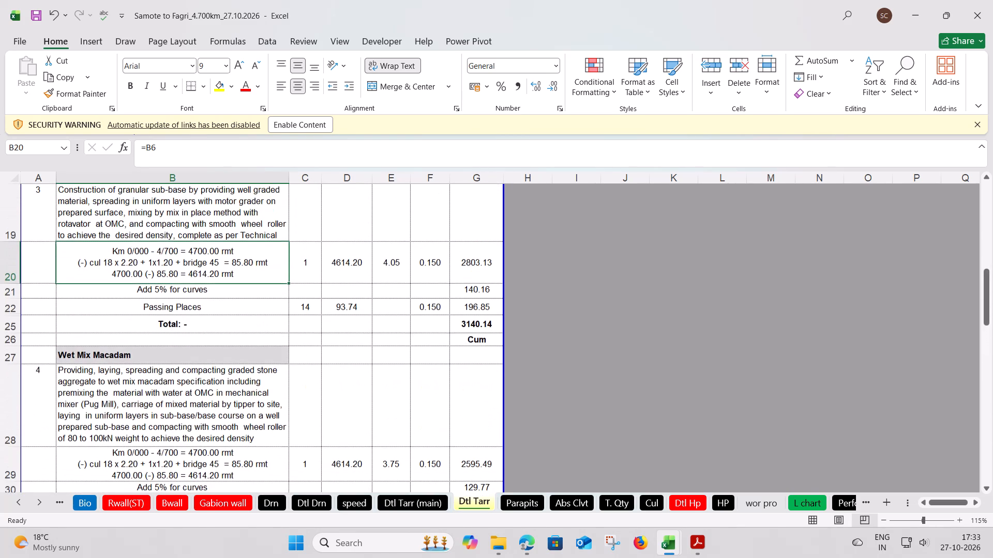
{"action": "scroll", "coordinate": [68, 379], "scroll_direction": "up", "scroll_amount": 3}
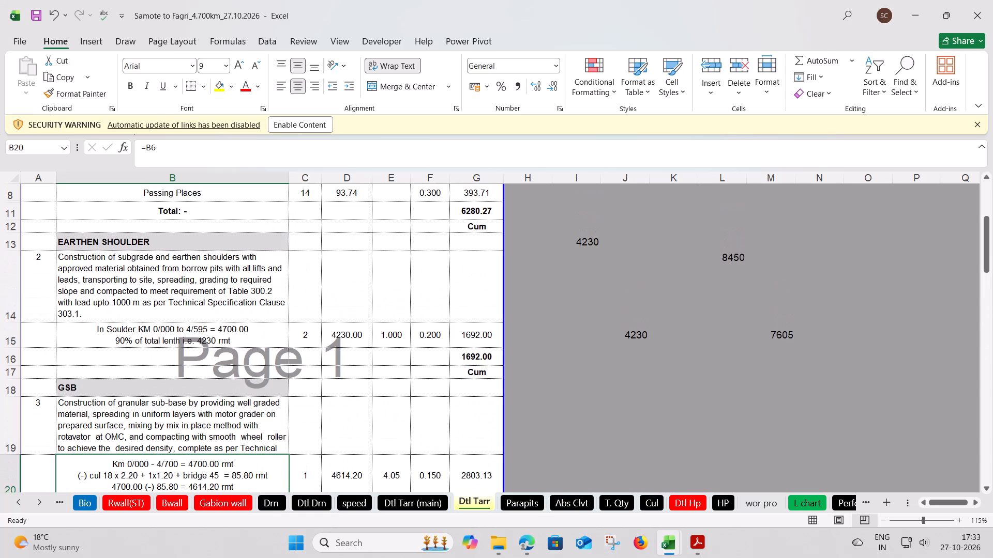
{"action": "scroll", "coordinate": [68, 379], "scroll_direction": "up", "scroll_amount": 4}
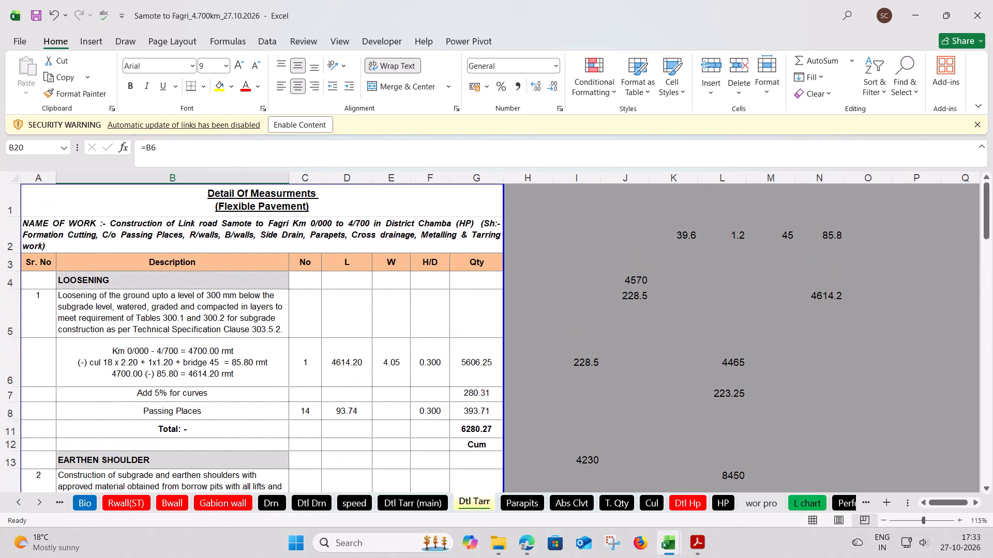
Vertically centre title rows 1 to 2 and the tack coat measurement rows 6 to 10 in the Dtl Tarr (main) sheet.
{"action": "left_click", "coordinate": [396, 502]}
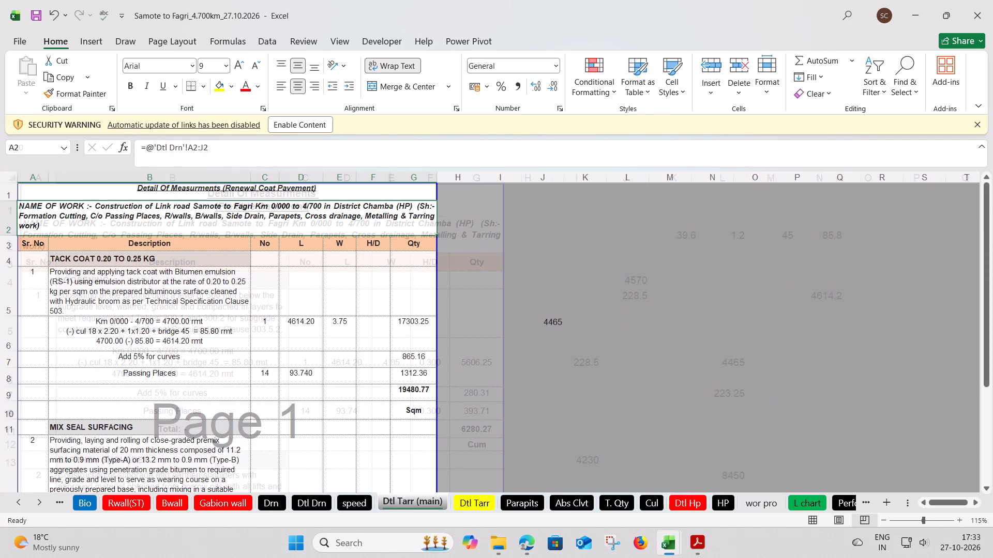
{"action": "left_click_drag", "start_coordinate": [3, 192], "coordinate": [5, 212]}
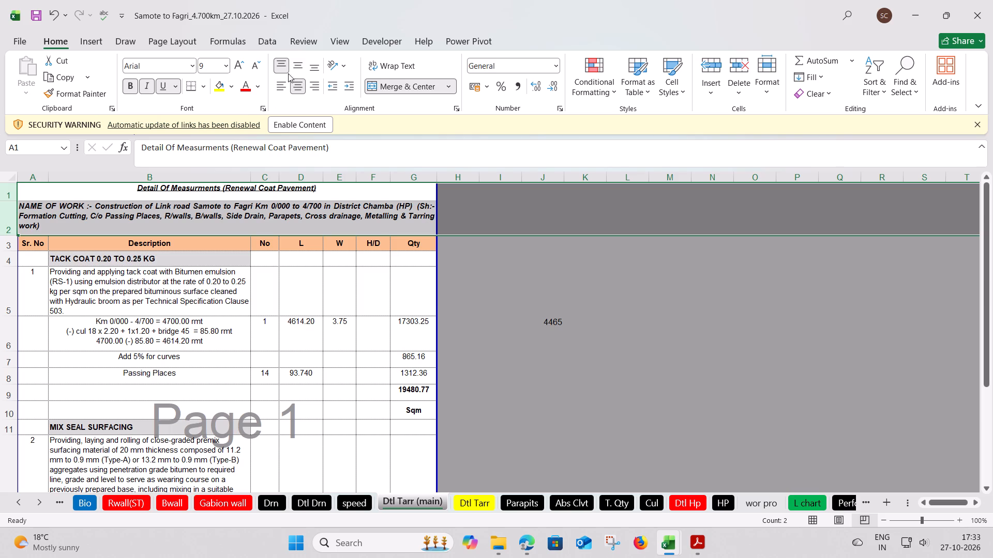
{"action": "left_click", "coordinate": [298, 65]}
{"action": "left_click", "coordinate": [267, 302]}
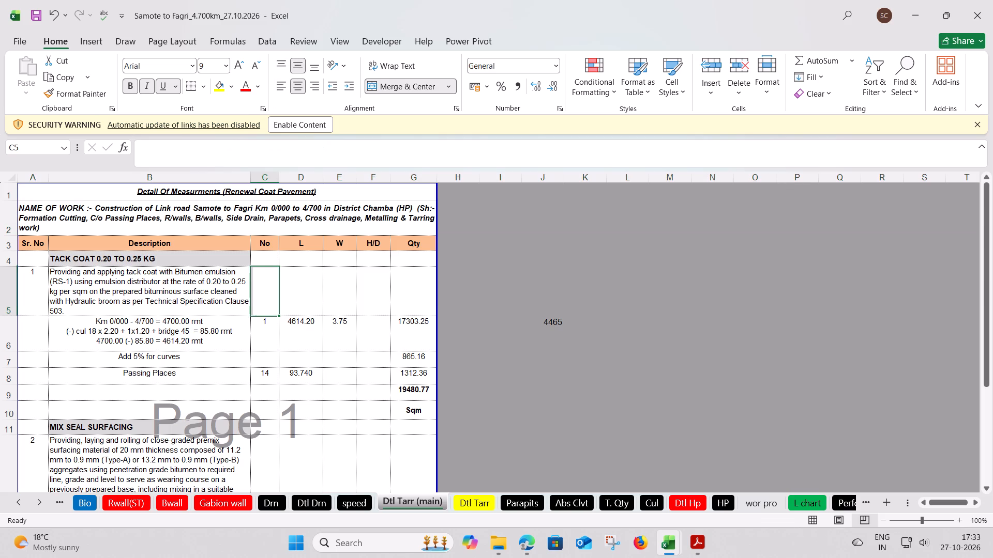
{"action": "left_click_drag", "start_coordinate": [4, 334], "coordinate": [4, 363]}
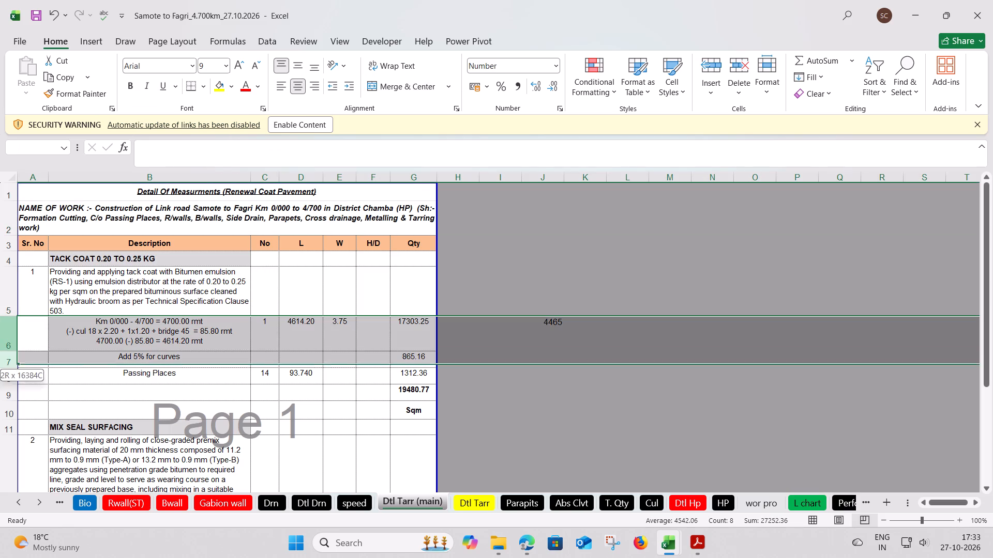
{"action": "left_click_drag", "start_coordinate": [4, 363], "coordinate": [10, 411]}
{"action": "left_click", "coordinate": [297, 61]}
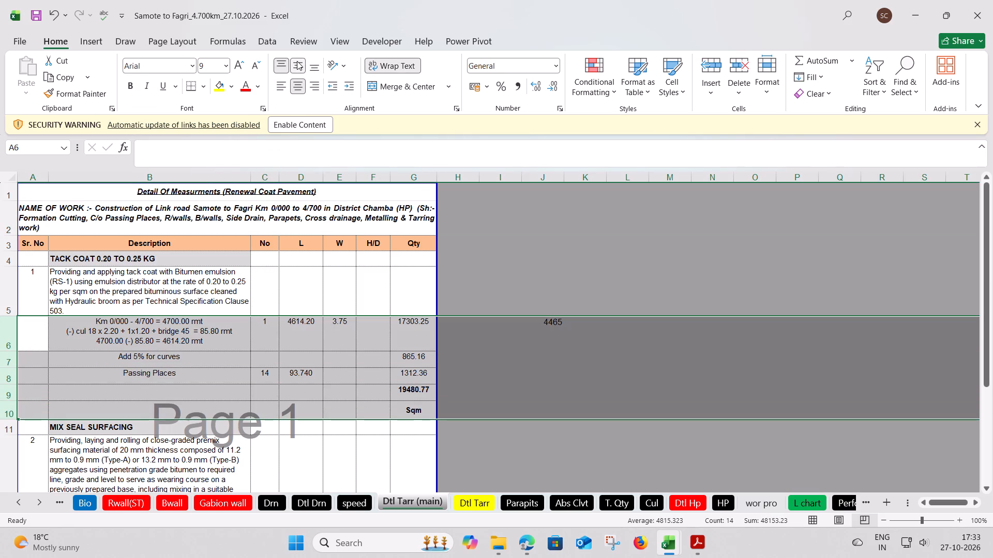
{"action": "left_click", "coordinate": [266, 330]}
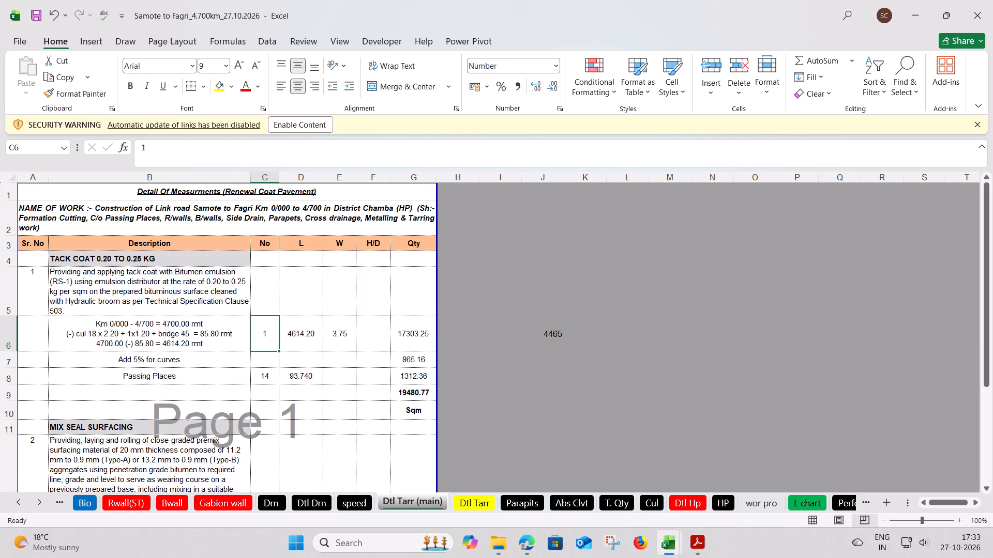
Examine the layout and entries of the speed breaker and drain detail sheets.
{"action": "left_click", "coordinate": [345, 506]}
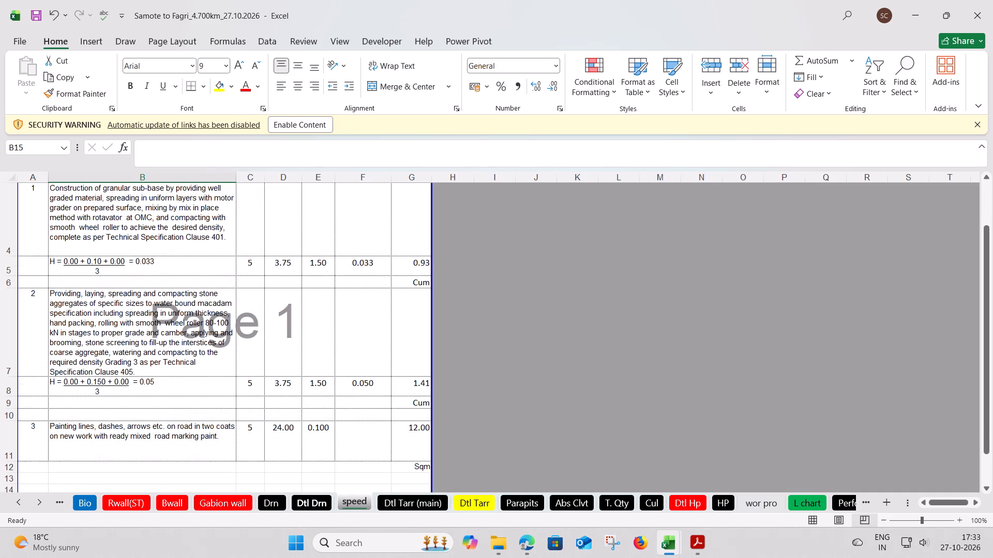
{"action": "scroll", "coordinate": [298, 435], "scroll_direction": "up", "scroll_amount": 9}
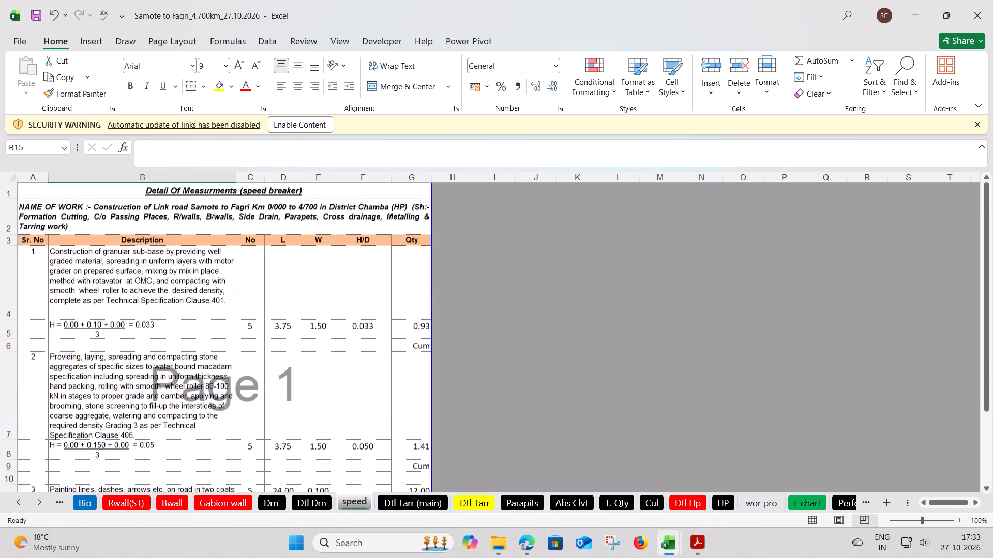
{"action": "left_click", "coordinate": [312, 502]}
{"action": "scroll", "coordinate": [275, 397], "scroll_direction": "down", "scroll_amount": 1}
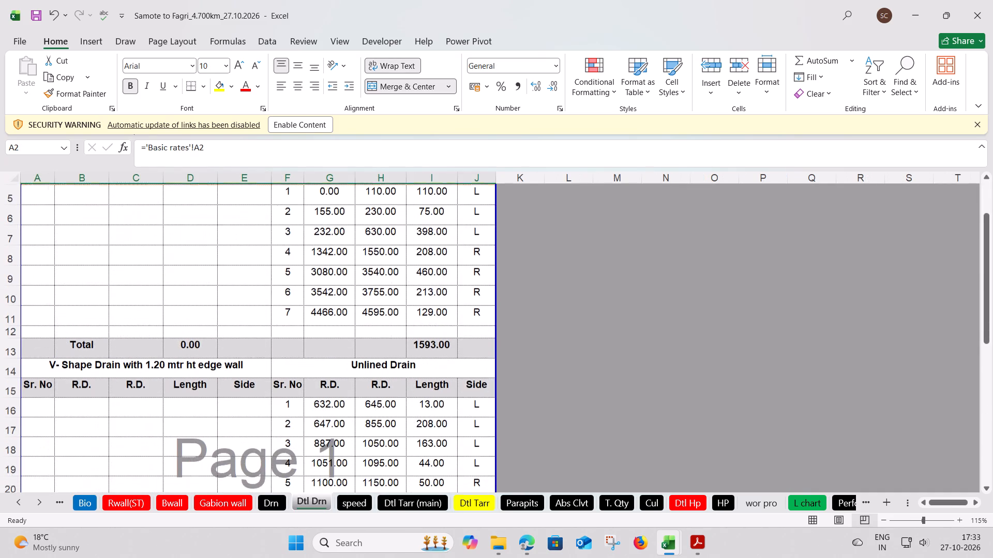
{"action": "scroll", "coordinate": [275, 397], "scroll_direction": "down", "scroll_amount": 7}
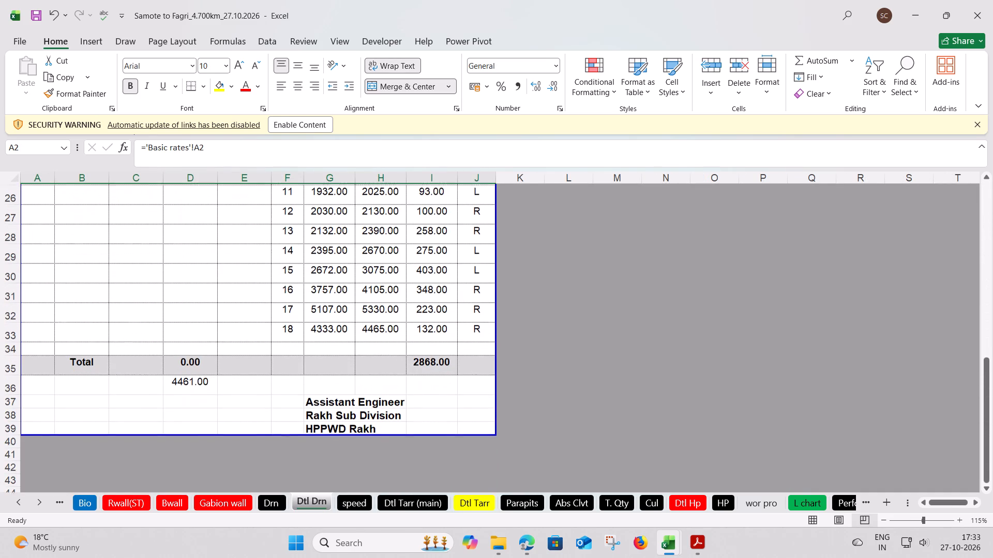
{"action": "scroll", "coordinate": [275, 397], "scroll_direction": "up", "scroll_amount": 11}
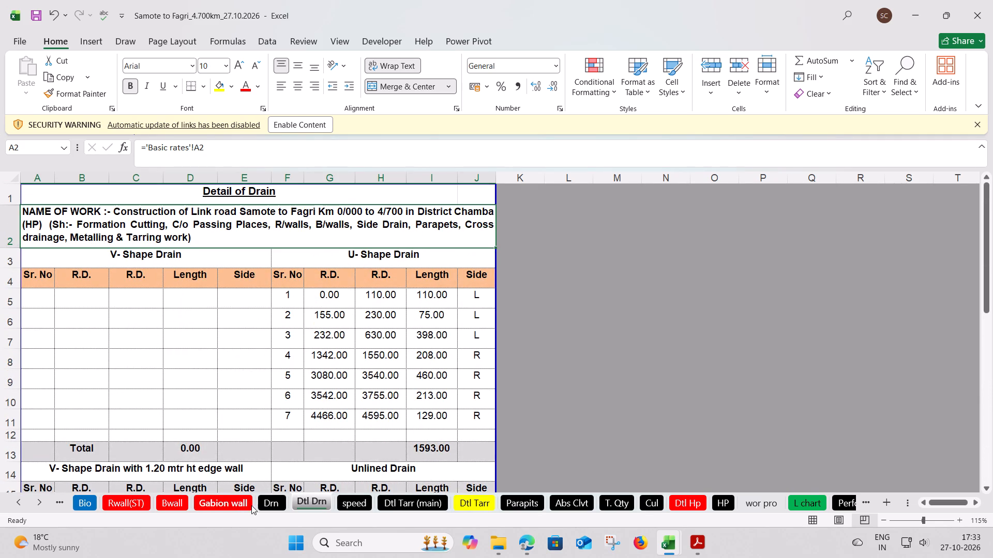
{"action": "left_click", "coordinate": [266, 502]}
Vertically centre the contents of rows 1 to 12 in the Gabion wall sheet, from the title through the Total row.
{"action": "left_click", "coordinate": [232, 501]}
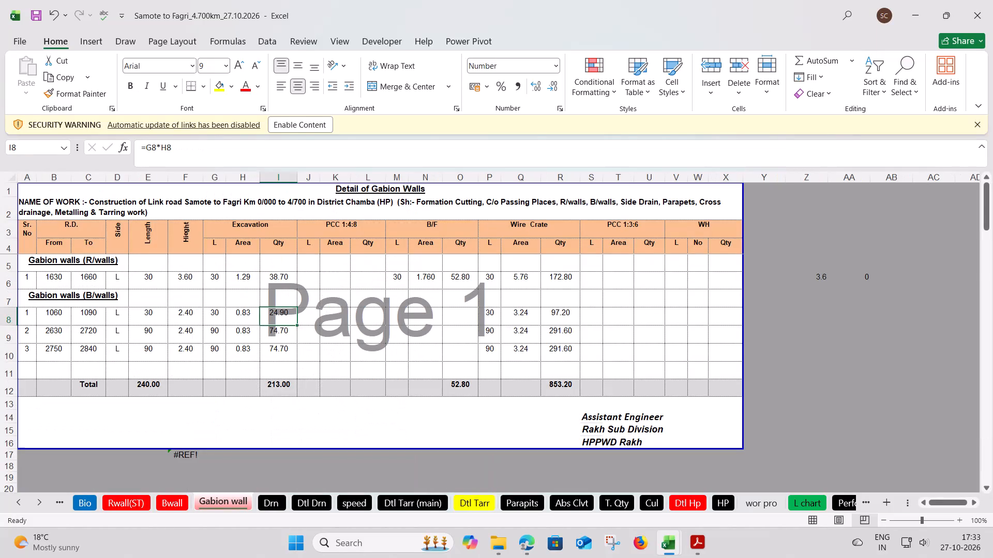
{"action": "scroll", "coordinate": [165, 381], "scroll_direction": "up", "scroll_amount": 3}
{"action": "left_click_drag", "start_coordinate": [6, 190], "coordinate": [11, 237]}
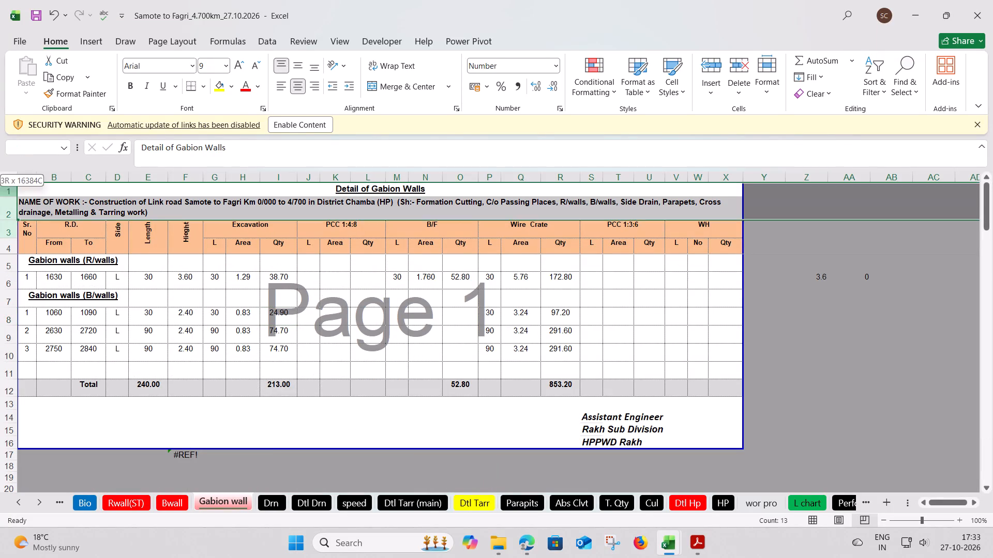
{"action": "left_click_drag", "start_coordinate": [11, 237], "coordinate": [34, 403]}
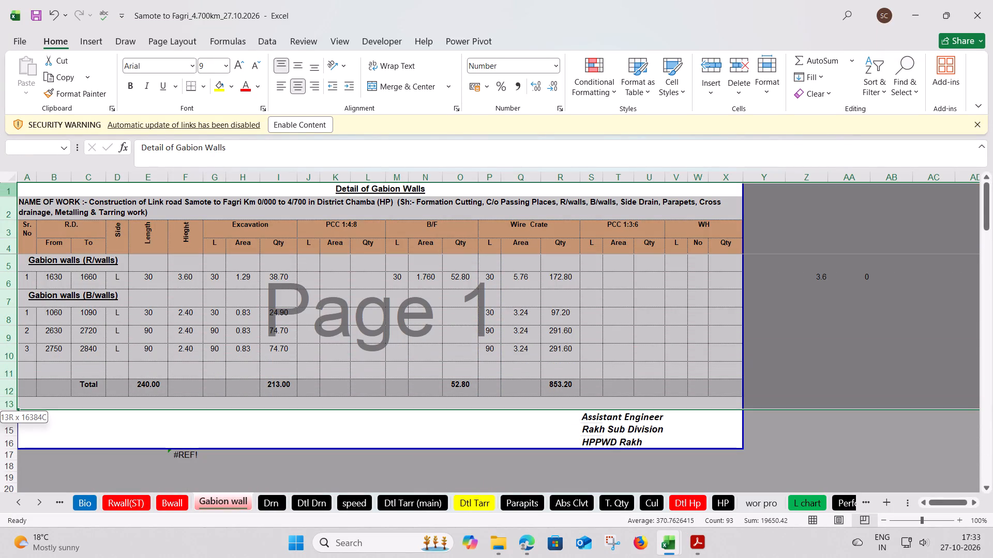
{"action": "left_click_drag", "start_coordinate": [34, 403], "coordinate": [46, 386]}
{"action": "left_click", "coordinate": [297, 61]}
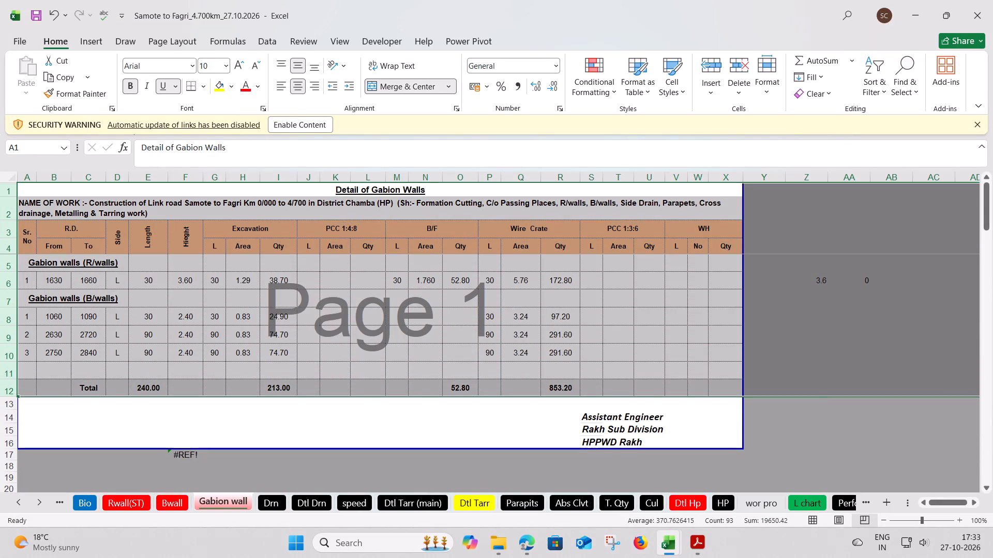
{"action": "left_click", "coordinate": [203, 303]}
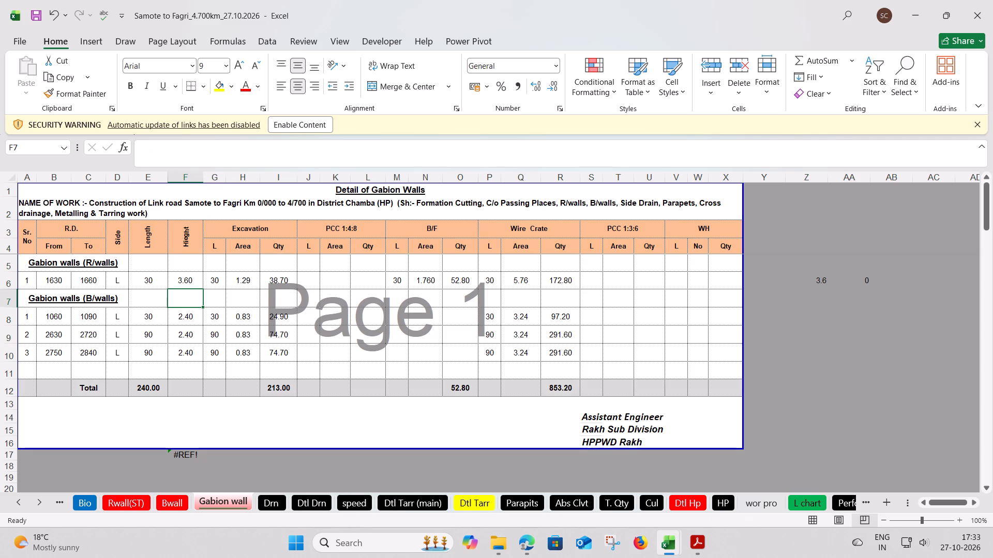
Set the text orientation of the Side and Hieght column headings in the Gabion wall table to 90 degrees.
{"action": "left_click", "coordinate": [118, 238]}
{"action": "right_click", "coordinate": [115, 238]}
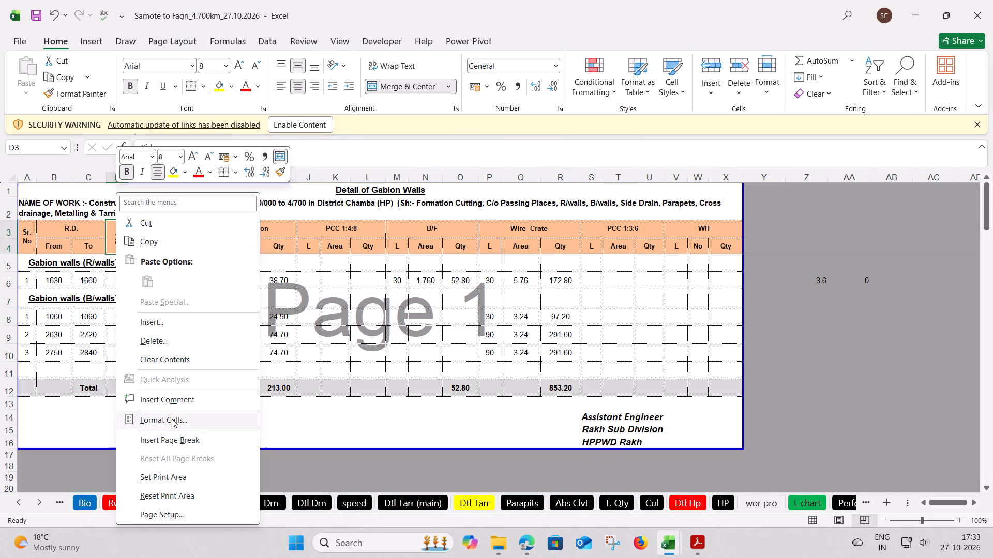
{"action": "left_click", "coordinate": [171, 420]}
{"action": "left_click", "coordinate": [287, 261]}
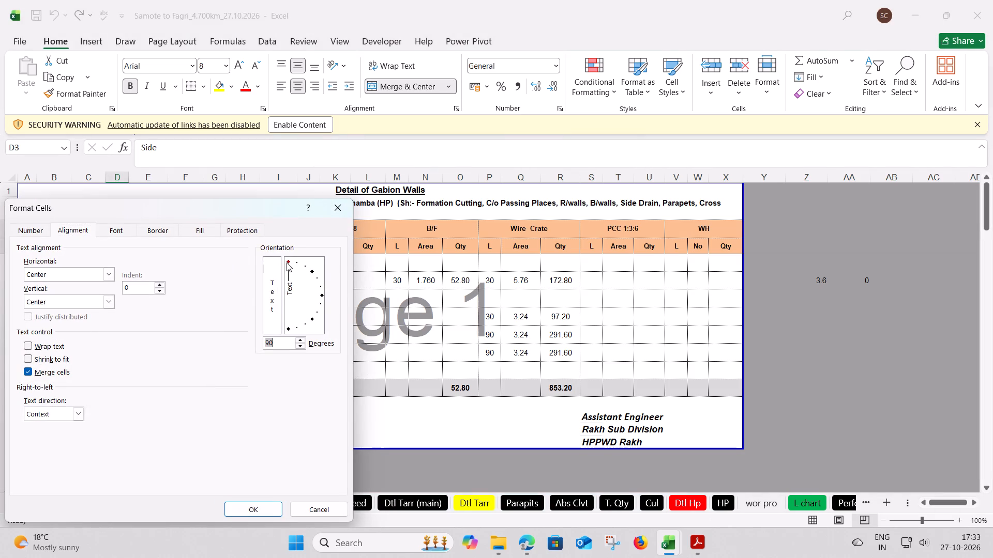
{"action": "left_click", "coordinate": [258, 505]}
{"action": "left_click", "coordinate": [188, 231]}
{"action": "right_click", "coordinate": [188, 231]}
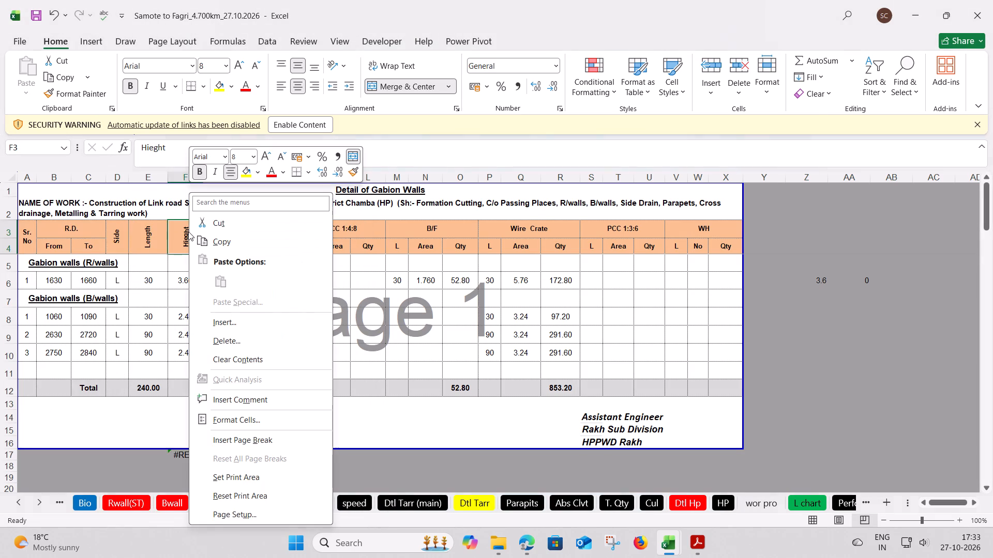
{"action": "left_click", "coordinate": [231, 418]}
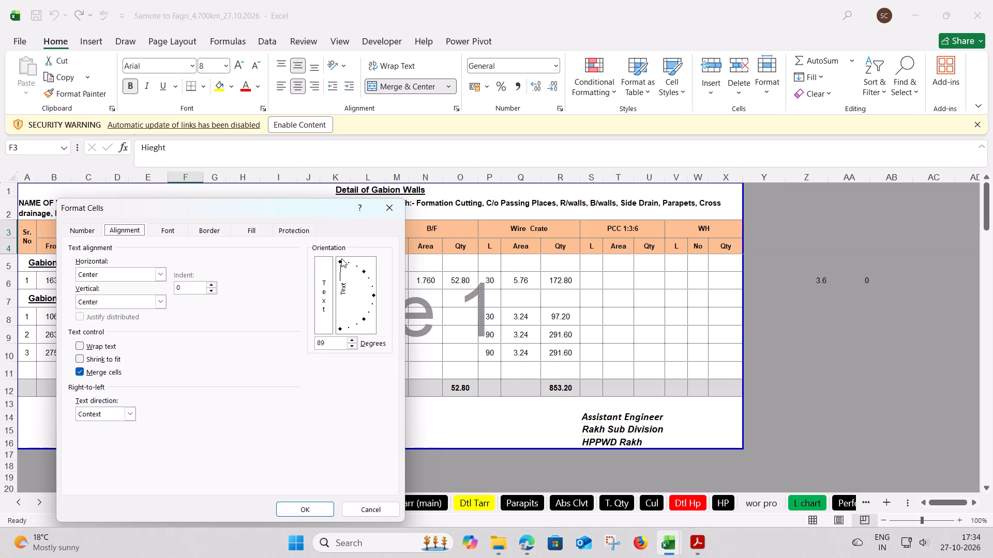
{"action": "left_click", "coordinate": [339, 260]}
{"action": "left_click", "coordinate": [290, 509]}
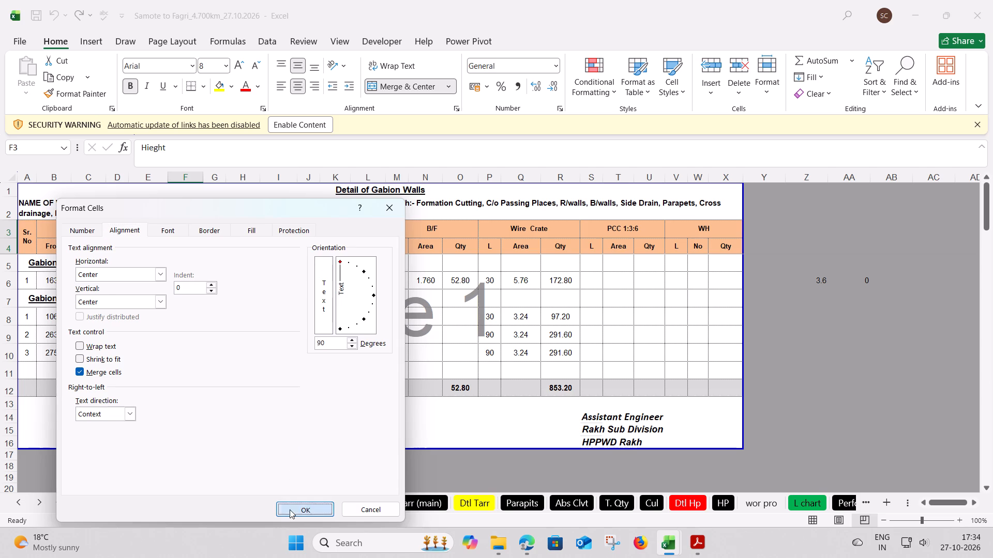
{"action": "left_click", "coordinate": [175, 329]}
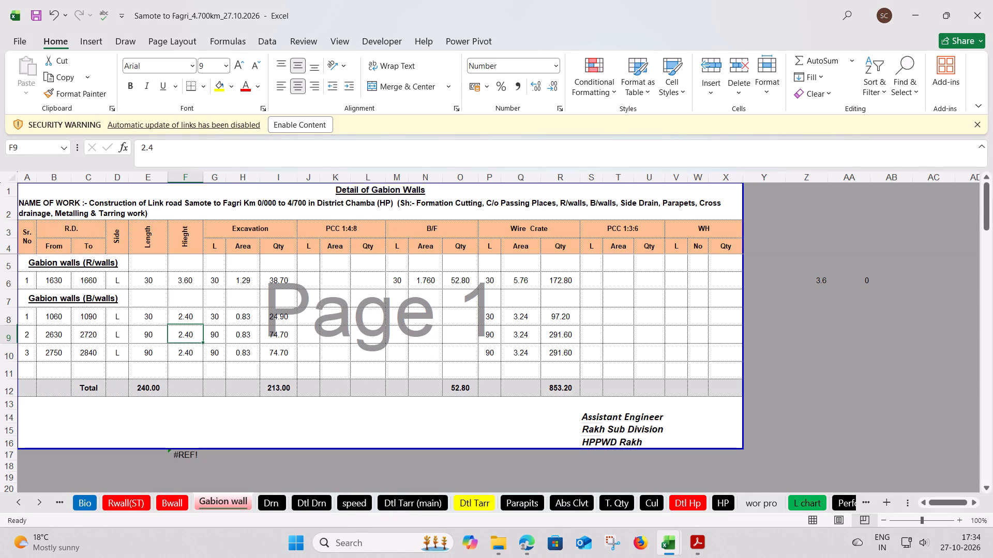
Examine the layout and entries of the breast walls detail in the Bwall sheet.
{"action": "scroll", "coordinate": [117, 351], "scroll_direction": "up", "scroll_amount": 5}
{"action": "left_click", "coordinate": [159, 504]}
{"action": "scroll", "coordinate": [192, 388], "scroll_direction": "up", "scroll_amount": 4}
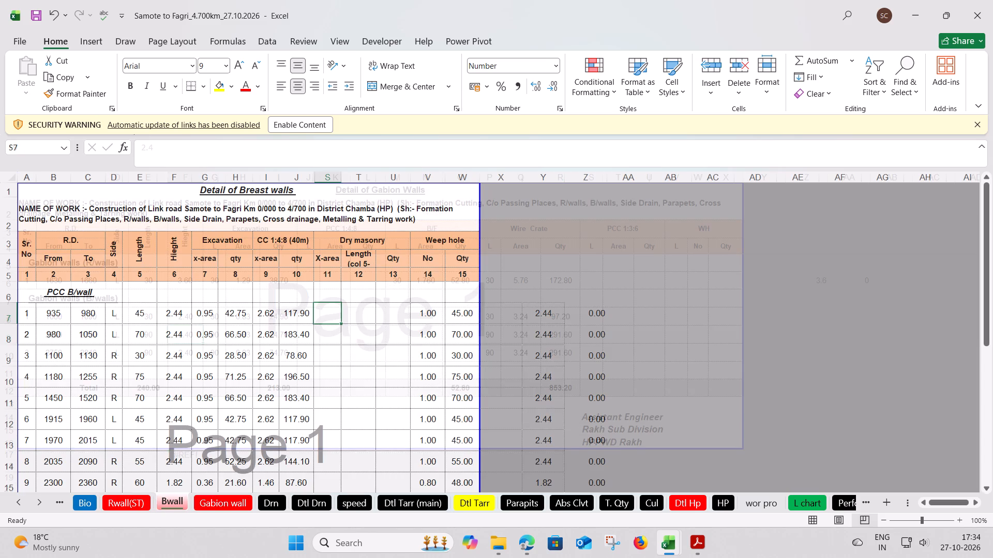
{"action": "scroll", "coordinate": [102, 336], "scroll_direction": "down", "scroll_amount": 3}
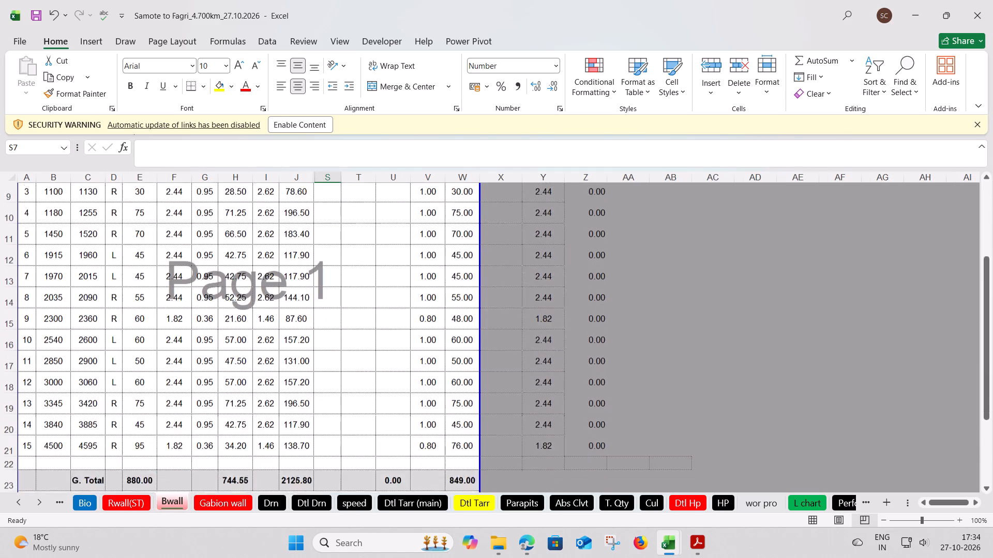
{"action": "scroll", "coordinate": [102, 336], "scroll_direction": "down", "scroll_amount": 1}
{"action": "scroll", "coordinate": [102, 336], "scroll_direction": "up", "scroll_amount": 1}
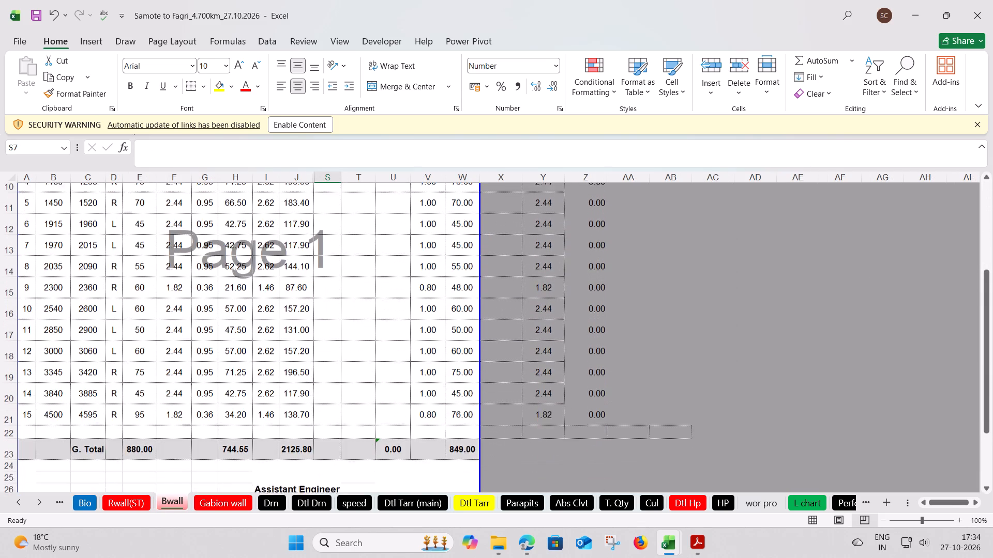
{"action": "scroll", "coordinate": [102, 336], "scroll_direction": "up", "scroll_amount": 5}
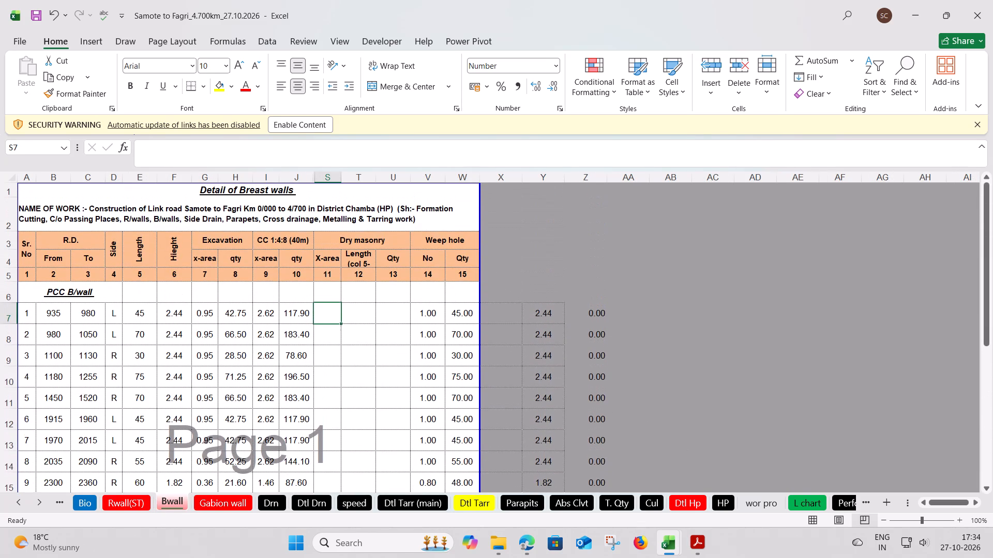
Vertically centre the contents of rows 1 to 31 in the Rwall(ST) sheet, from the title through the G. Total row.
{"action": "left_click", "coordinate": [125, 511]}
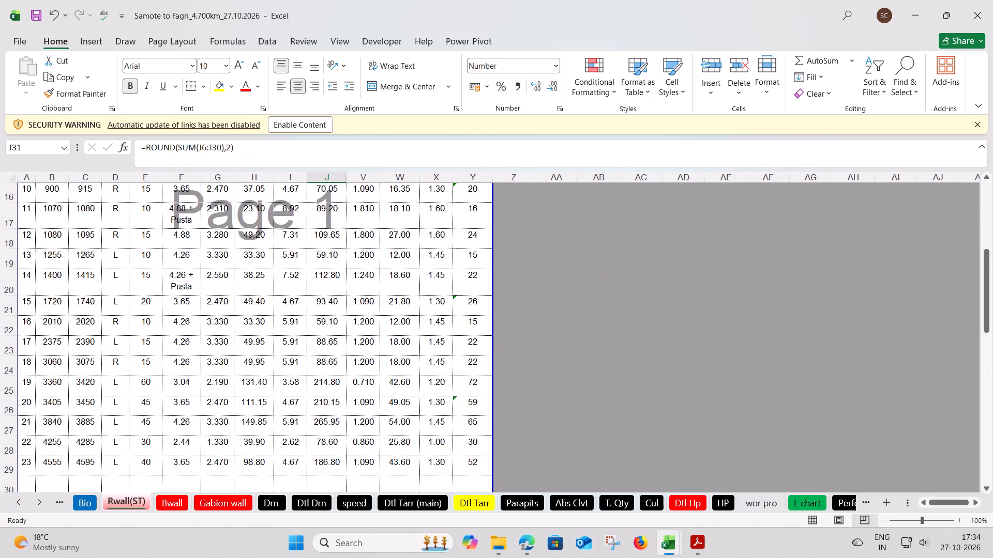
{"action": "scroll", "coordinate": [156, 291], "scroll_direction": "up", "scroll_amount": 9}
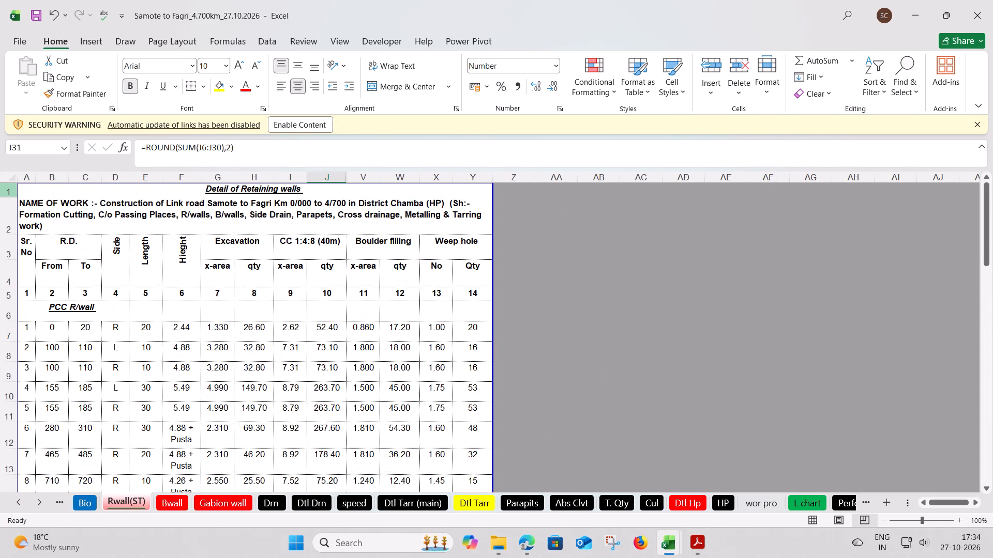
{"action": "left_click_drag", "start_coordinate": [6, 191], "coordinate": [24, 557]}
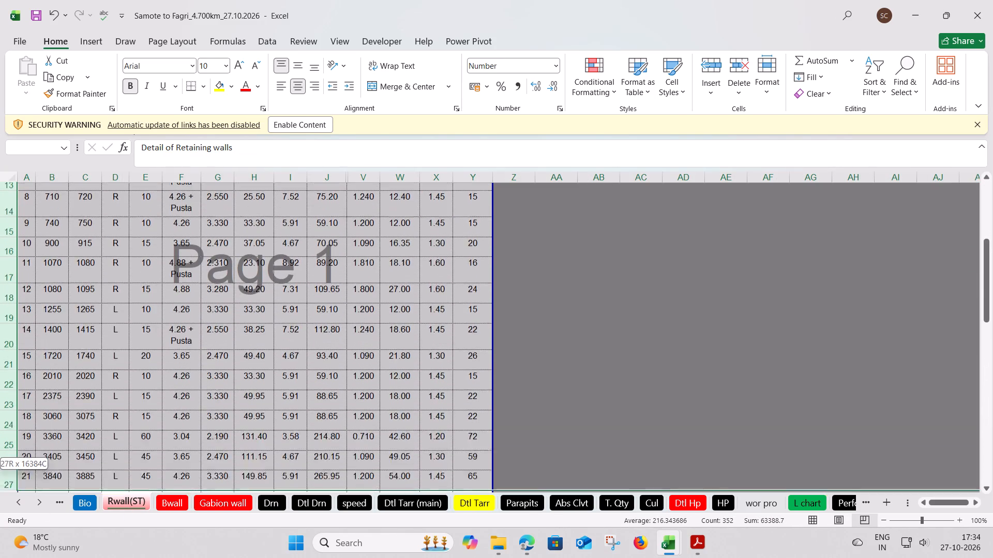
{"action": "left_click_drag", "start_coordinate": [24, 557], "coordinate": [56, 351]}
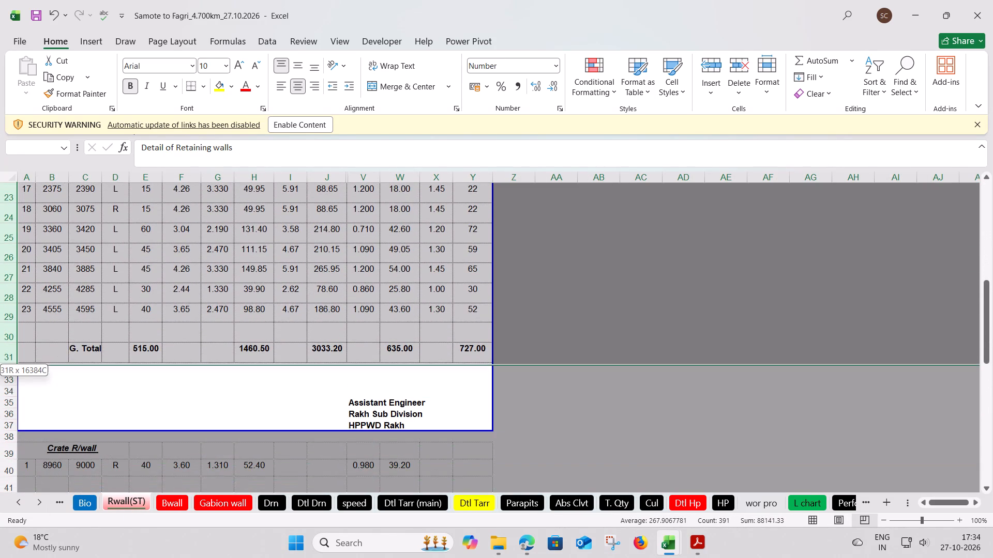
{"action": "left_click_drag", "start_coordinate": [56, 351], "coordinate": [56, 350]}
{"action": "left_click", "coordinate": [302, 63]}
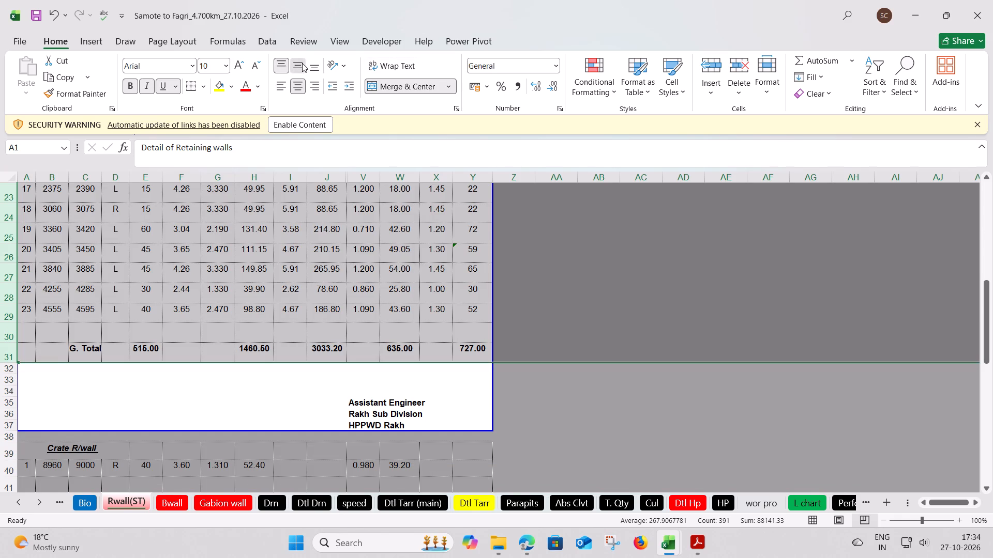
{"action": "left_click", "coordinate": [164, 332]}
Set the text orientation of the Side and Hieght column headings in the retaining walls table to 90 degrees.
{"action": "left_click", "coordinate": [119, 260]}
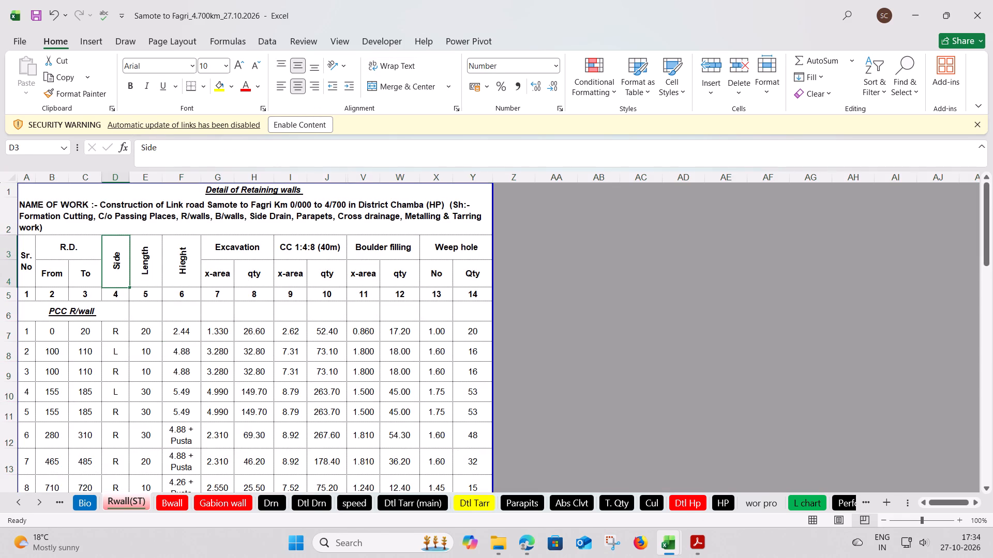
{"action": "right_click", "coordinate": [119, 260]}
{"action": "left_click", "coordinate": [177, 420]}
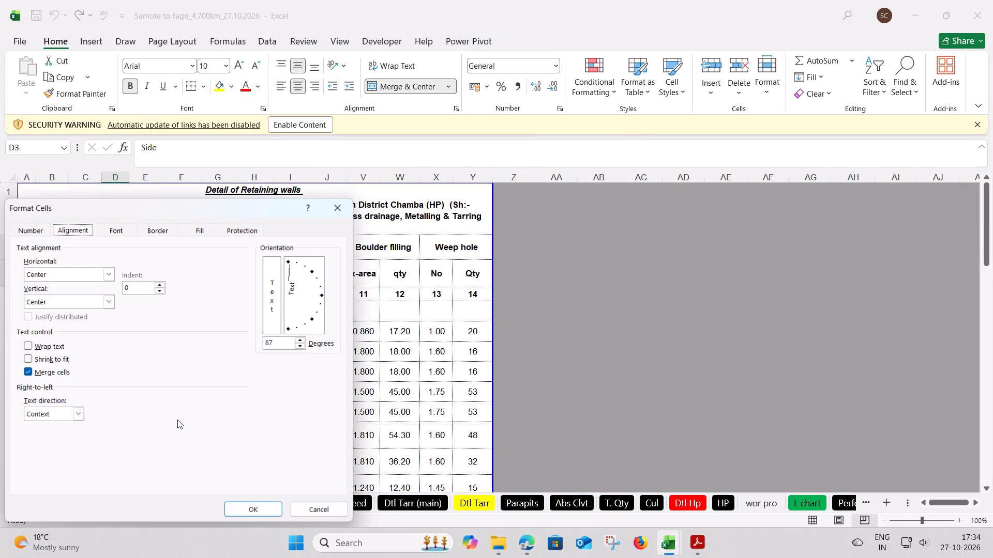
{"action": "left_click", "coordinate": [289, 261]}
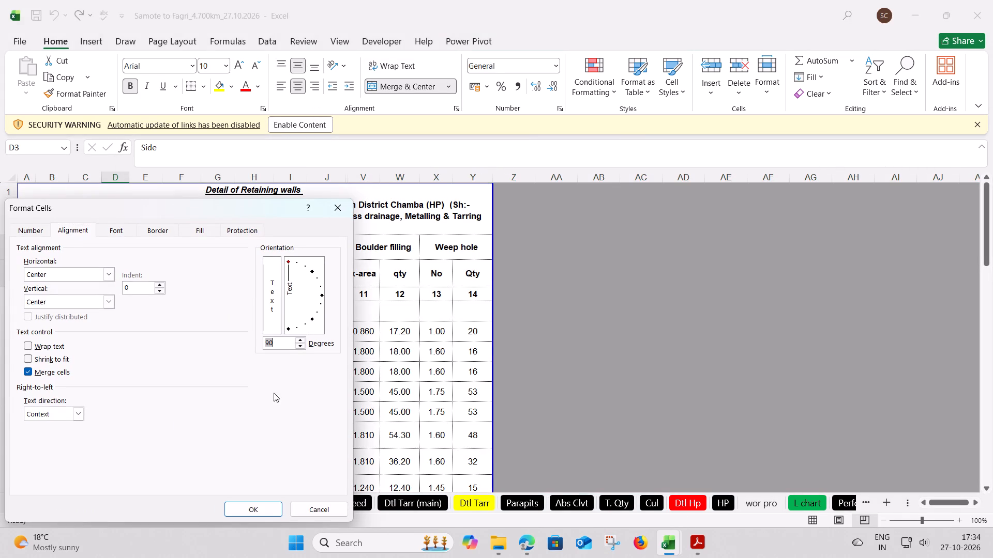
{"action": "left_click", "coordinate": [254, 511]}
{"action": "left_click", "coordinate": [180, 264]}
{"action": "right_click", "coordinate": [180, 264]}
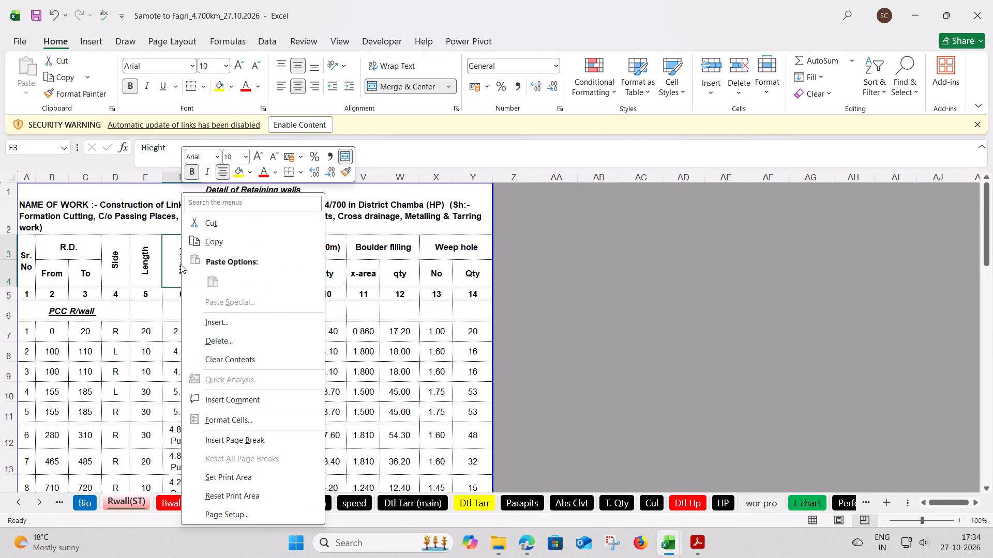
{"action": "left_click", "coordinate": [218, 419]}
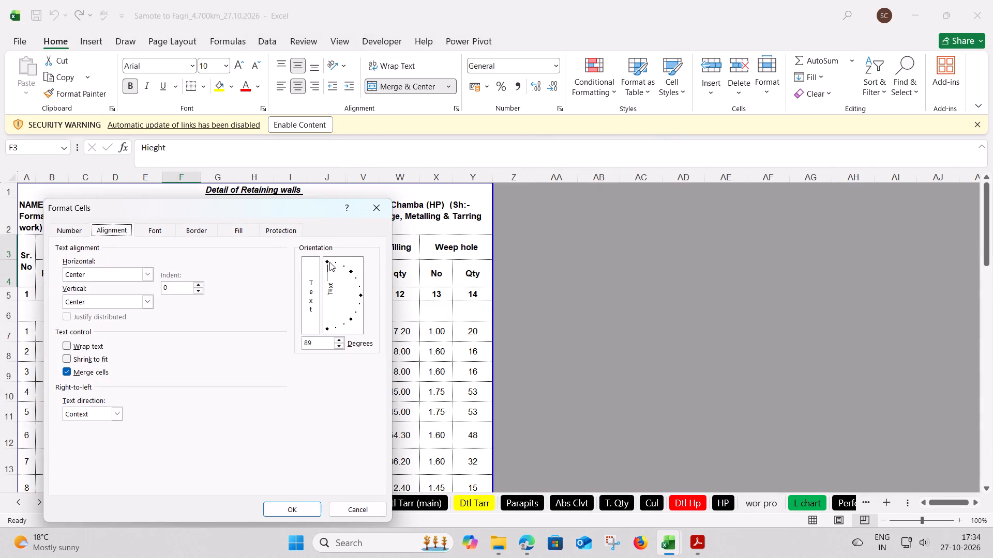
{"action": "left_click", "coordinate": [327, 261]}
{"action": "left_click", "coordinate": [293, 510]}
Fill the retaining walls table's heading rows 3 to 5 with light orange, from Sr. No through Weep hole.
{"action": "left_click_drag", "start_coordinate": [27, 249], "coordinate": [53, 290]}
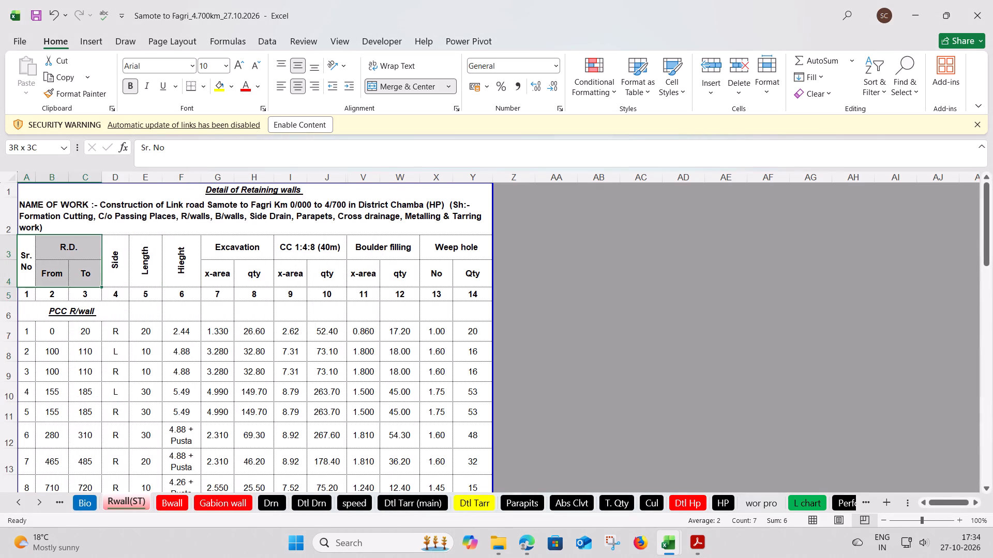
{"action": "left_click_drag", "start_coordinate": [53, 290], "coordinate": [464, 291]}
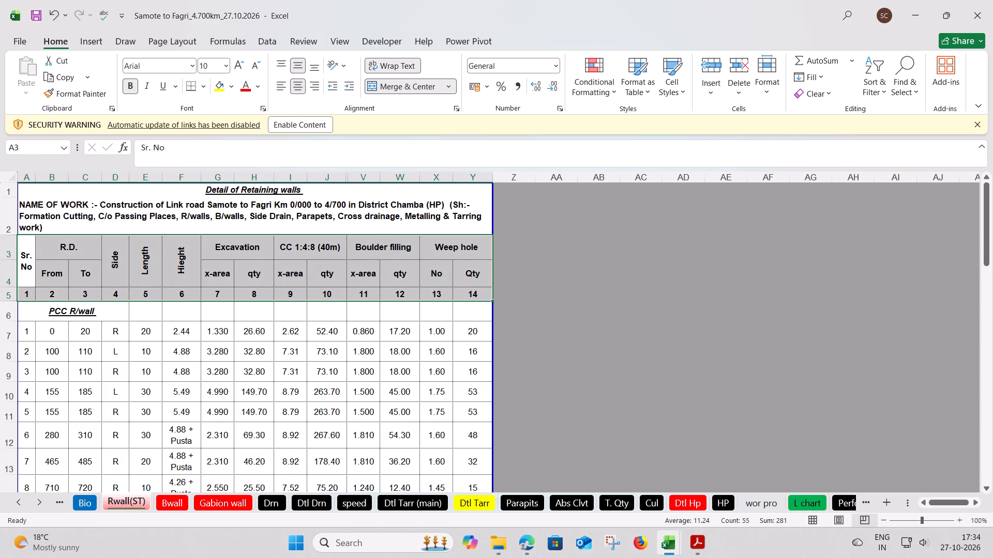
{"action": "left_click", "coordinate": [233, 86]}
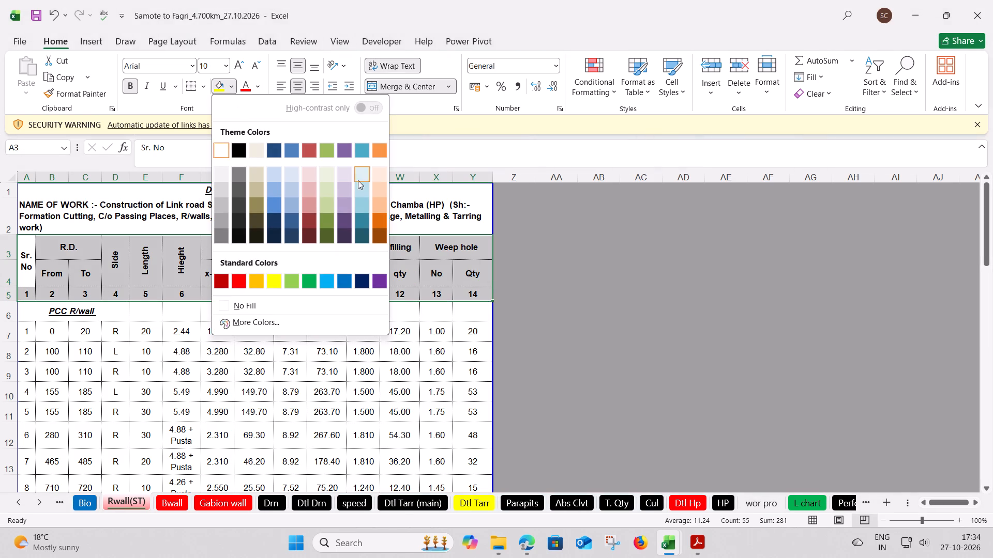
{"action": "left_click", "coordinate": [375, 203]}
{"action": "left_click", "coordinate": [155, 350]}
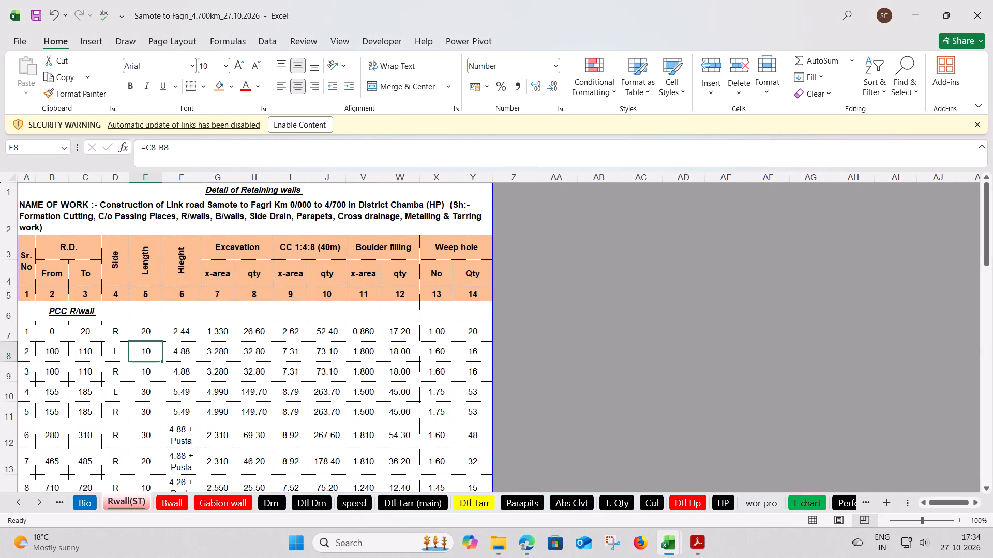
Review the retaining walls table's rows, plus the crate wall and dumping site details in the Dumping site sheet.
{"action": "scroll", "coordinate": [191, 357], "scroll_direction": "down", "scroll_amount": 2}
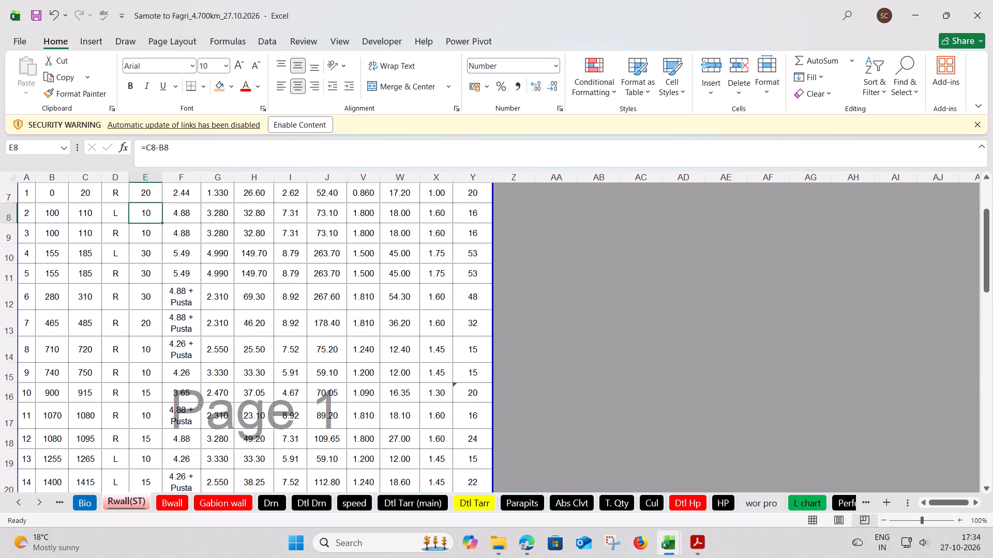
{"action": "scroll", "coordinate": [191, 357], "scroll_direction": "down", "scroll_amount": 5}
{"action": "scroll", "coordinate": [191, 357], "scroll_direction": "up", "scroll_amount": 3}
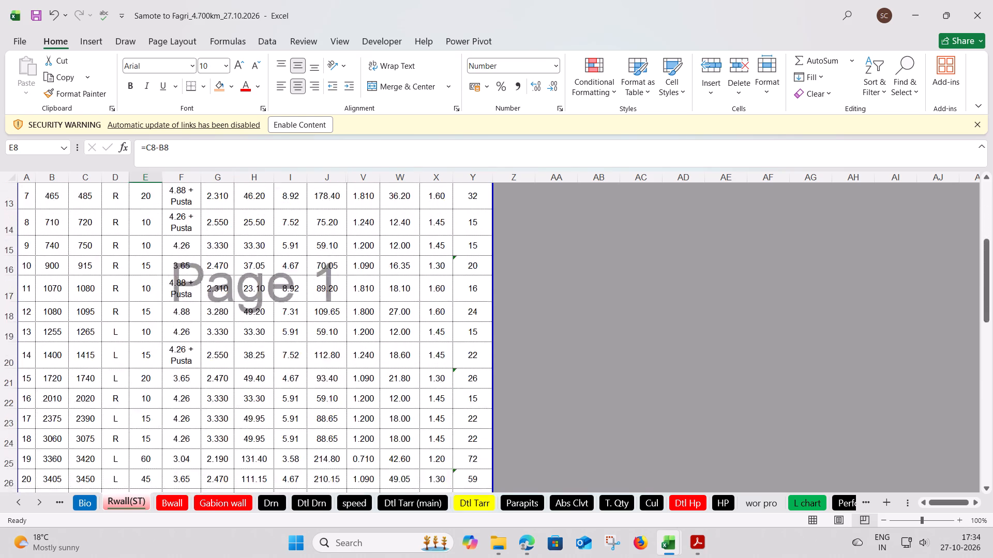
{"action": "scroll", "coordinate": [191, 357], "scroll_direction": "up", "scroll_amount": 7}
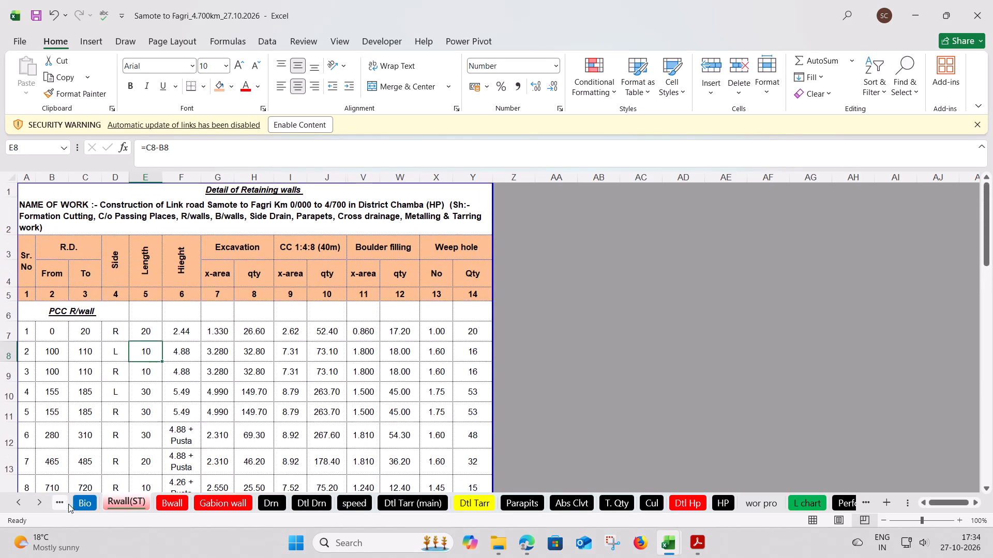
{"action": "triple_click", "coordinate": [14, 502]}
{"action": "triple_click", "coordinate": [14, 502]}
{"action": "triple_click", "coordinate": [14, 502]}
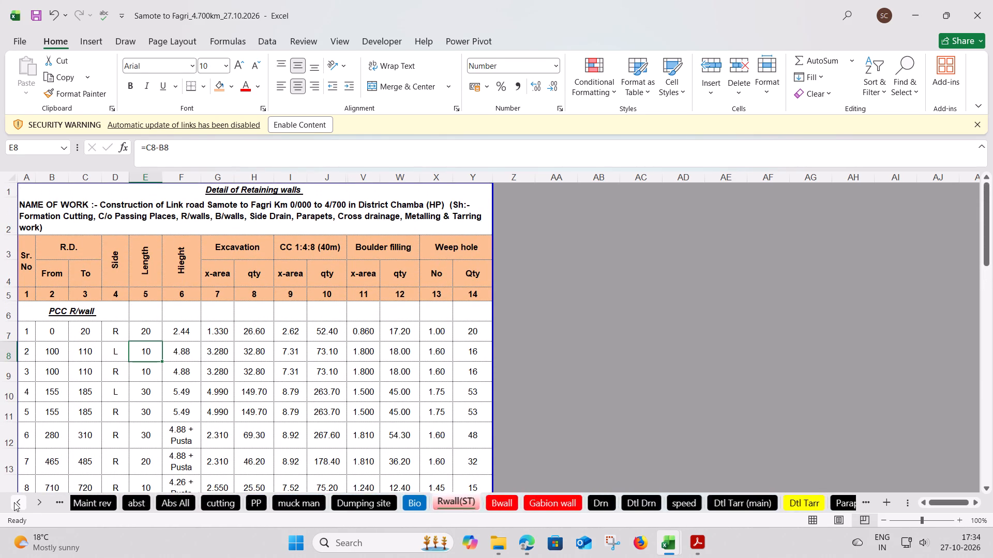
{"action": "triple_click", "coordinate": [14, 502]}
{"action": "left_click", "coordinate": [14, 502]}
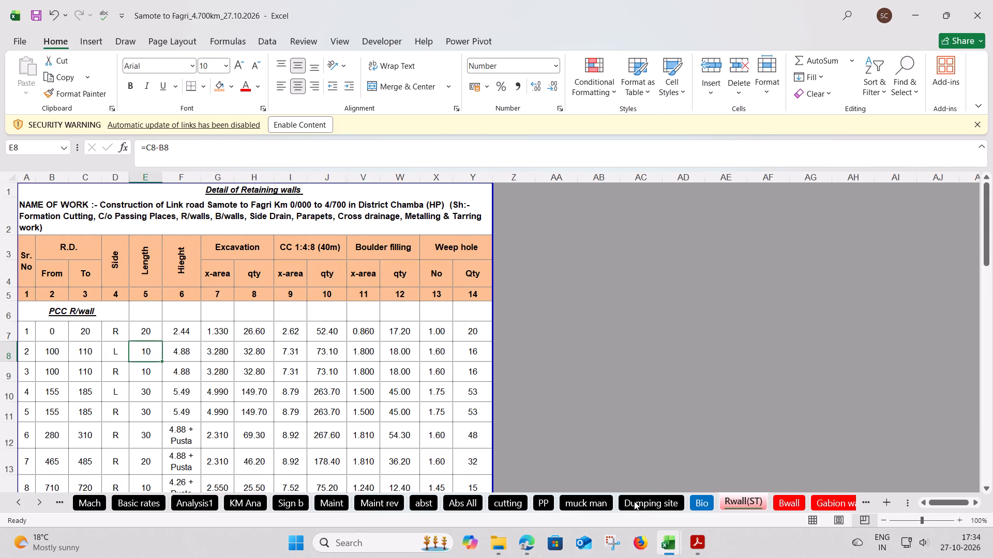
{"action": "left_click", "coordinate": [639, 502]}
{"action": "scroll", "coordinate": [228, 371], "scroll_direction": "up", "scroll_amount": 1}
{"action": "scroll", "coordinate": [228, 371], "scroll_direction": "down", "scroll_amount": 3}
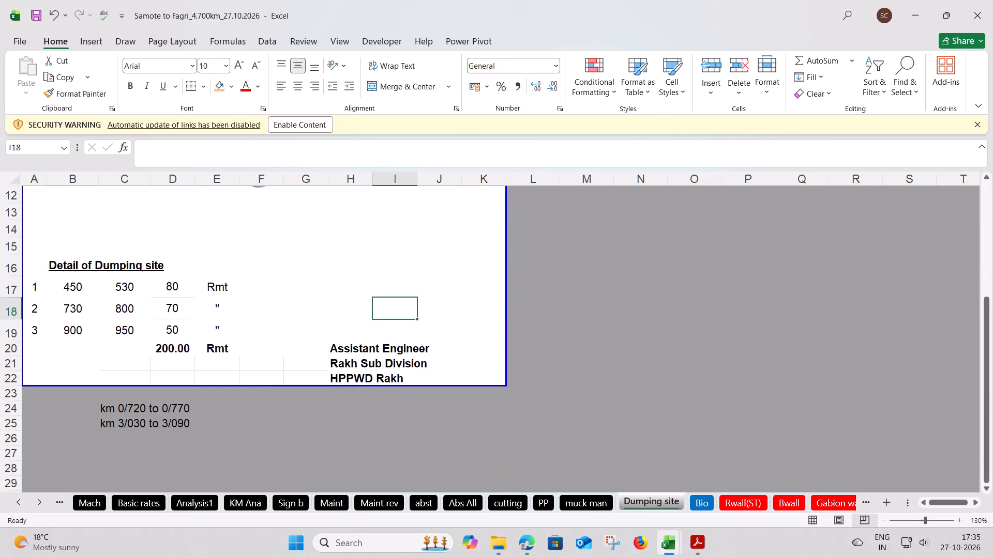
{"action": "scroll", "coordinate": [228, 371], "scroll_direction": "up", "scroll_amount": 6}
Set the text orientation of the Length and Hieght column headings in the Dumping site crate wall table to 90 degrees.
{"action": "left_click", "coordinate": [171, 262]}
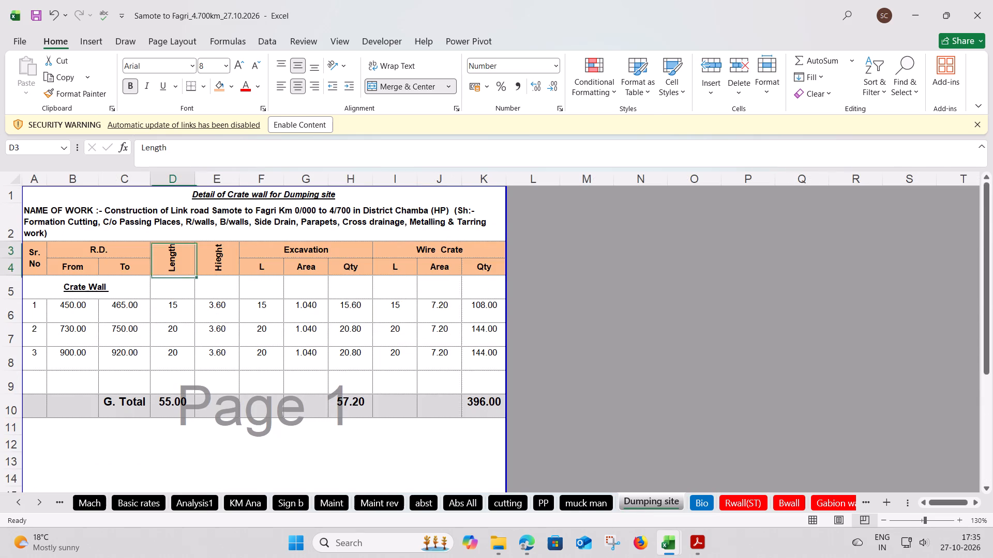
{"action": "right_click", "coordinate": [171, 262]}
{"action": "left_click", "coordinate": [202, 421]}
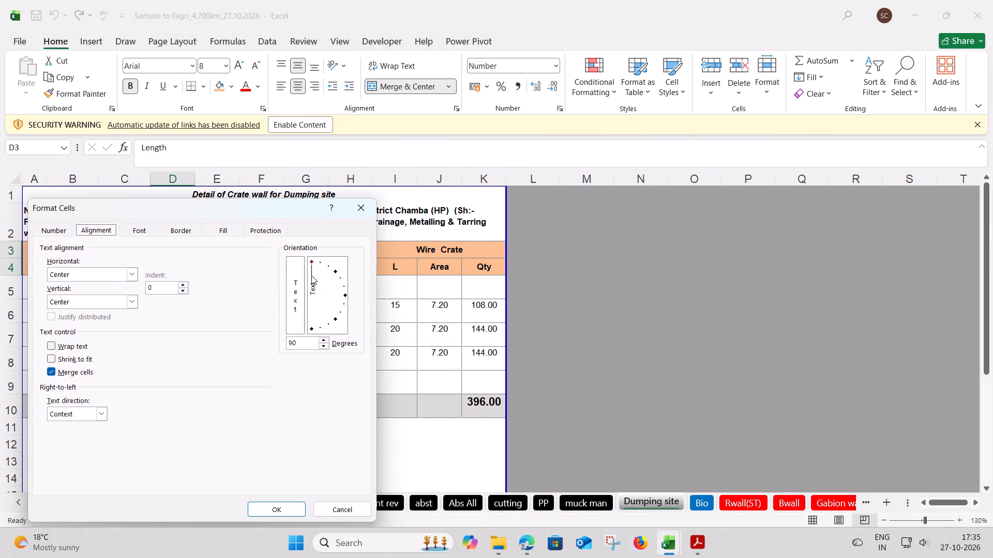
{"action": "left_click", "coordinate": [270, 506]}
{"action": "left_click", "coordinate": [219, 261]}
{"action": "right_click", "coordinate": [219, 261]}
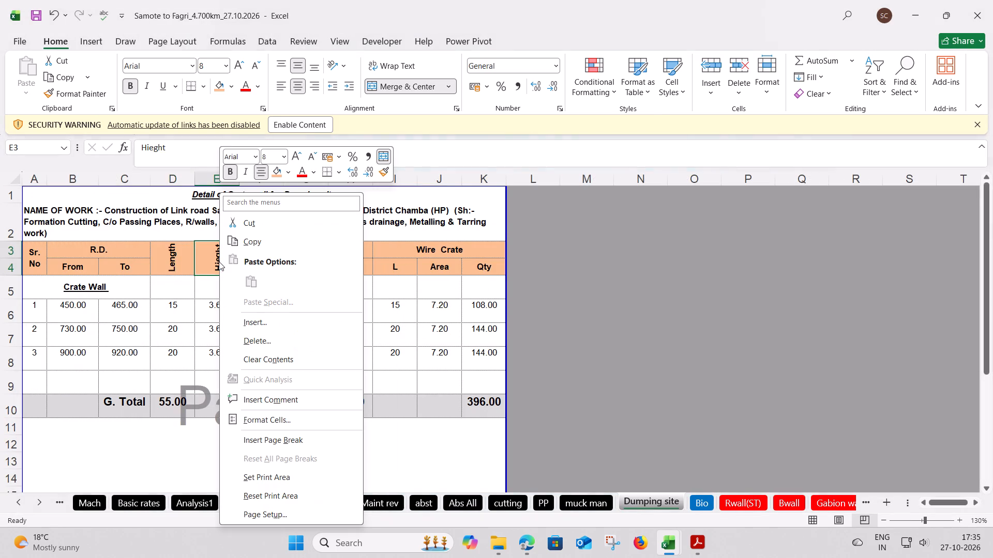
{"action": "left_click", "coordinate": [259, 420]}
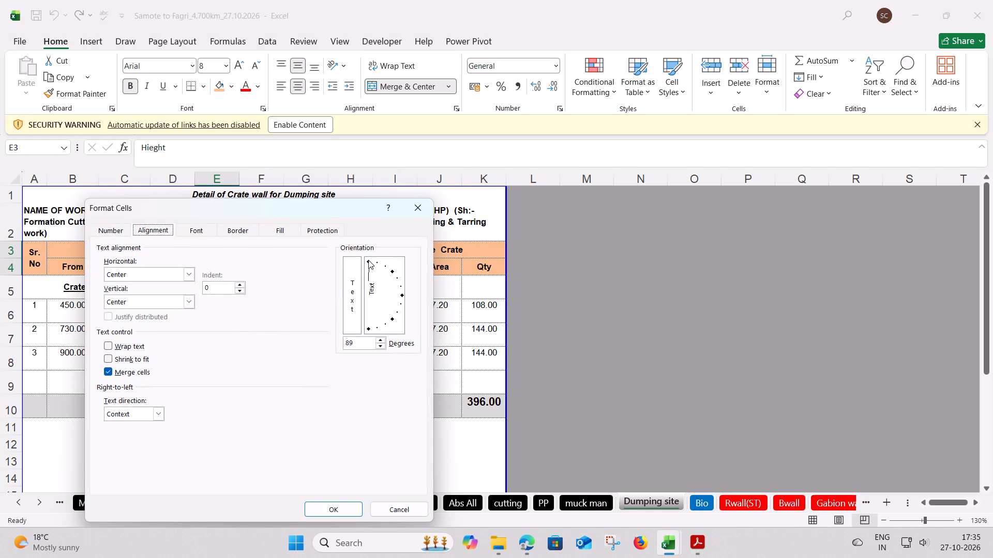
{"action": "left_click", "coordinate": [368, 260]}
{"action": "left_click", "coordinate": [328, 508]}
{"action": "left_click", "coordinate": [291, 347]}
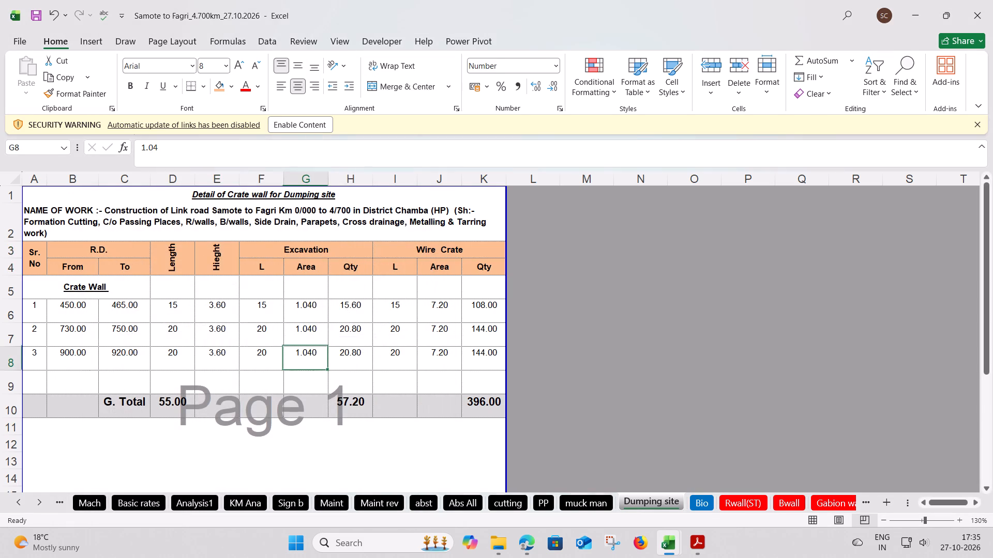
Set the cutting sheet's page scaling to fit 1 page wide by 11 pages tall and check the page breaks.
{"action": "triple_click", "coordinate": [11, 504]}
{"action": "triple_click", "coordinate": [11, 504]}
{"action": "left_click", "coordinate": [11, 504]}
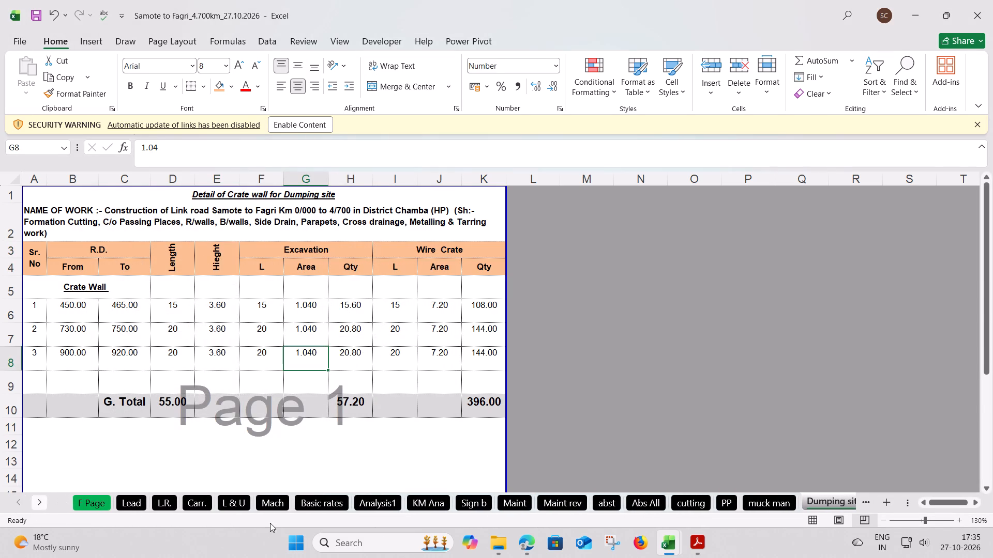
{"action": "left_click", "coordinate": [756, 504]}
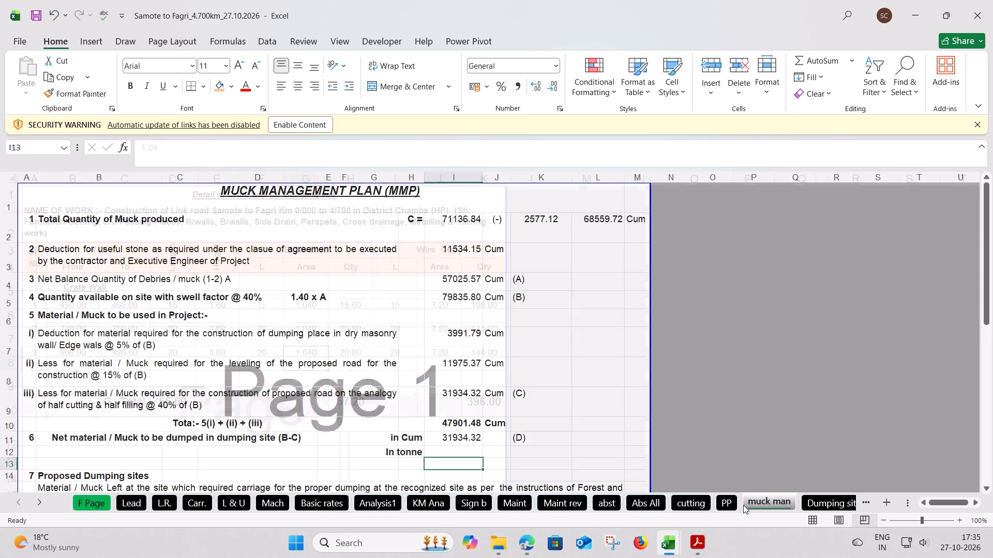
{"action": "left_click", "coordinate": [698, 507]}
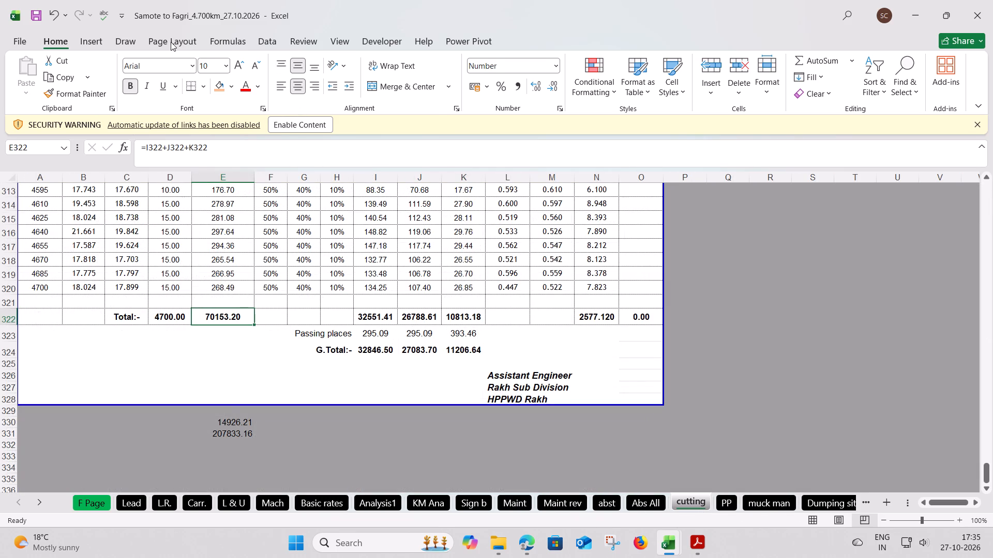
{"action": "left_click", "coordinate": [171, 42]}
{"action": "left_click", "coordinate": [337, 108]}
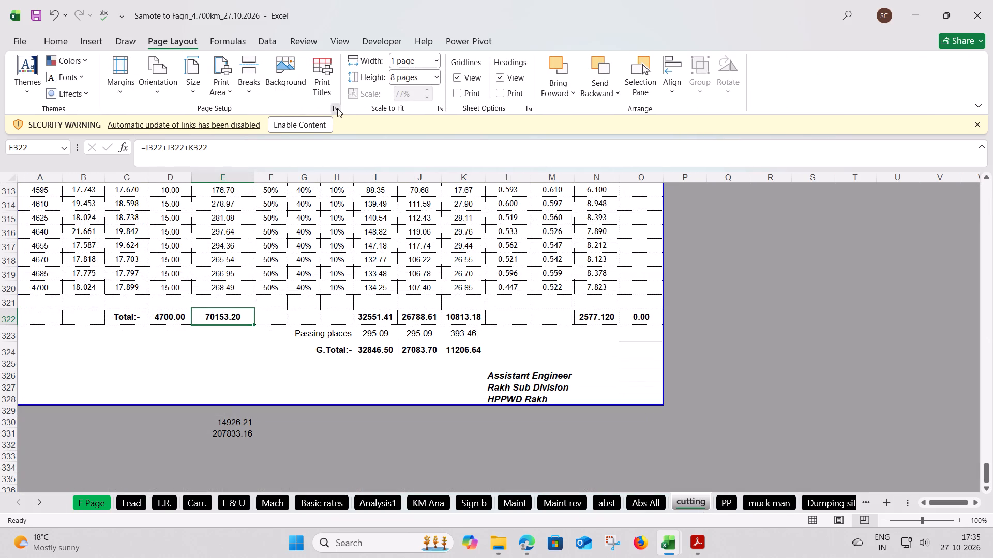
{"action": "left_click", "coordinate": [285, 178]}
{"action": "left_click", "coordinate": [284, 180]}
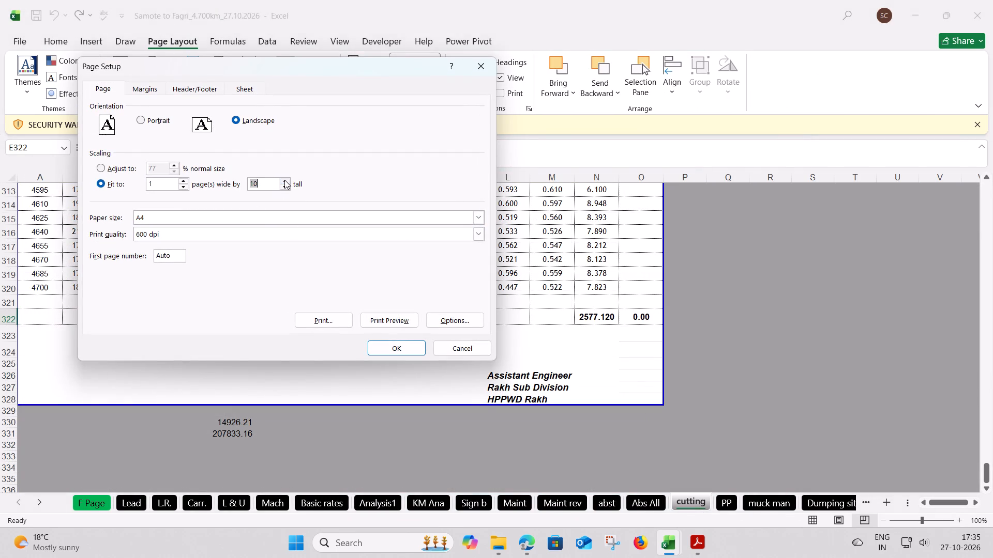
{"action": "left_click", "coordinate": [284, 180]}
{"action": "left_click", "coordinate": [377, 348]}
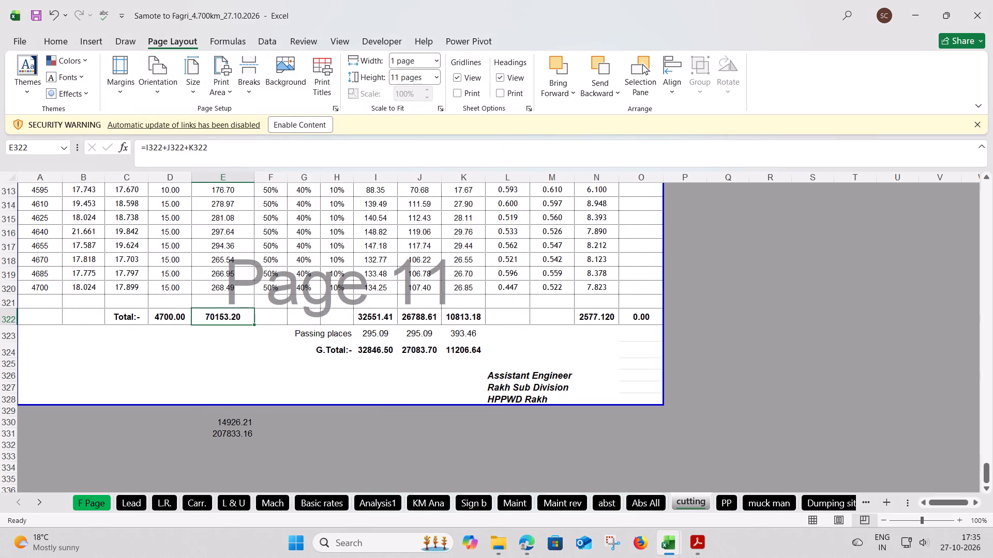
{"action": "scroll", "coordinate": [204, 289], "scroll_direction": "up", "scroll_amount": 3}
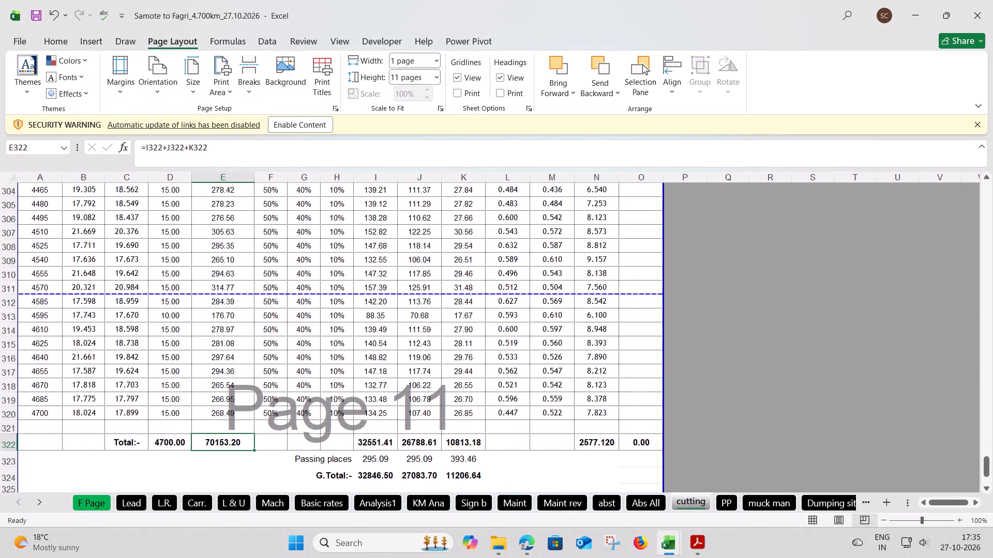
{"action": "scroll", "coordinate": [204, 289], "scroll_direction": "down", "scroll_amount": 2}
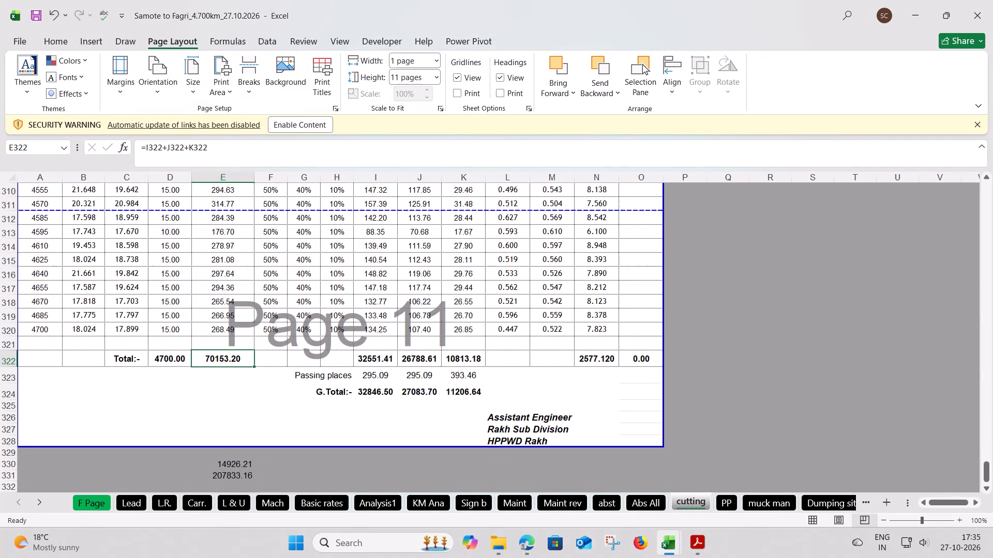
Review the general abstract, the maintenance abstracts and the sign board items in the abst, Maint rev, Maint and Sign b sheets.
{"action": "left_click", "coordinate": [606, 507]}
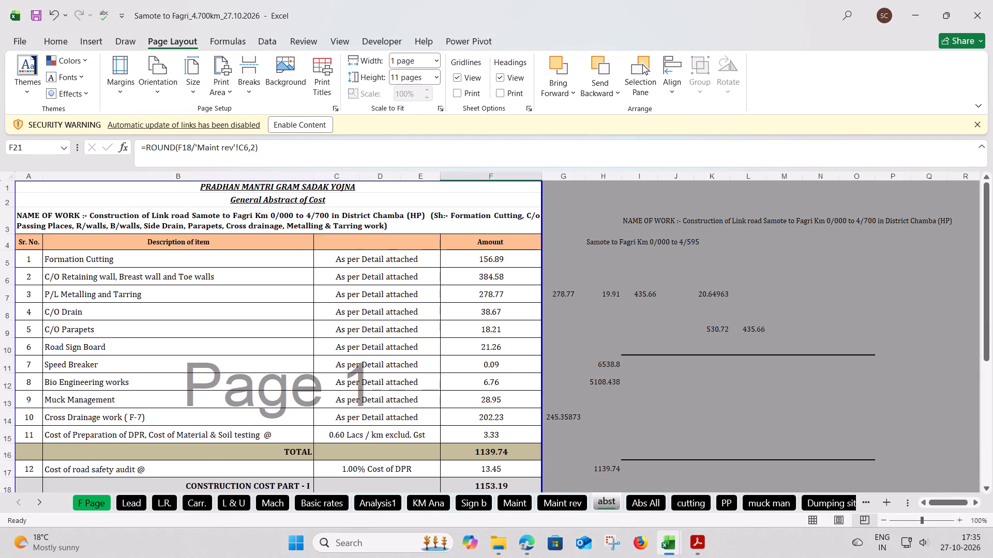
{"action": "scroll", "coordinate": [348, 384], "scroll_direction": "down", "scroll_amount": 3}
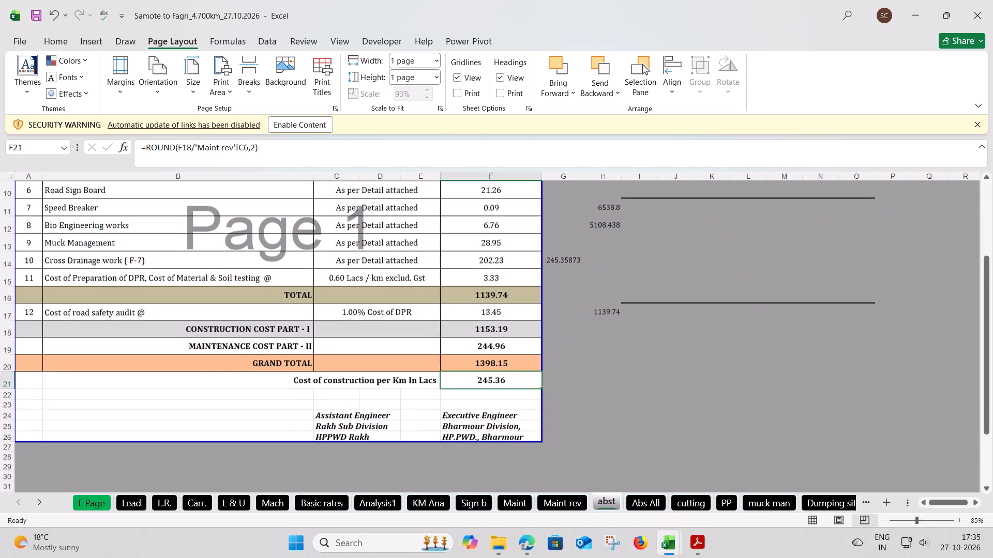
{"action": "left_click", "coordinate": [560, 505]}
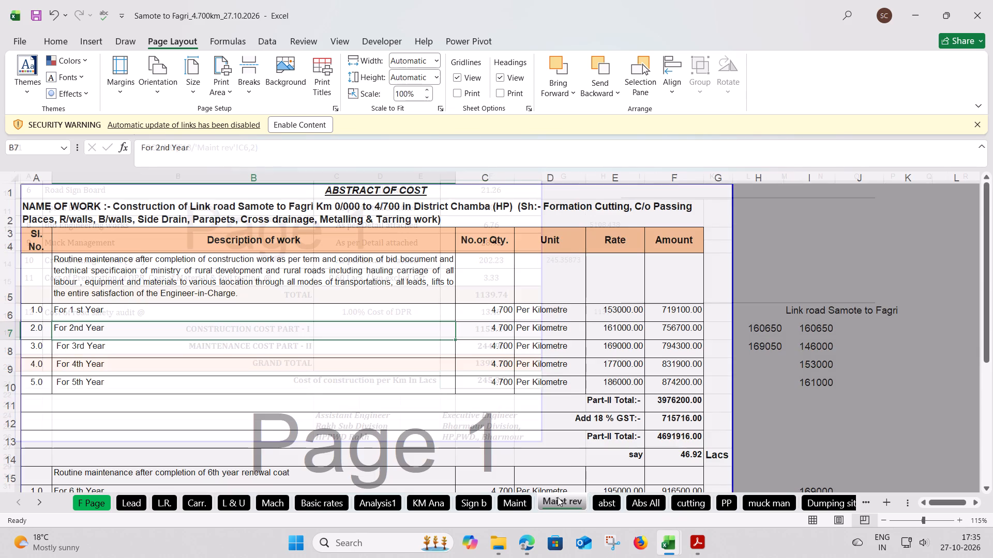
{"action": "left_click", "coordinate": [506, 505]}
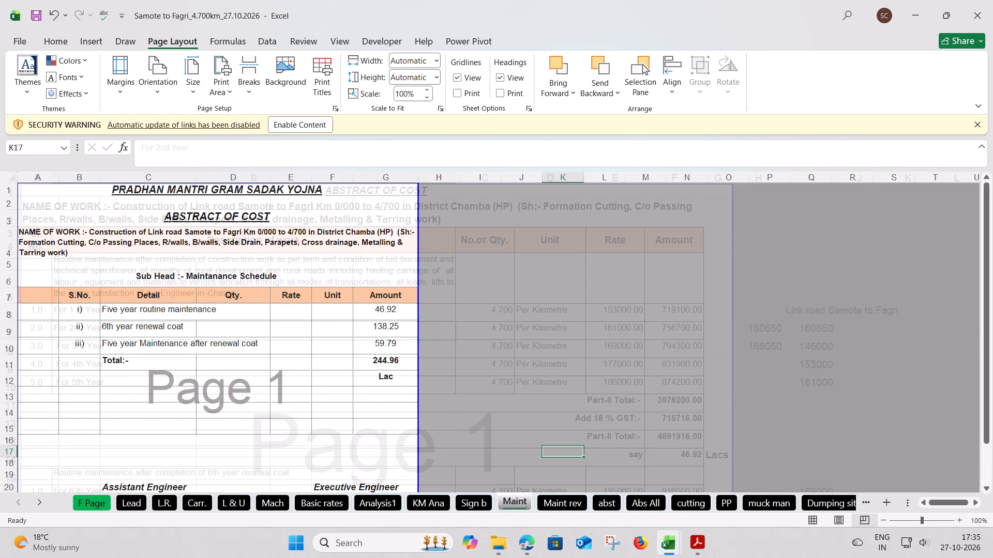
{"action": "left_click", "coordinate": [487, 506]}
{"action": "scroll", "coordinate": [352, 364], "scroll_direction": "up", "scroll_amount": 2}
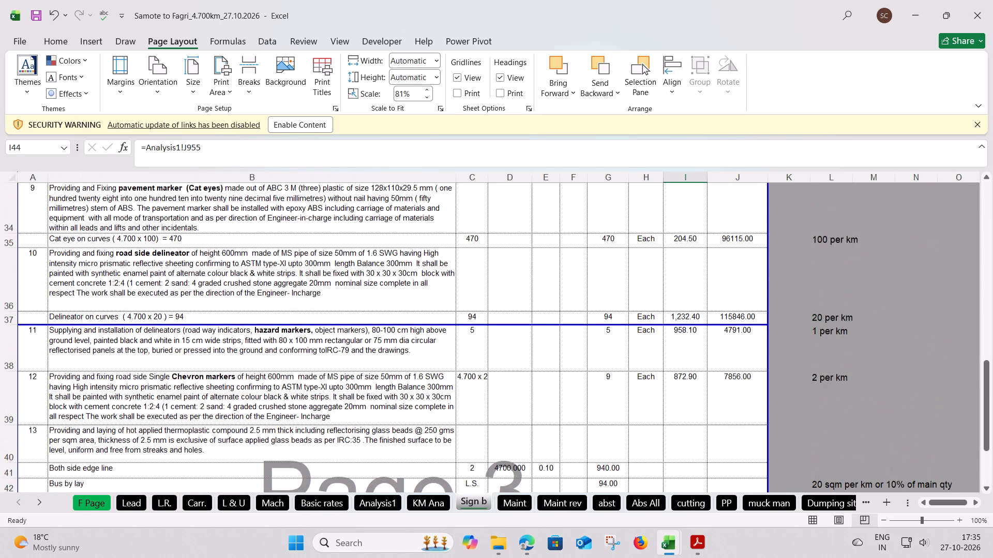
{"action": "scroll", "coordinate": [352, 364], "scroll_direction": "up", "scroll_amount": 10}
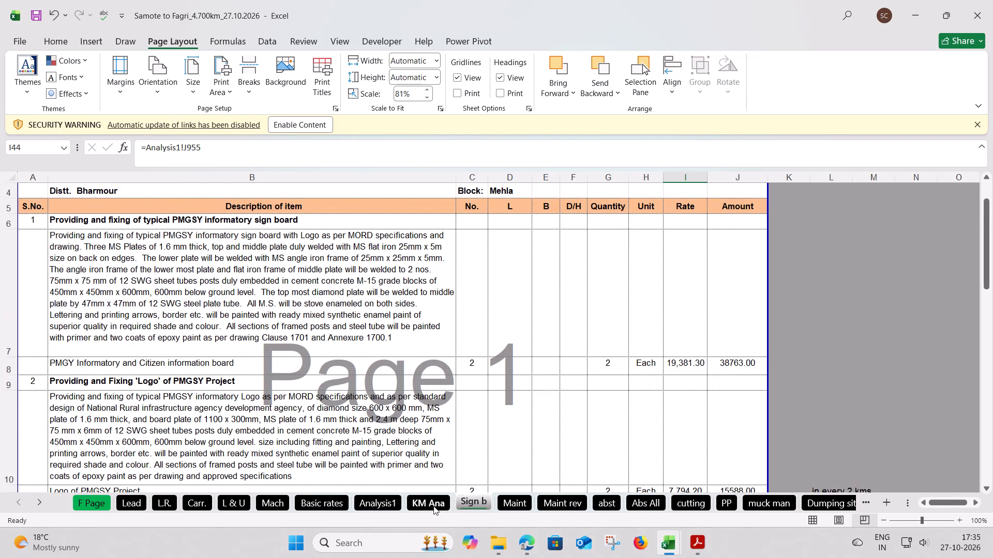
Examine the sign board, 200 m stone and traffic sign rate analyses in the KM Ana sheet.
{"action": "left_click", "coordinate": [432, 504]}
{"action": "scroll", "coordinate": [296, 367], "scroll_direction": "down", "scroll_amount": 12}
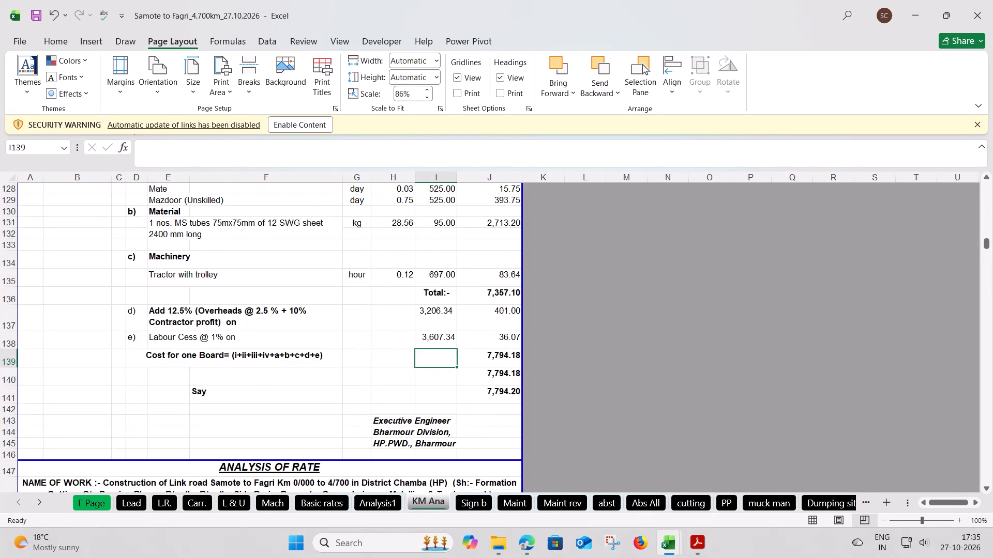
{"action": "scroll", "coordinate": [296, 367], "scroll_direction": "down", "scroll_amount": 10}
{"action": "scroll", "coordinate": [296, 367], "scroll_direction": "down", "scroll_amount": 18}
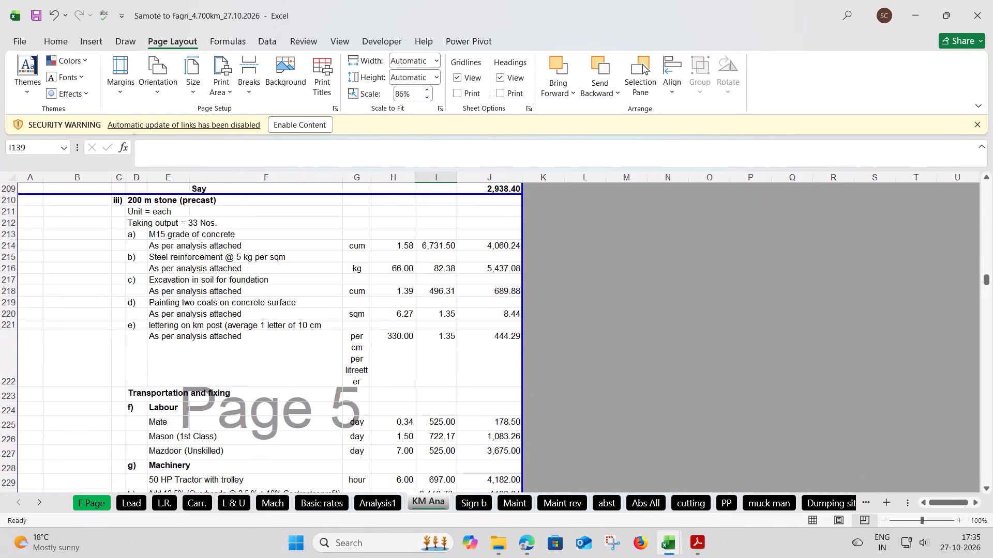
{"action": "scroll", "coordinate": [296, 367], "scroll_direction": "down", "scroll_amount": 20}
{"action": "scroll", "coordinate": [296, 367], "scroll_direction": "down", "scroll_amount": 6}
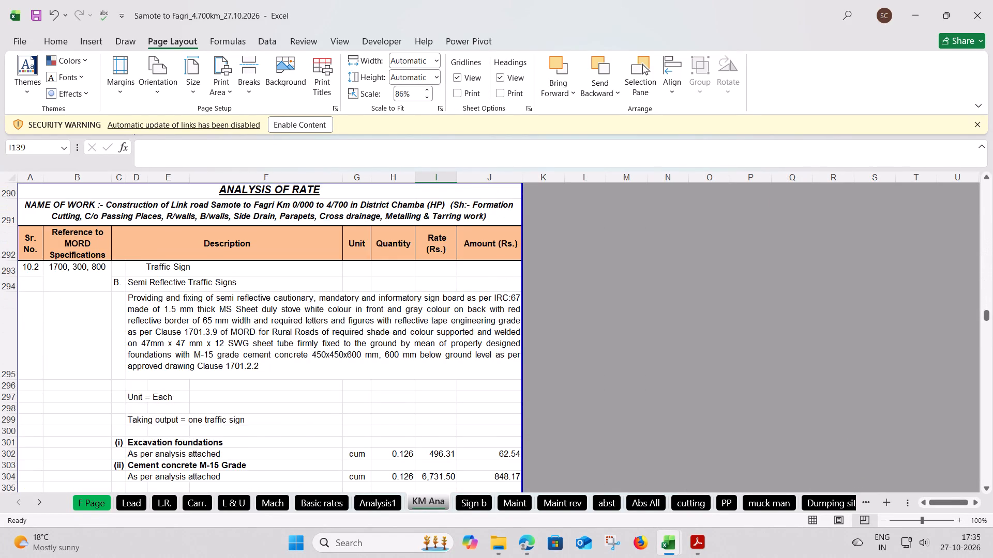
{"action": "scroll", "coordinate": [296, 367], "scroll_direction": "up", "scroll_amount": 3}
{"action": "scroll", "coordinate": [296, 367], "scroll_direction": "down", "scroll_amount": 5}
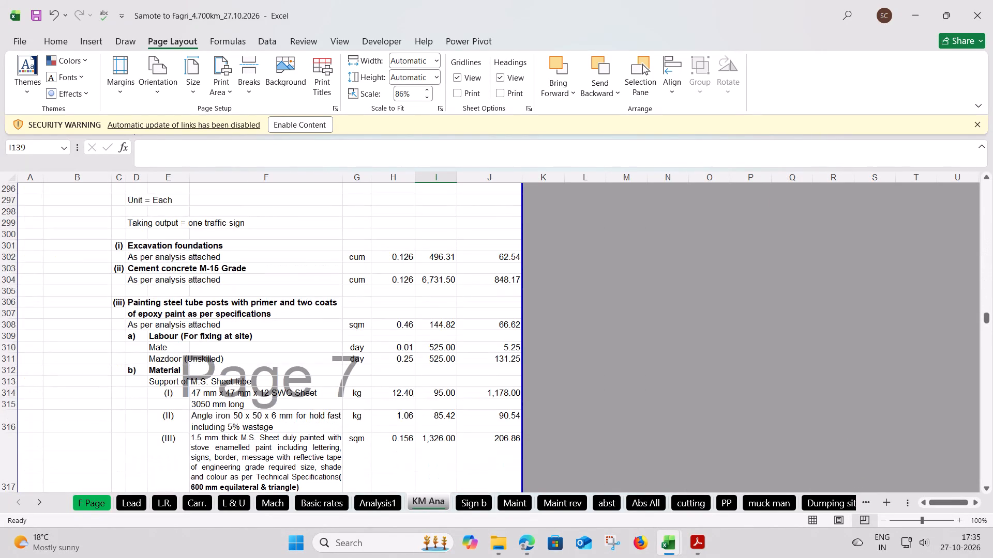
{"action": "scroll", "coordinate": [296, 367], "scroll_direction": "down", "scroll_amount": 18}
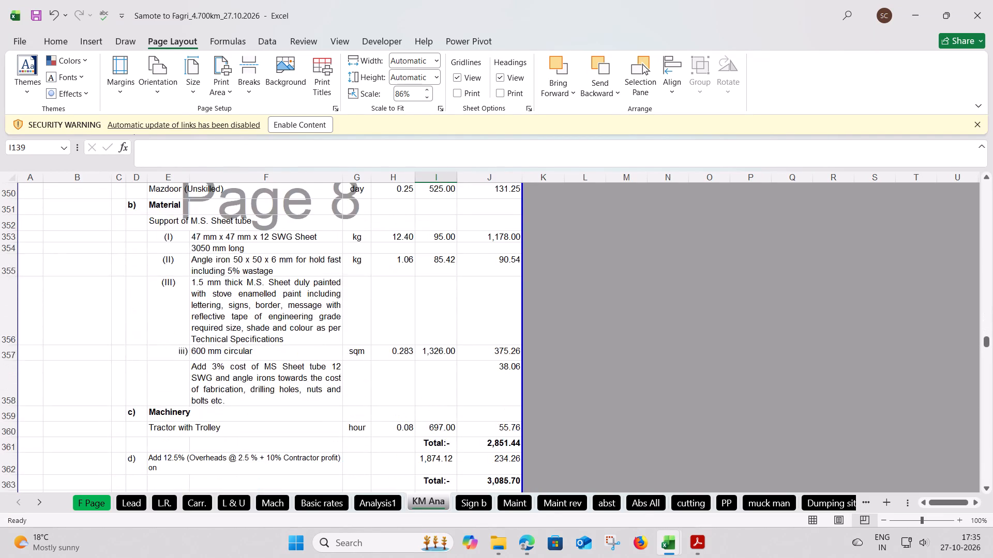
{"action": "scroll", "coordinate": [296, 367], "scroll_direction": "down", "scroll_amount": 15}
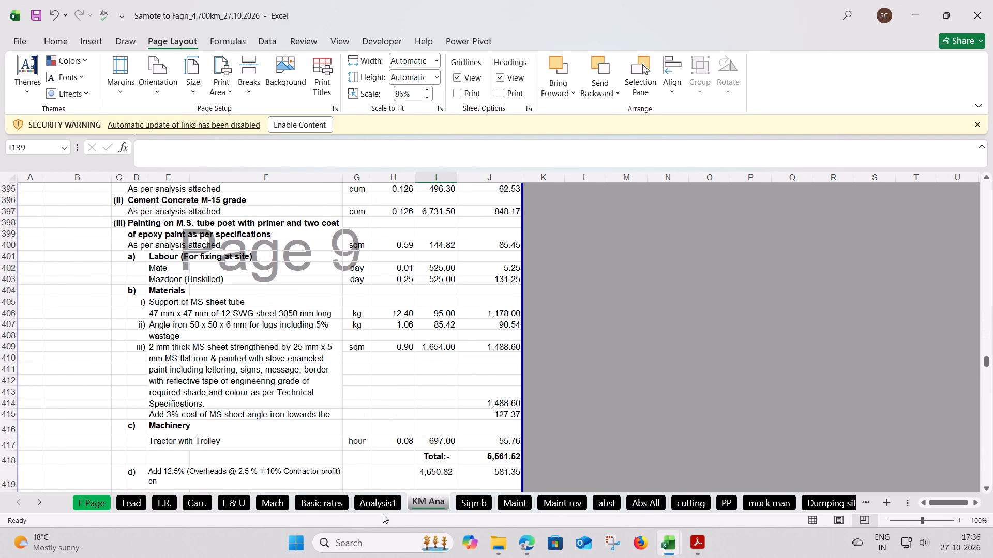
Examine the Analysis1 rate analyses from the concrete block flooring item back to the thermoplastic road marking item.
{"action": "left_click", "coordinate": [380, 504]}
{"action": "scroll", "coordinate": [273, 416], "scroll_direction": "up", "scroll_amount": 5}
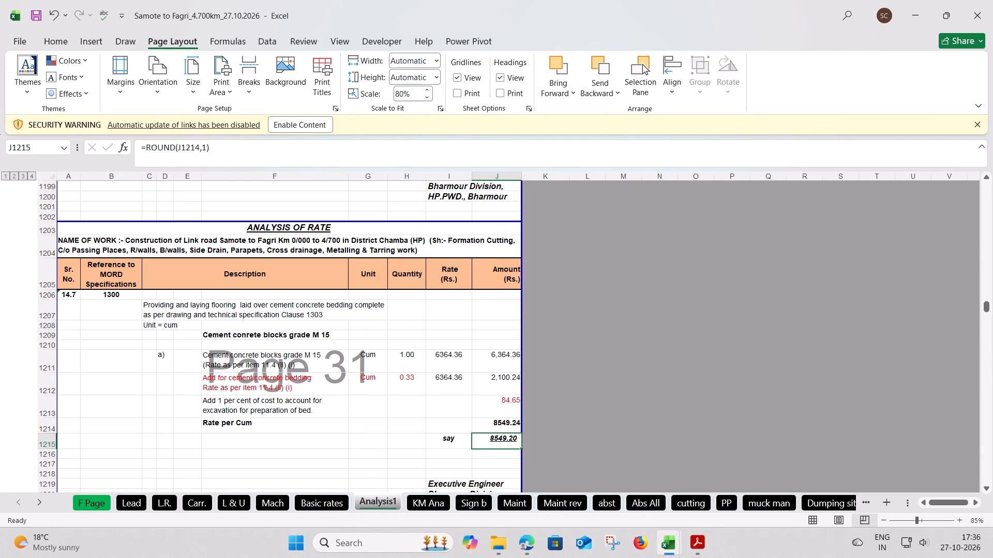
{"action": "scroll", "coordinate": [273, 416], "scroll_direction": "up", "scroll_amount": 15}
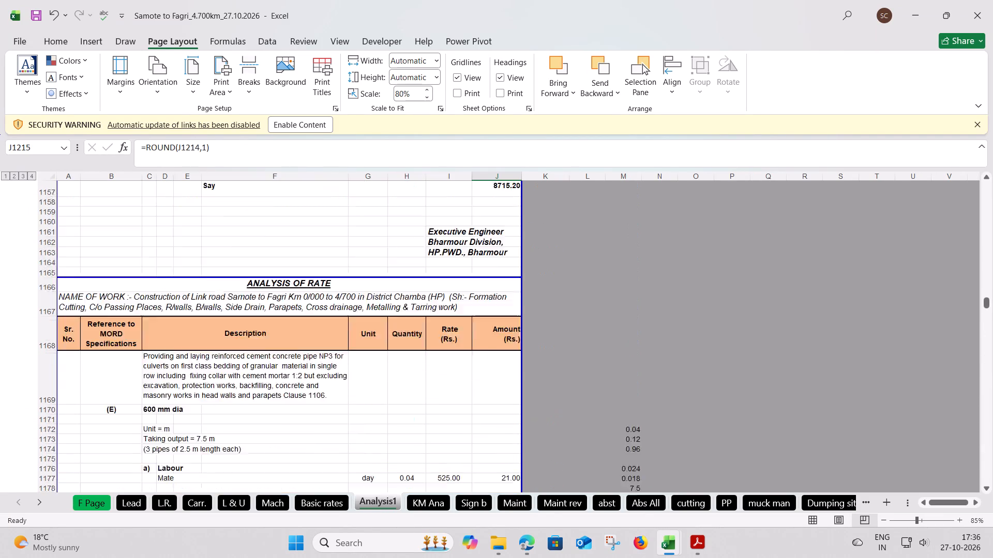
{"action": "scroll", "coordinate": [273, 416], "scroll_direction": "up", "scroll_amount": 19}
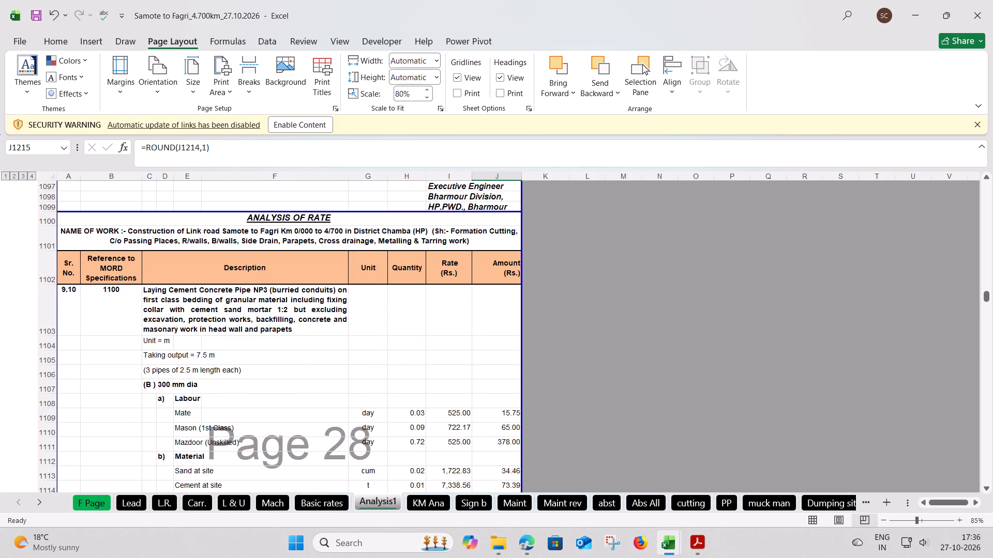
{"action": "scroll", "coordinate": [273, 416], "scroll_direction": "up", "scroll_amount": 6}
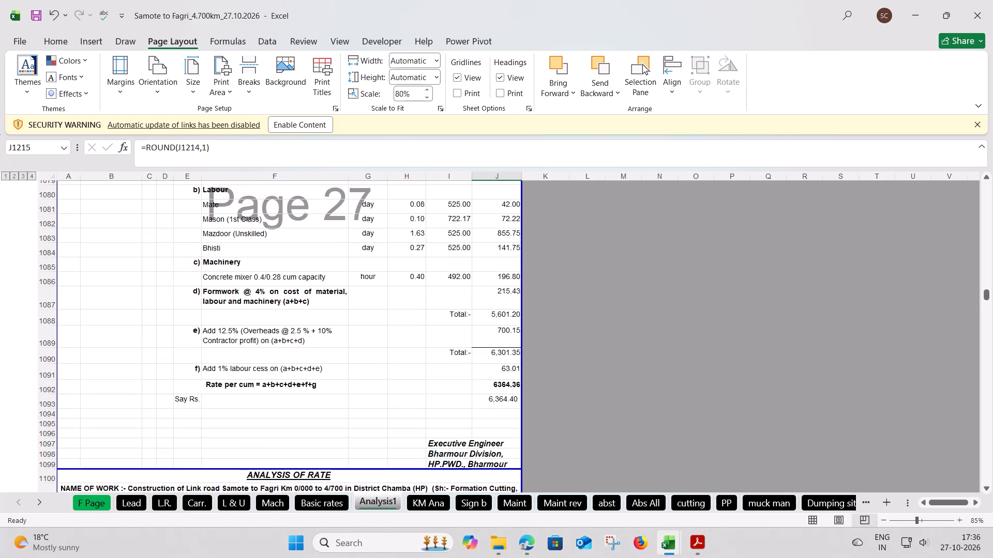
{"action": "scroll", "coordinate": [273, 416], "scroll_direction": "up", "scroll_amount": 12}
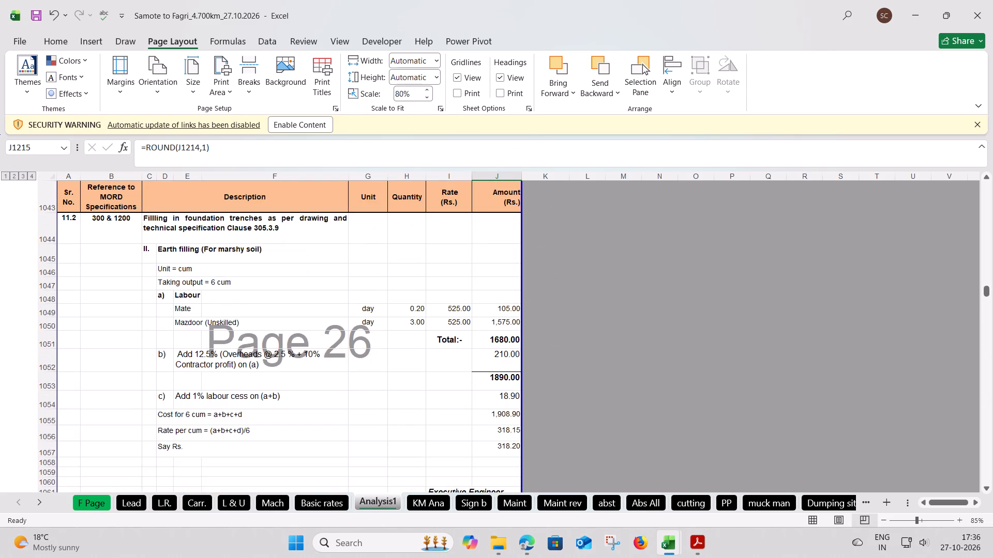
{"action": "scroll", "coordinate": [273, 416], "scroll_direction": "up", "scroll_amount": 9}
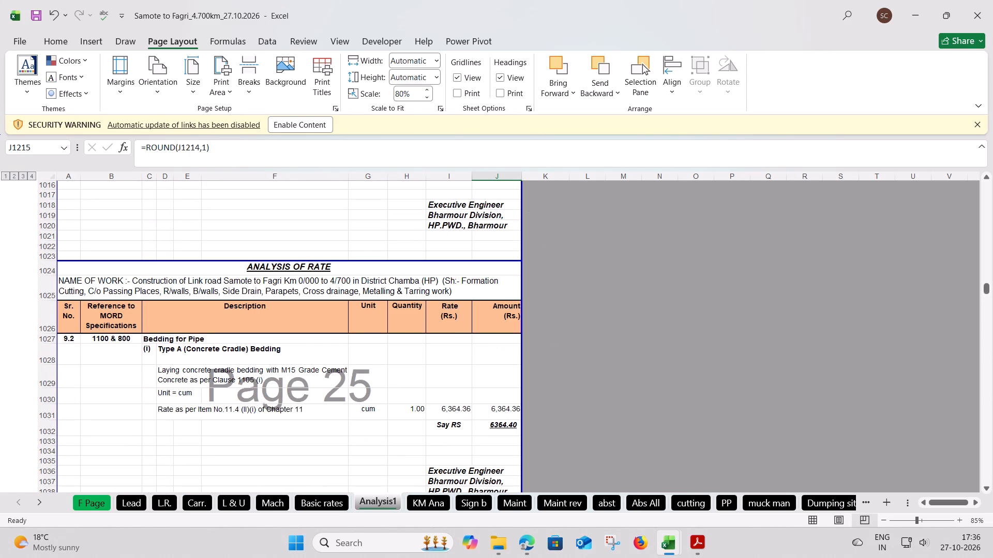
{"action": "scroll", "coordinate": [273, 416], "scroll_direction": "up", "scroll_amount": 12}
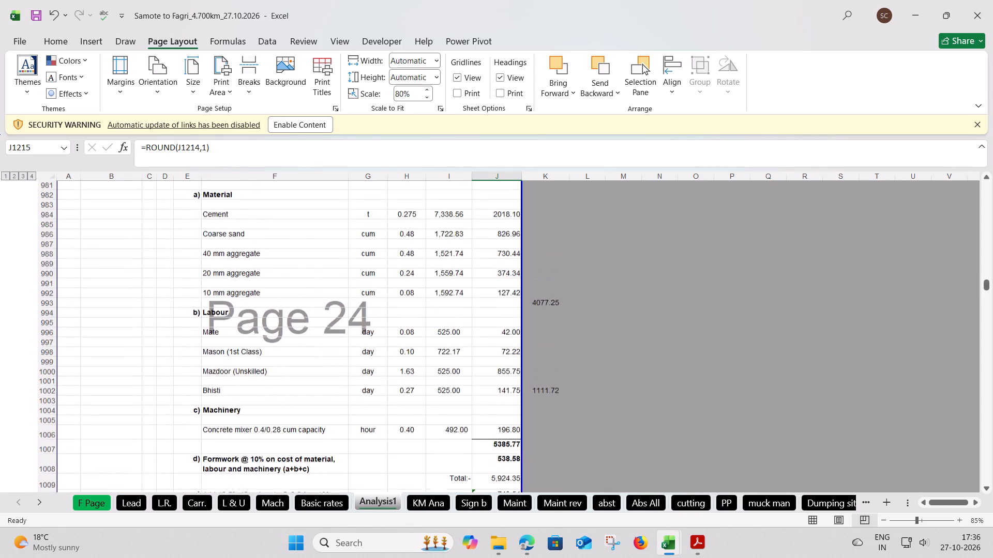
{"action": "scroll", "coordinate": [273, 416], "scroll_direction": "up", "scroll_amount": 12}
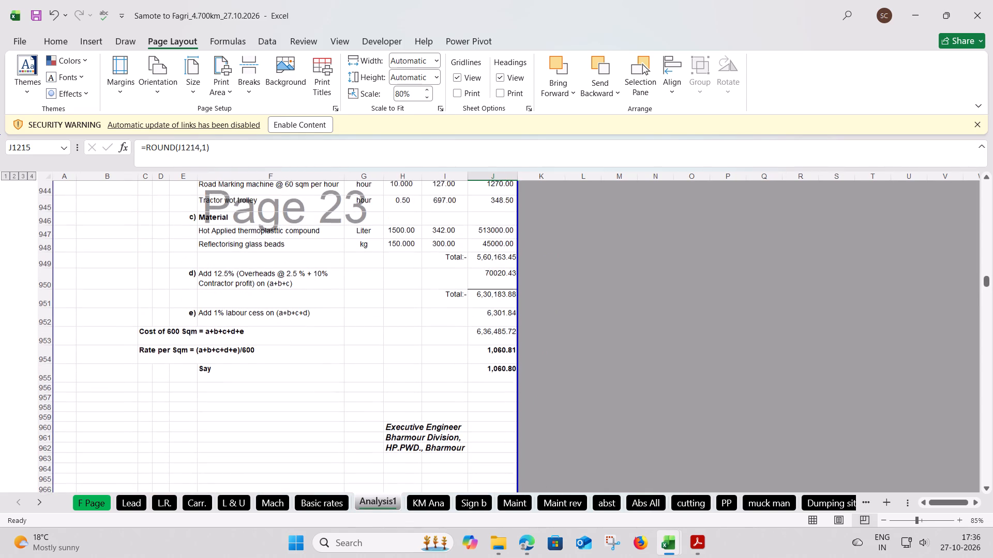
{"action": "scroll", "coordinate": [273, 416], "scroll_direction": "up", "scroll_amount": 6}
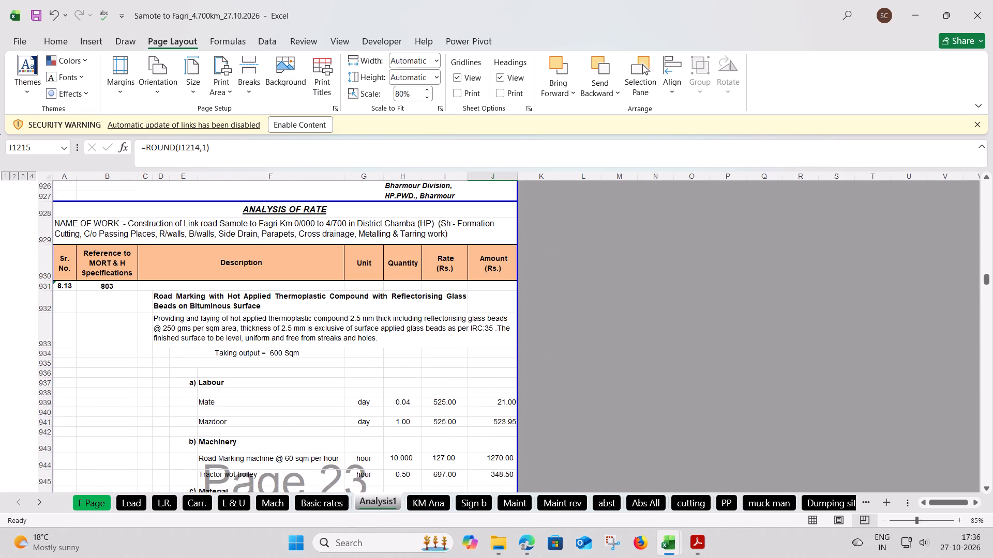
Show the Mazdoor and Mate labour quantities of road marking item 8.13 in Analysis1 with three decimal places.
{"action": "left_click", "coordinate": [403, 422]}
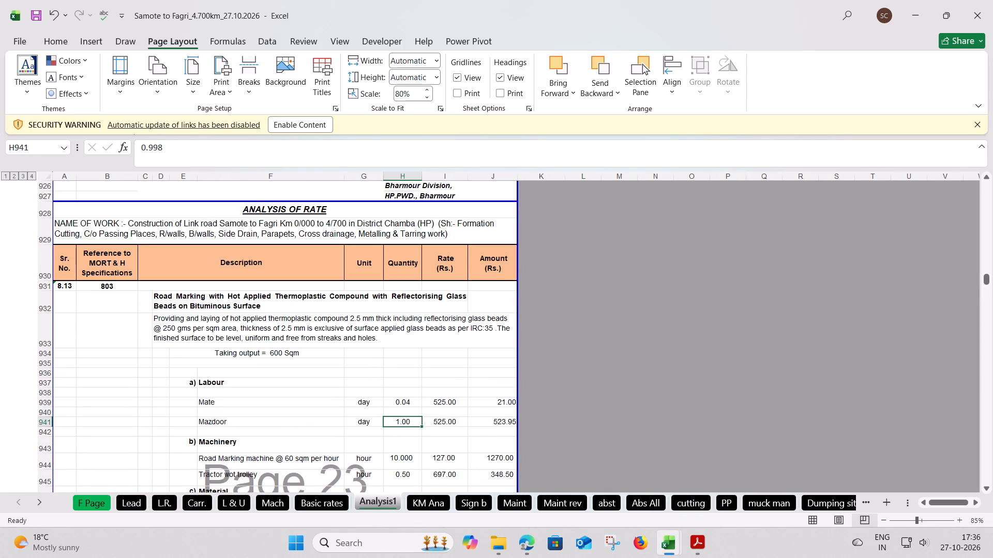
{"action": "left_click", "coordinate": [56, 42]}
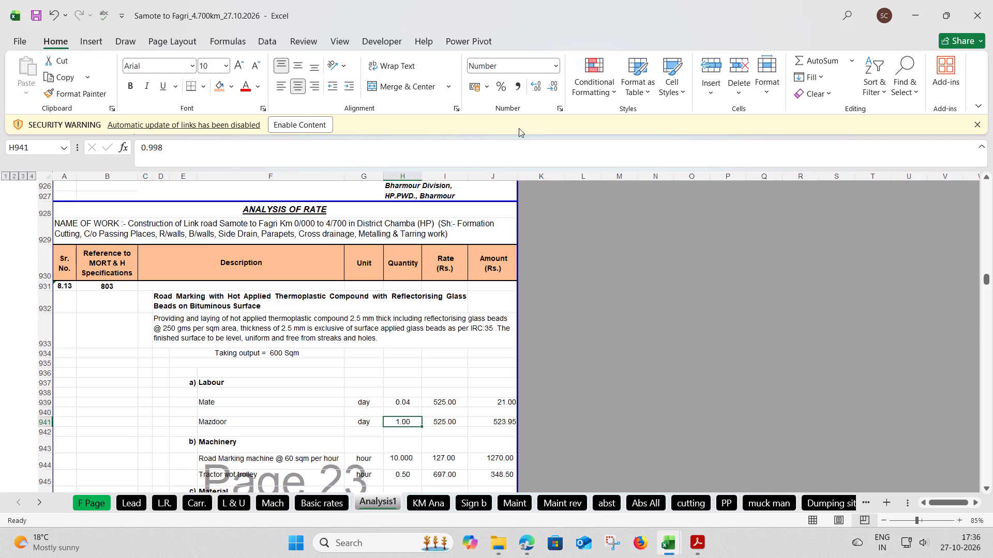
{"action": "left_click", "coordinate": [536, 89]}
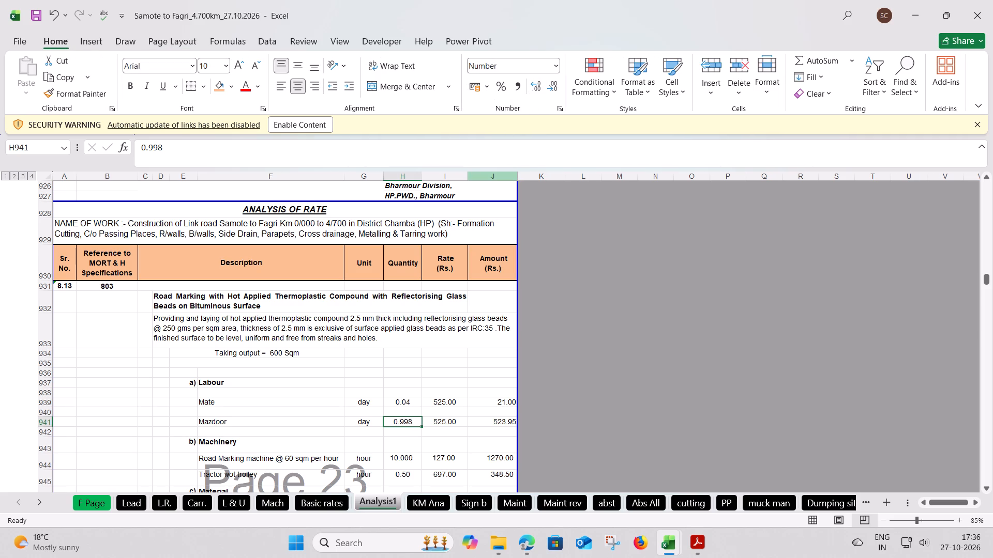
{"action": "left_click", "coordinate": [399, 401]}
{"action": "left_click", "coordinate": [542, 81]}
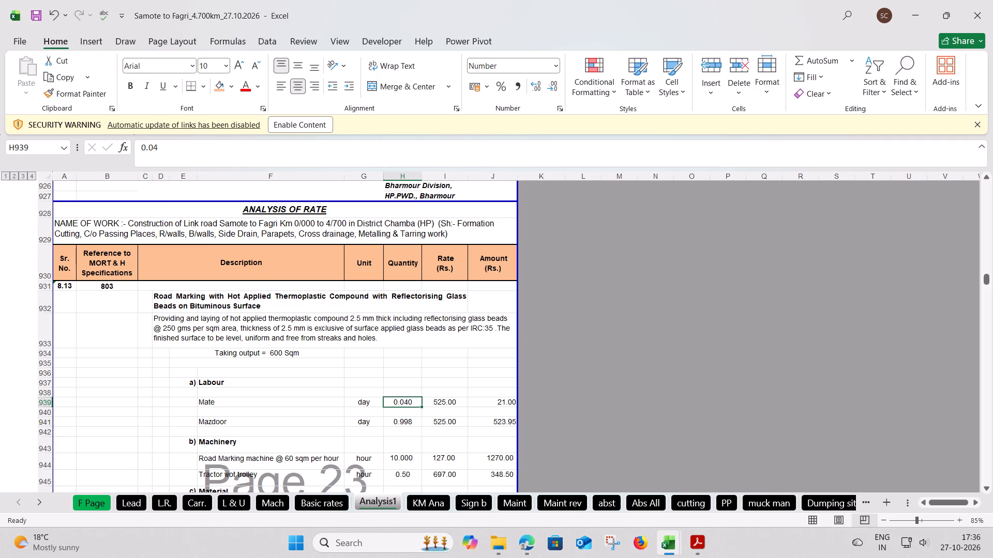
{"action": "left_click", "coordinate": [305, 377]}
Examine the Analysis1 rate analyses from road marking item 8.13 back to WBM Grading 3, and the material rates in Basic rates.
{"action": "scroll", "coordinate": [305, 377], "scroll_direction": "up", "scroll_amount": 14}
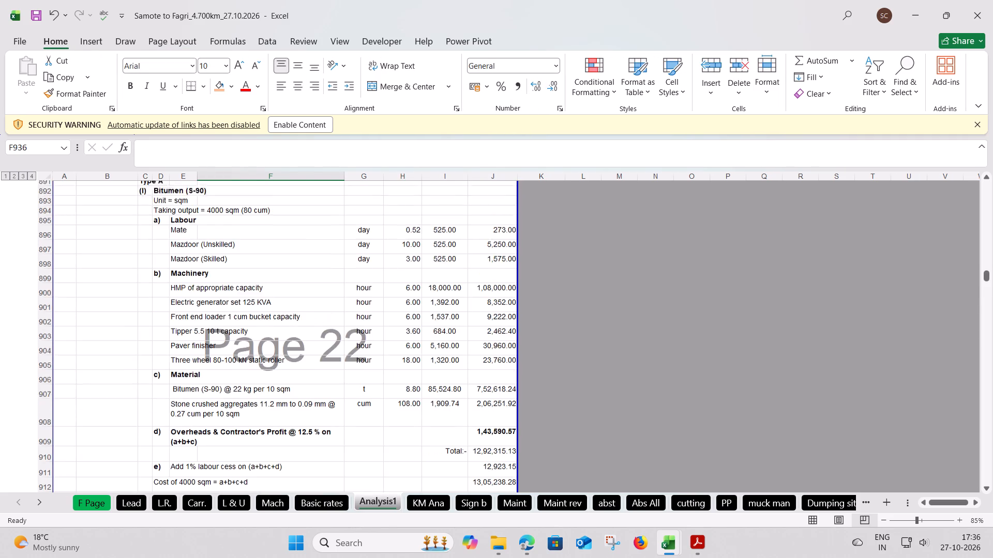
{"action": "scroll", "coordinate": [305, 377], "scroll_direction": "up", "scroll_amount": 18}
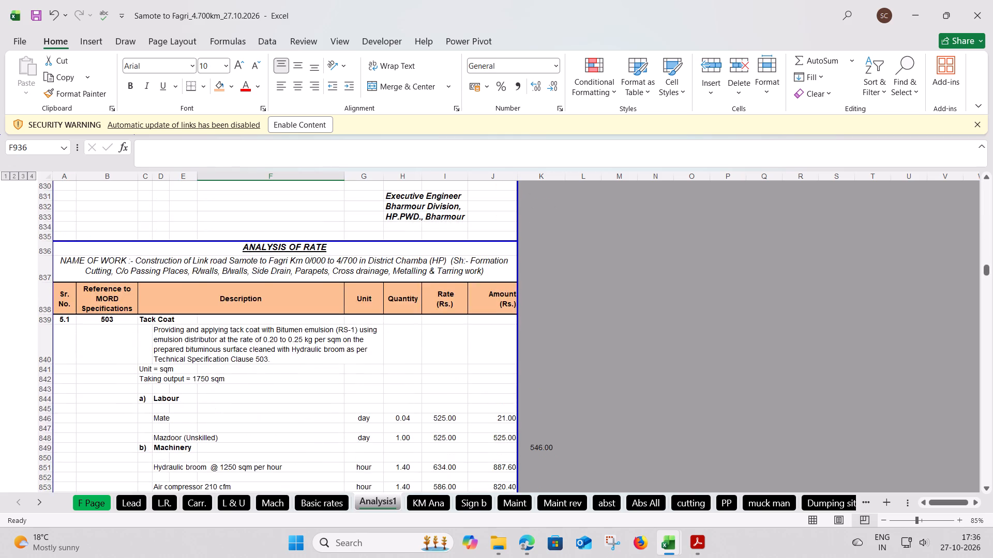
{"action": "scroll", "coordinate": [305, 377], "scroll_direction": "up", "scroll_amount": 14}
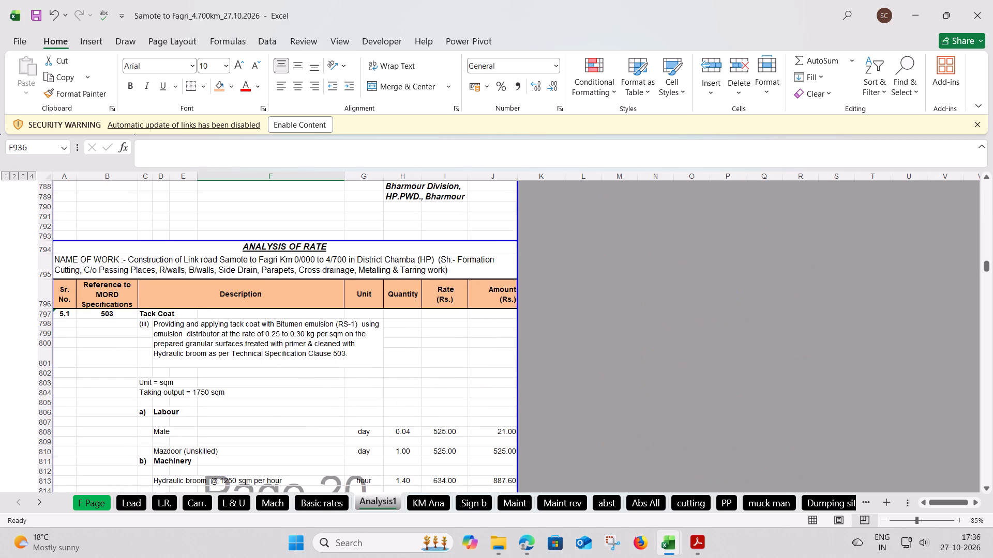
{"action": "scroll", "coordinate": [305, 377], "scroll_direction": "up", "scroll_amount": 16}
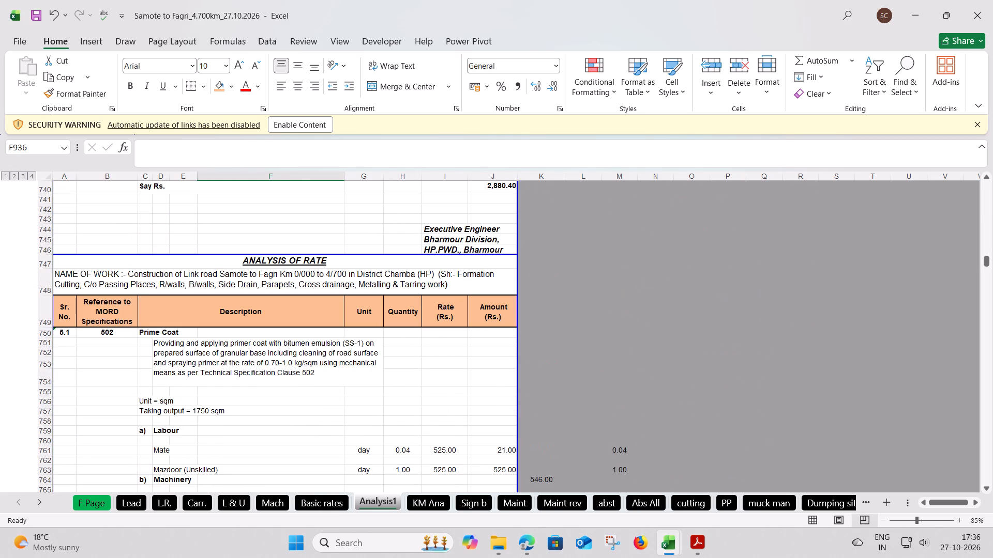
{"action": "scroll", "coordinate": [305, 377], "scroll_direction": "up", "scroll_amount": 10}
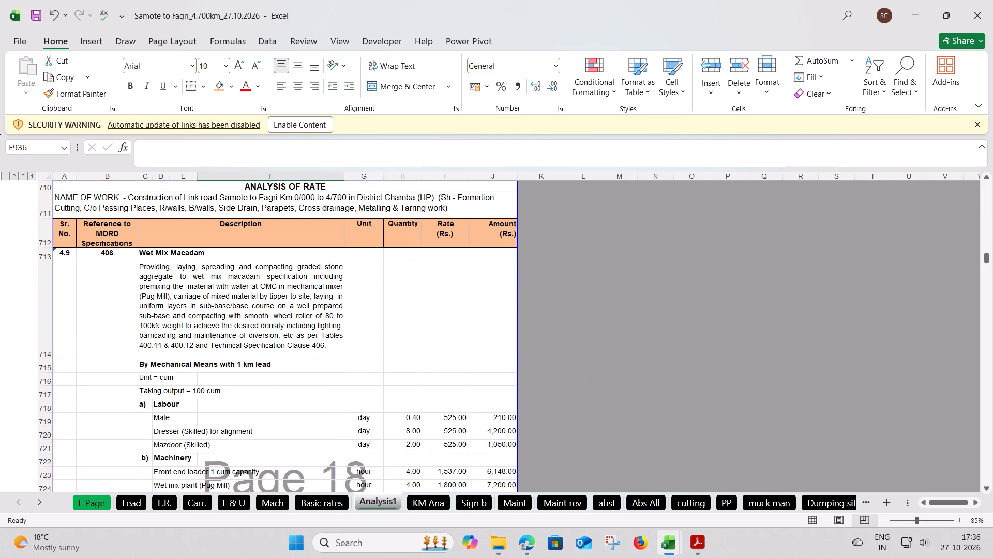
{"action": "scroll", "coordinate": [305, 377], "scroll_direction": "up", "scroll_amount": 9}
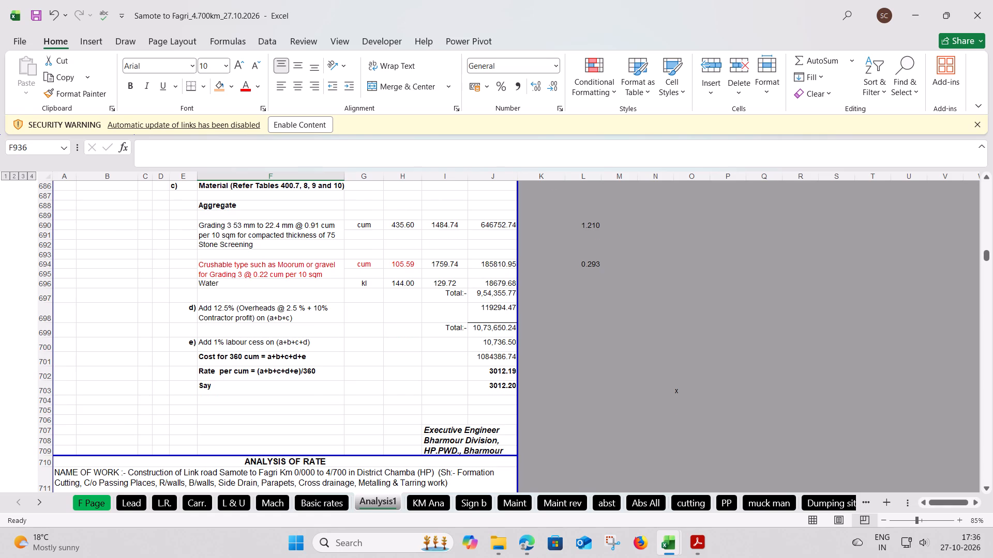
{"action": "scroll", "coordinate": [305, 377], "scroll_direction": "up", "scroll_amount": 10}
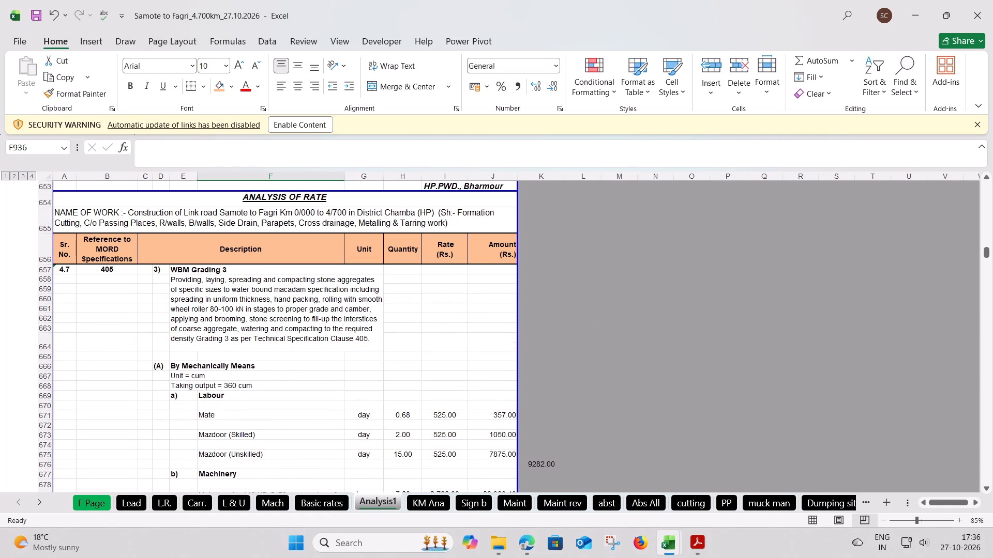
{"action": "left_click", "coordinate": [314, 503]}
{"action": "scroll", "coordinate": [243, 414], "scroll_direction": "down", "scroll_amount": 6}
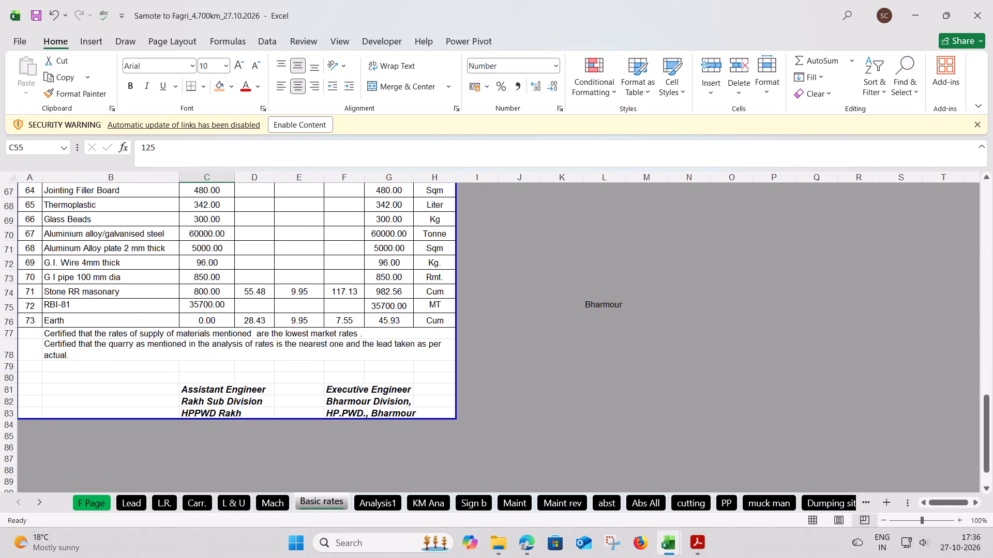
{"action": "scroll", "coordinate": [243, 414], "scroll_direction": "up", "scroll_amount": 5}
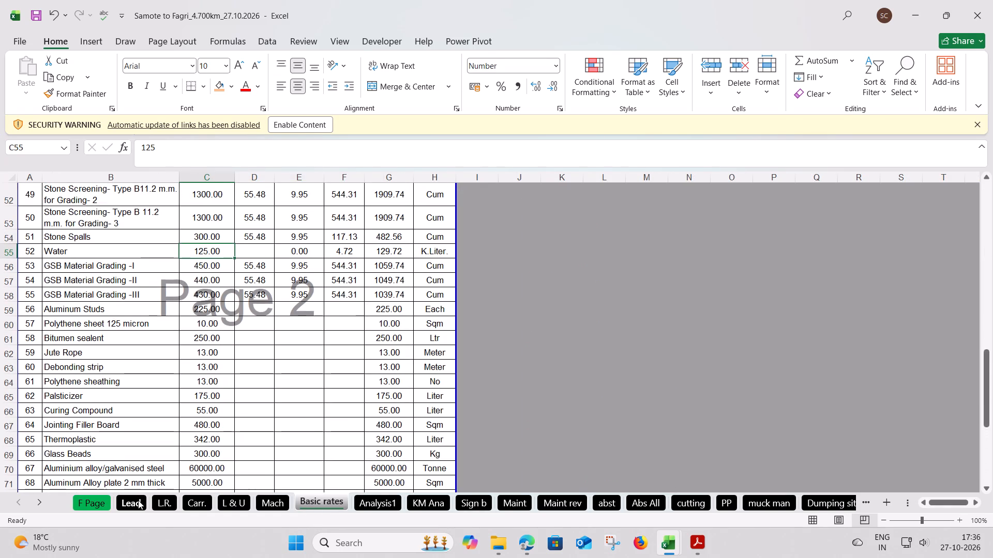
Vertically centre the title and name-of-work rows of the lead chart in the Lead sheet.
{"action": "left_click", "coordinate": [133, 502]}
{"action": "scroll", "coordinate": [242, 384], "scroll_direction": "up", "scroll_amount": 5}
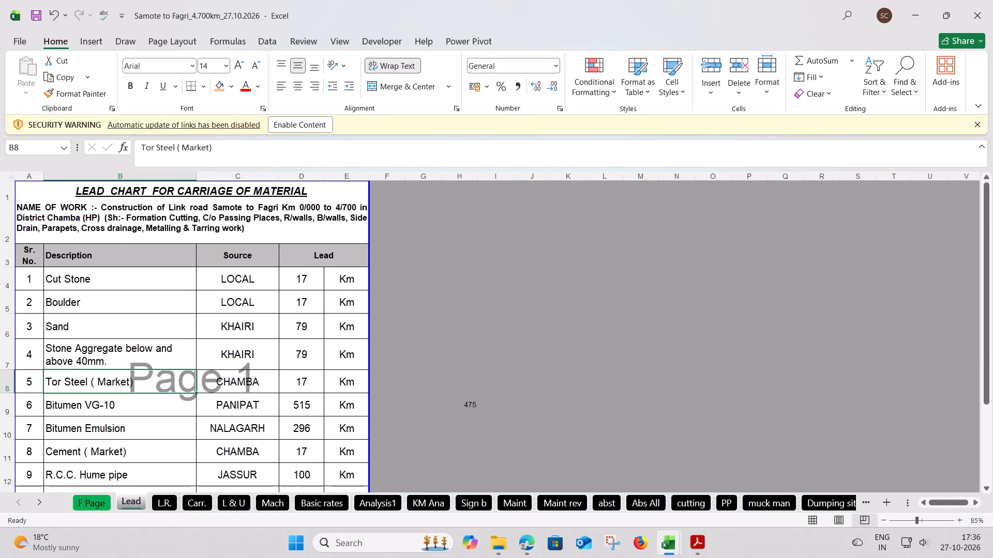
{"action": "left_click_drag", "start_coordinate": [13, 193], "coordinate": [14, 218]}
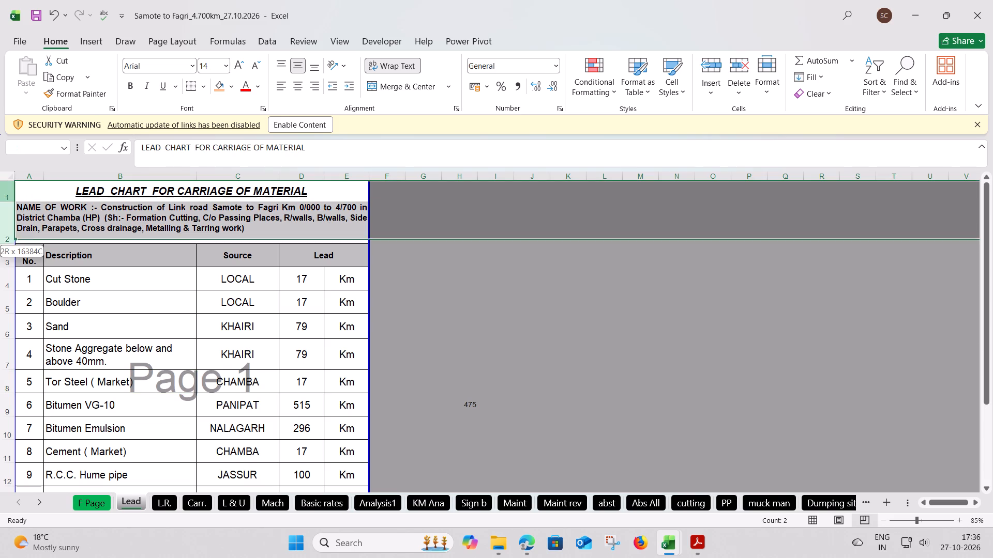
{"action": "left_click_drag", "start_coordinate": [14, 218], "coordinate": [13, 224]}
{"action": "left_click", "coordinate": [303, 70]}
{"action": "left_click", "coordinate": [303, 70]}
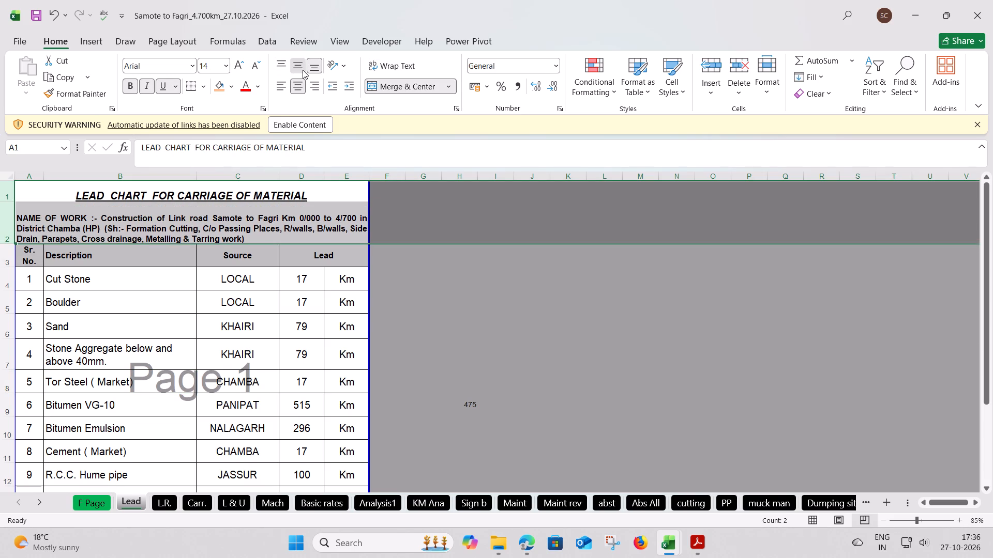
{"action": "left_click", "coordinate": [188, 345]}
Check the package number on F Page and complete it as HP-02-155 in the Performa B (2) package summary.
{"action": "left_click", "coordinate": [86, 505]}
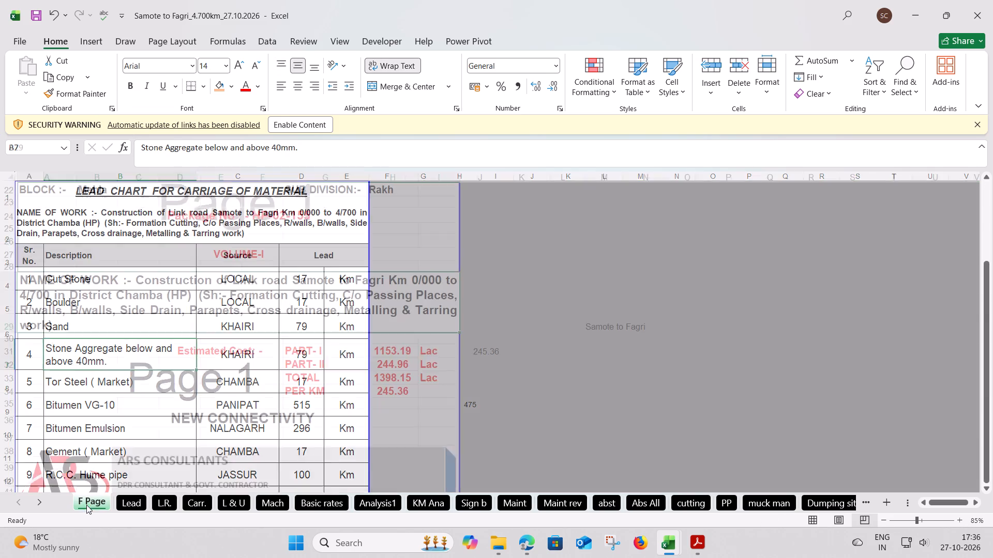
{"action": "scroll", "coordinate": [258, 377], "scroll_direction": "down", "scroll_amount": 2}
{"action": "scroll", "coordinate": [258, 377], "scroll_direction": "up", "scroll_amount": 2}
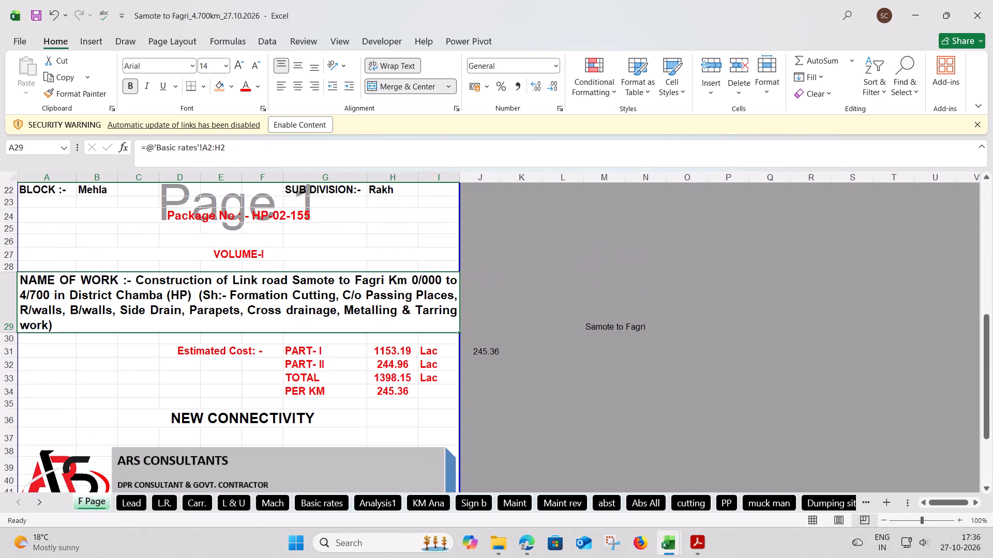
{"action": "left_click", "coordinate": [323, 212]}
{"action": "triple_click", "coordinate": [40, 507]}
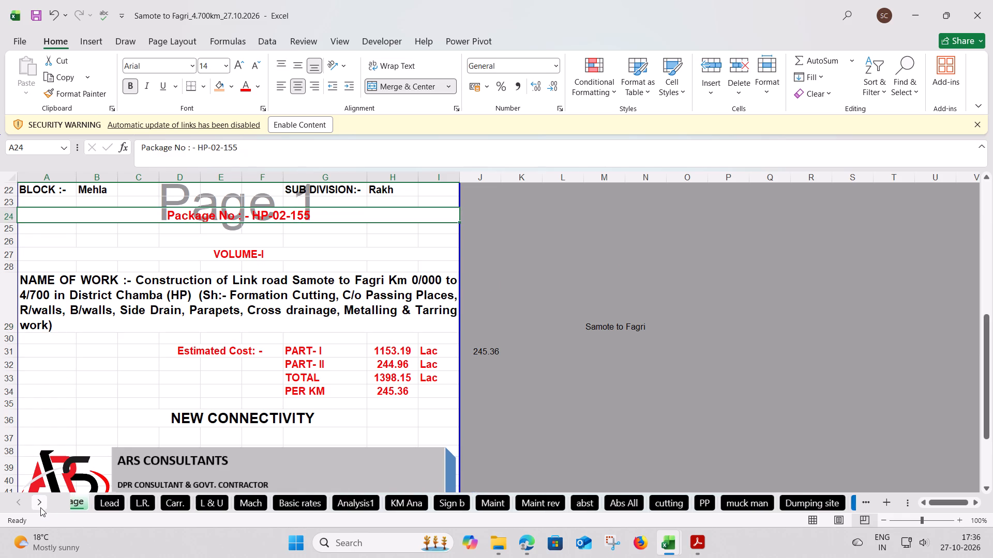
{"action": "triple_click", "coordinate": [40, 507]}
{"action": "triple_click", "coordinate": [40, 507]}
{"action": "triple_click", "coordinate": [40, 507]}
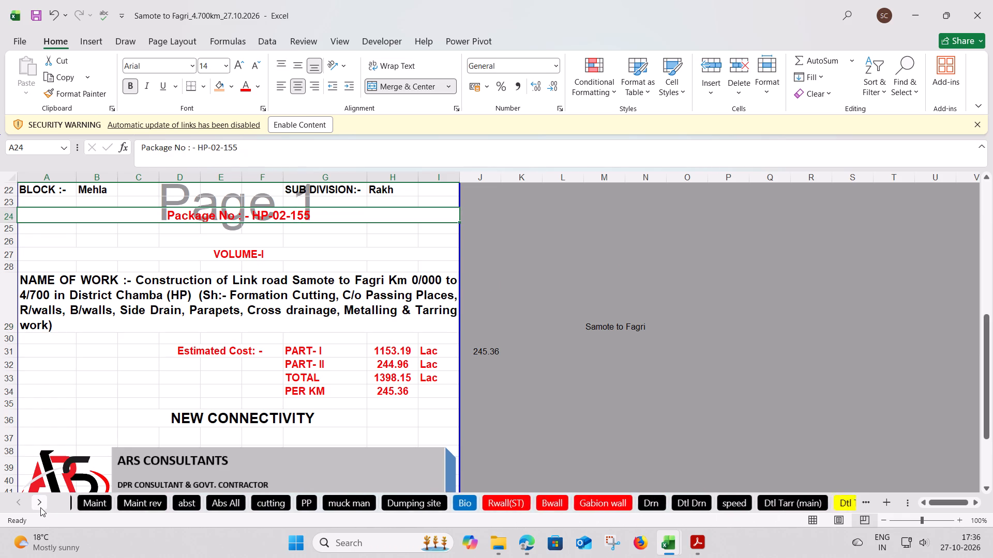
{"action": "triple_click", "coordinate": [40, 507]}
{"action": "triple_click", "coordinate": [40, 507]}
{"action": "triple_click", "coordinate": [40, 507]}
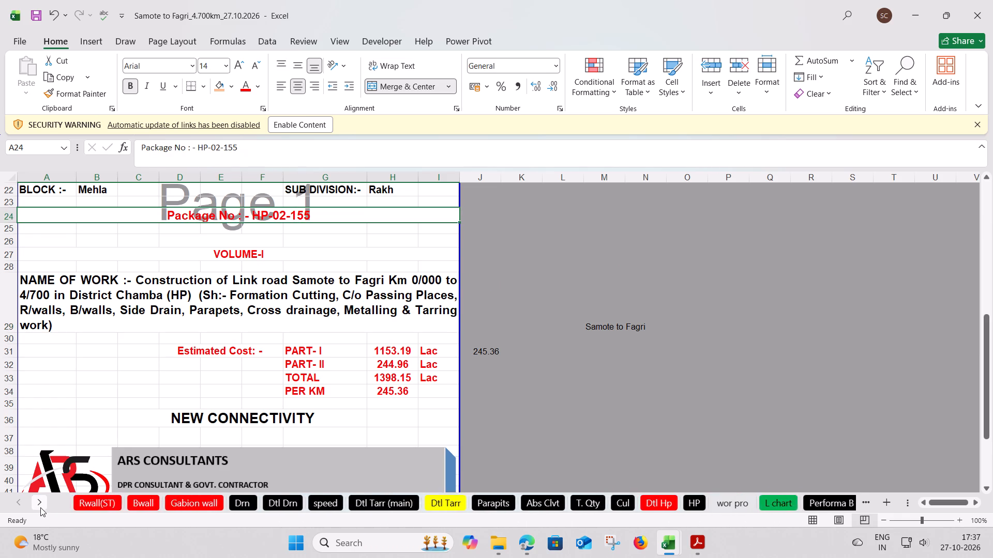
{"action": "left_click", "coordinate": [40, 507]}
{"action": "left_click", "coordinate": [667, 506]}
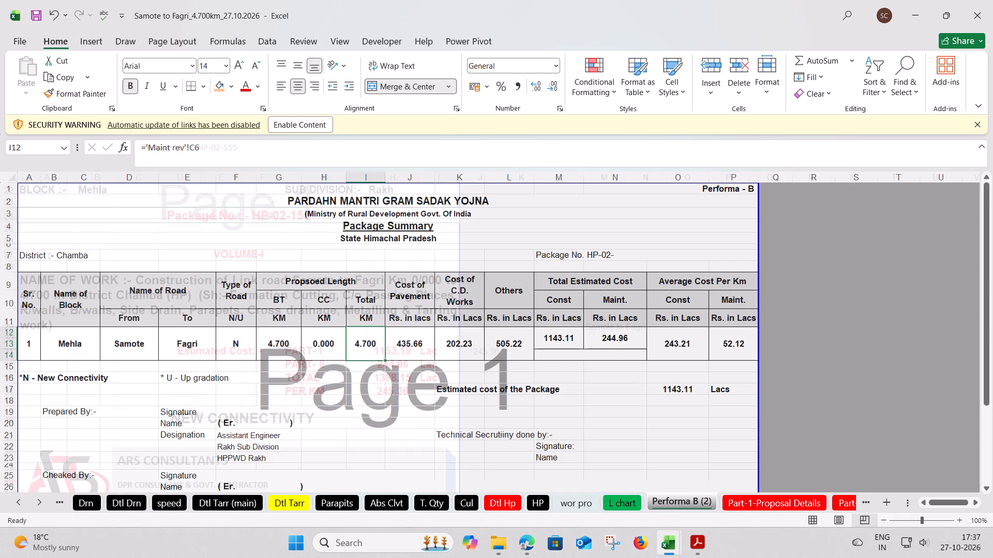
{"action": "double_click", "coordinate": [640, 253]}
{"action": "type", "text": "155"}
{"action": "left_click", "coordinate": [615, 402]}
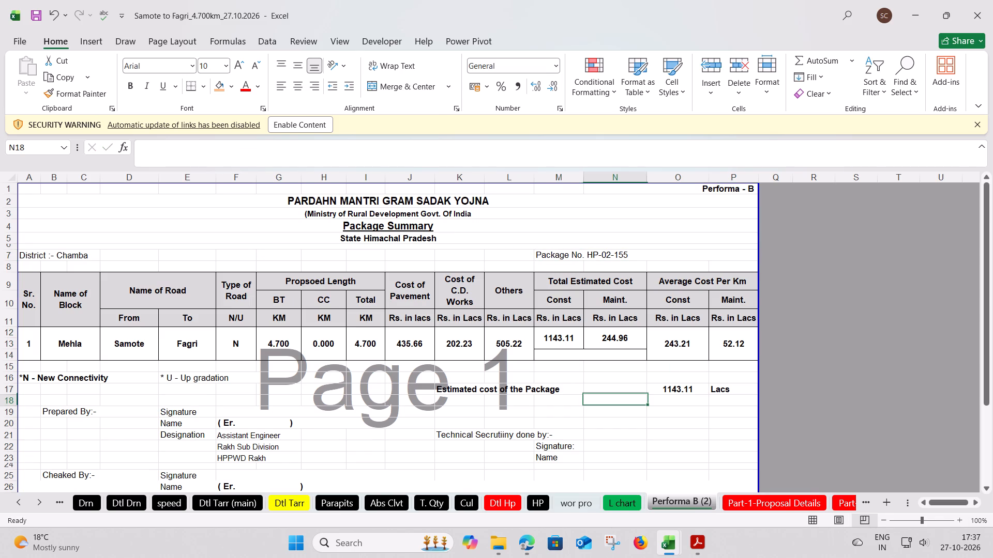
Inspect the formula behind the average construction cost per km in the package summary.
{"action": "left_click", "coordinate": [679, 349]}
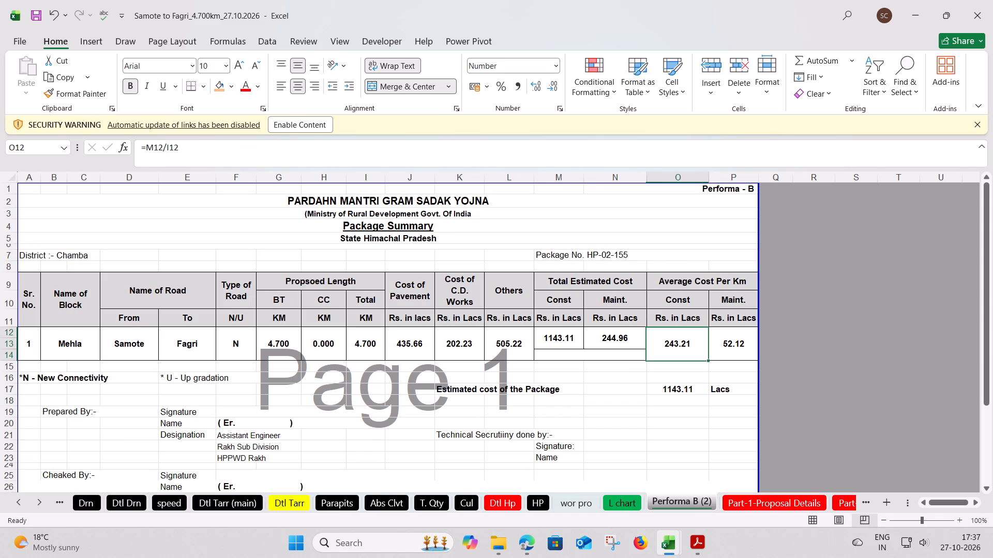
{"action": "double_click", "coordinate": [682, 347]}
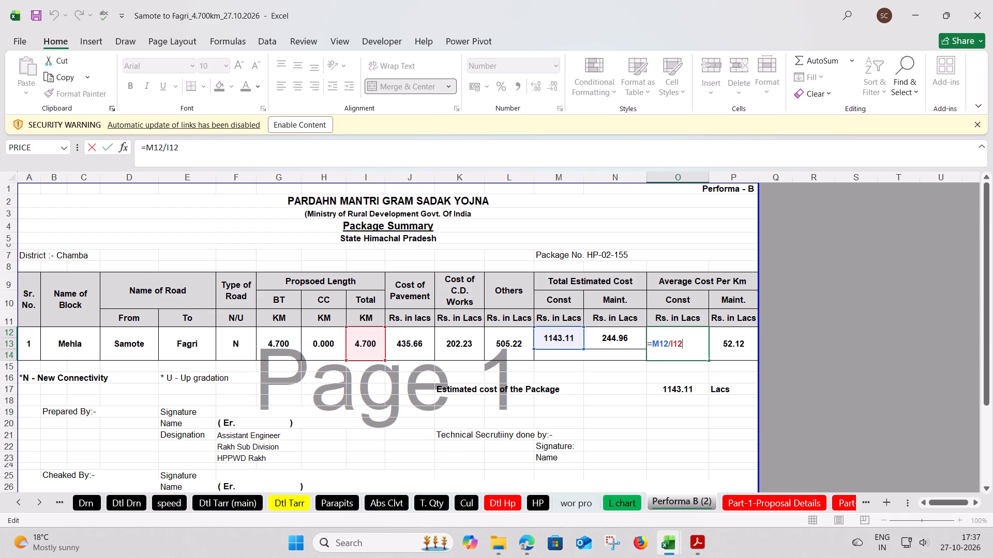
{"action": "key", "text": "Escape"}
Enter Road safety audit, left-aligned, as item a under Any other in the higher specifications table of Part-1-Proposal Details, reusing the other provisions label.
{"action": "left_click", "coordinate": [737, 500]}
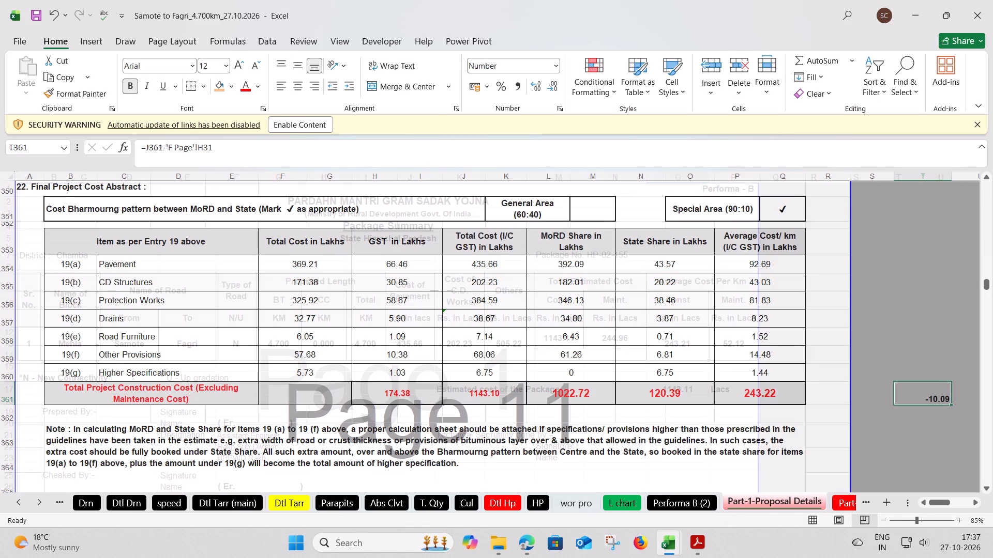
{"action": "scroll", "coordinate": [339, 394], "scroll_direction": "up", "scroll_amount": 12}
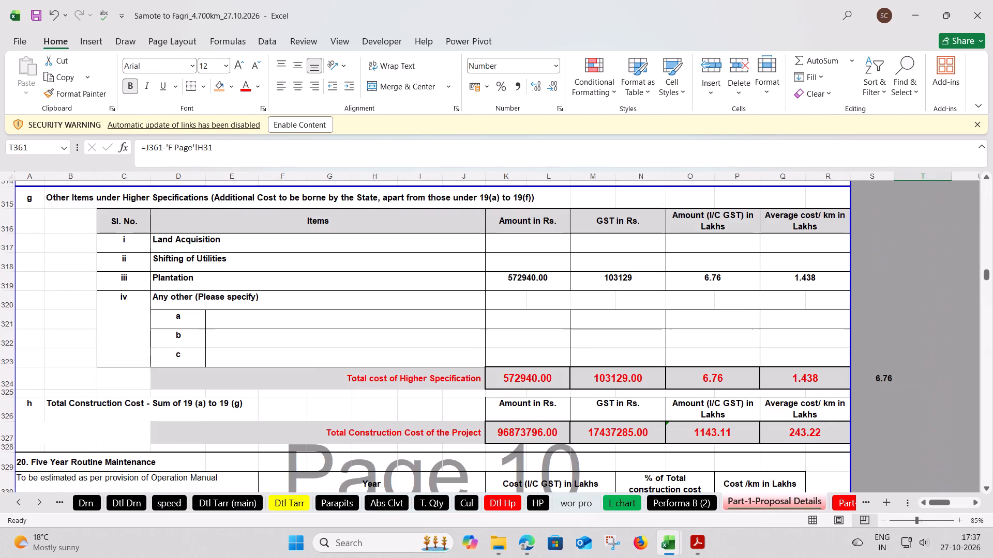
{"action": "scroll", "coordinate": [339, 394], "scroll_direction": "up", "scroll_amount": 3}
{"action": "double_click", "coordinate": [199, 292]}
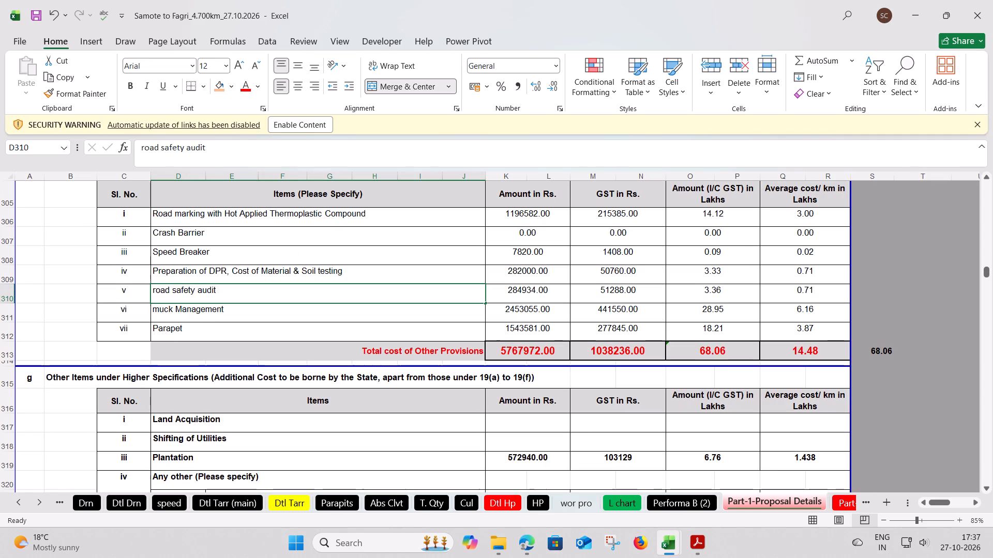
{"action": "left_click_drag", "start_coordinate": [233, 285], "coordinate": [144, 286]}
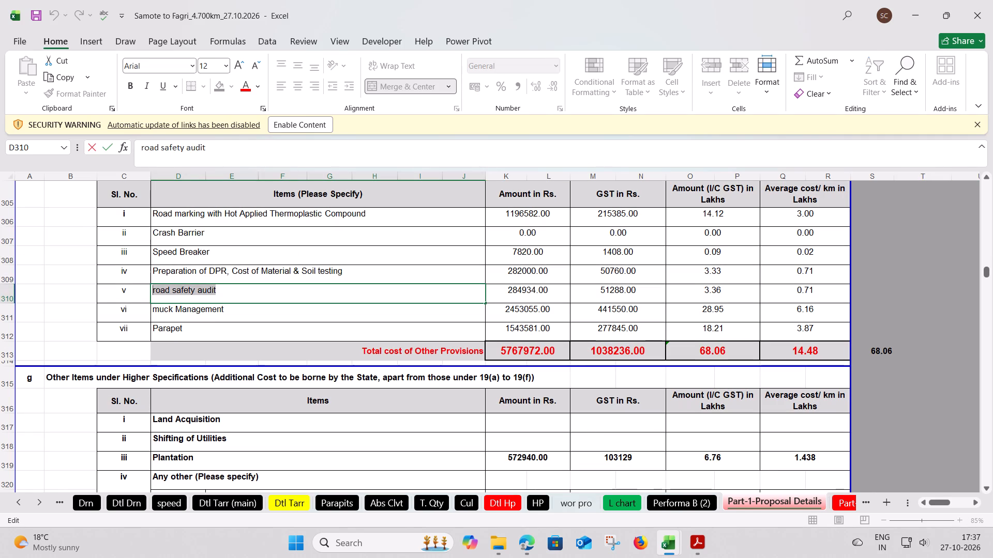
{"action": "key", "text": "ctrl+c"}
{"action": "scroll", "coordinate": [305, 405], "scroll_direction": "down", "scroll_amount": 2}
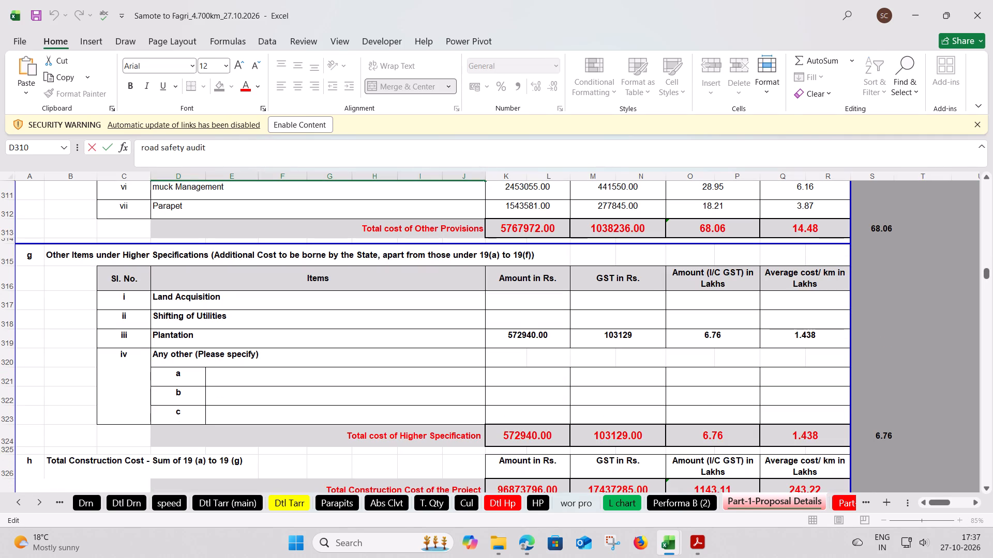
{"action": "double_click", "coordinate": [250, 376]}
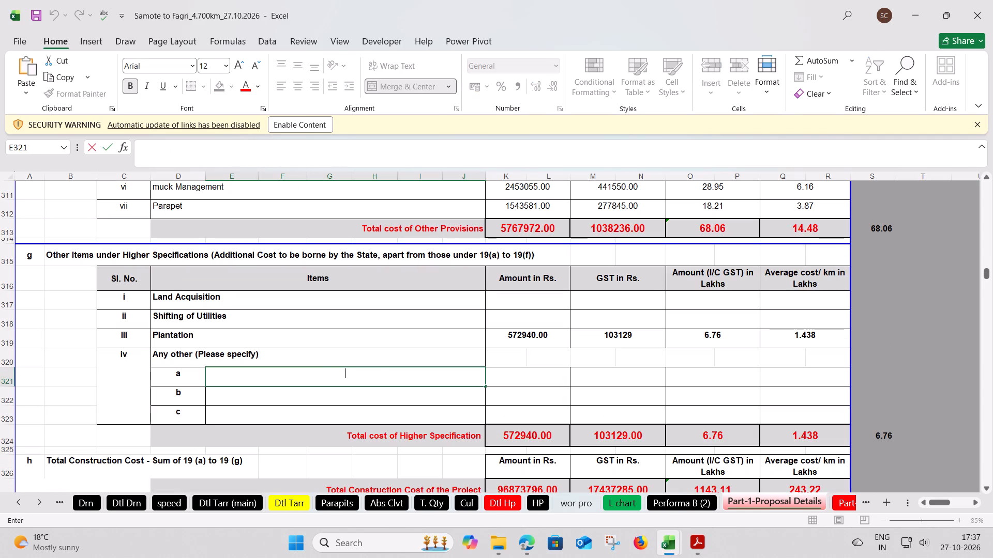
{"action": "key", "text": "ctrl+v"}
{"action": "left_click", "coordinate": [315, 373]}
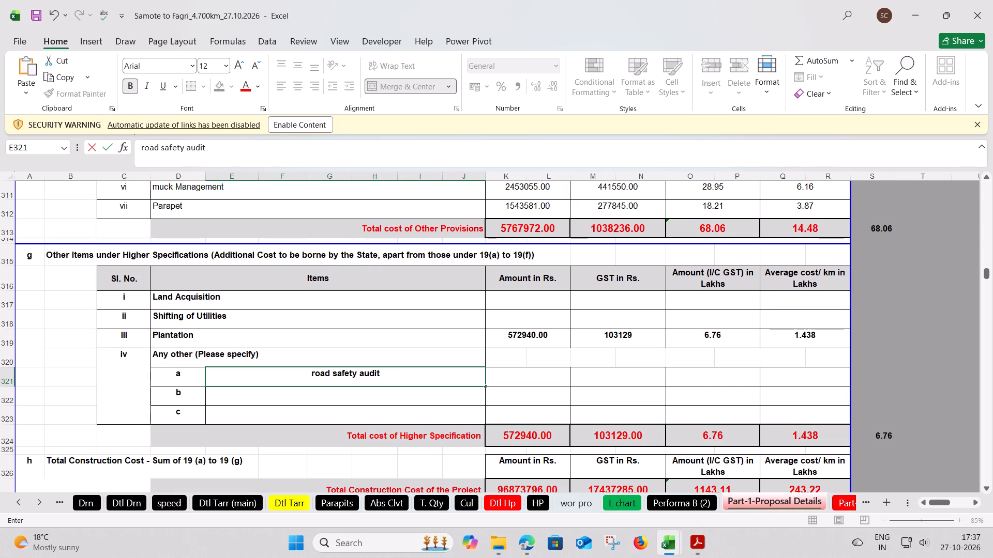
{"action": "key", "text": "shift+r"}
{"action": "left_click", "coordinate": [307, 391]}
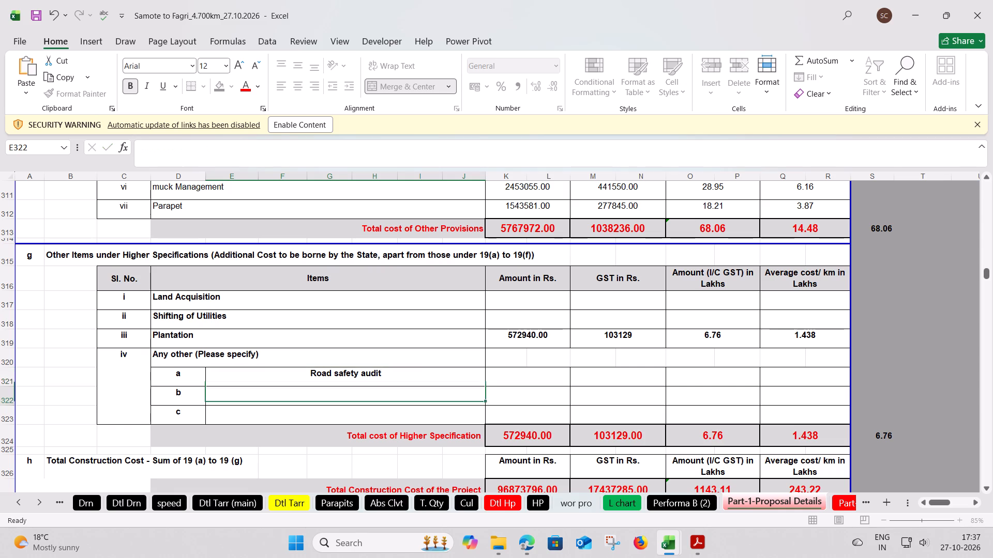
{"action": "left_click", "coordinate": [309, 374]}
{"action": "left_click", "coordinate": [281, 86]}
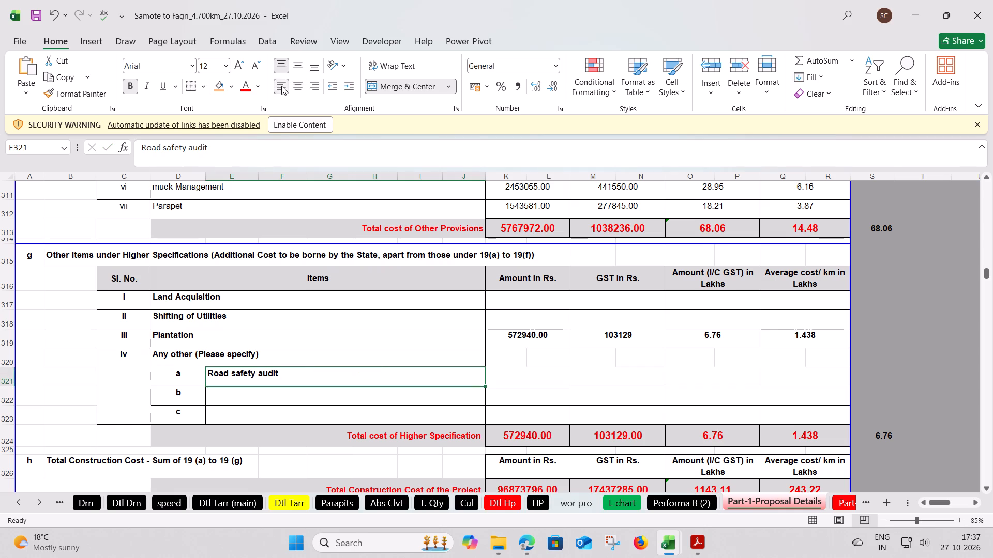
Copy the amount, GST, total and average cost cells of other provisions item v into the new Road safety audit row.
{"action": "scroll", "coordinate": [338, 336], "scroll_direction": "up", "scroll_amount": 1}
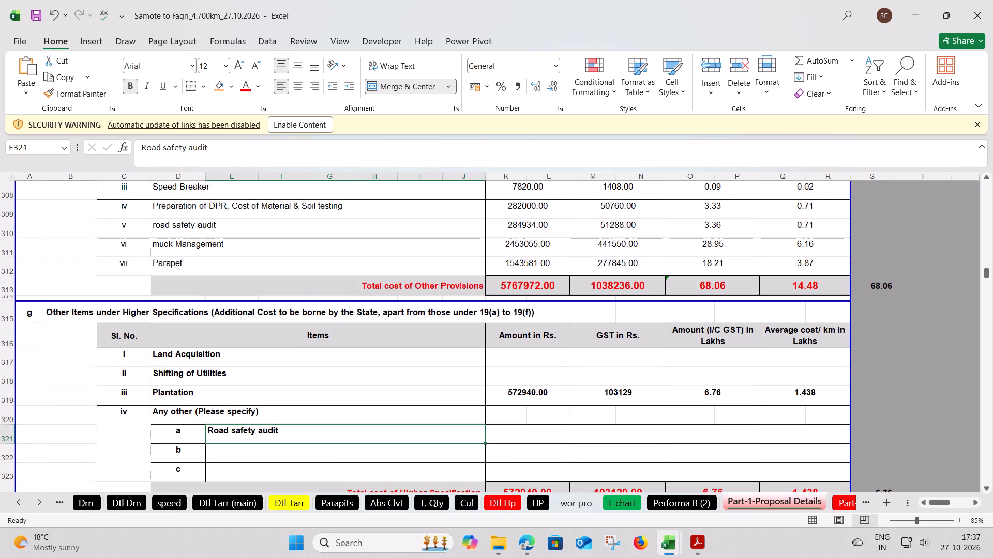
{"action": "left_click_drag", "start_coordinate": [532, 225], "coordinate": [825, 221]}
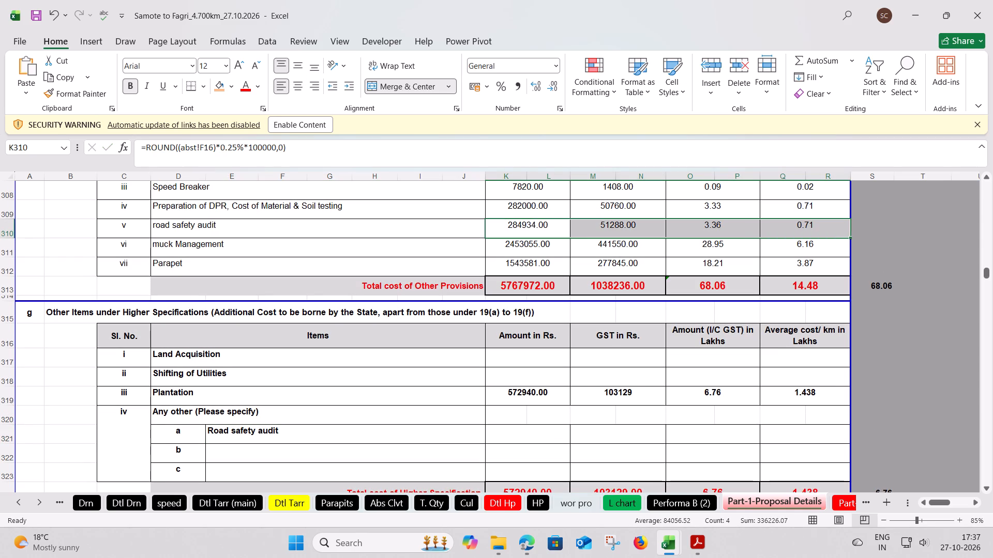
{"action": "key", "text": "ctrl+c"}
{"action": "left_click", "coordinate": [526, 437]}
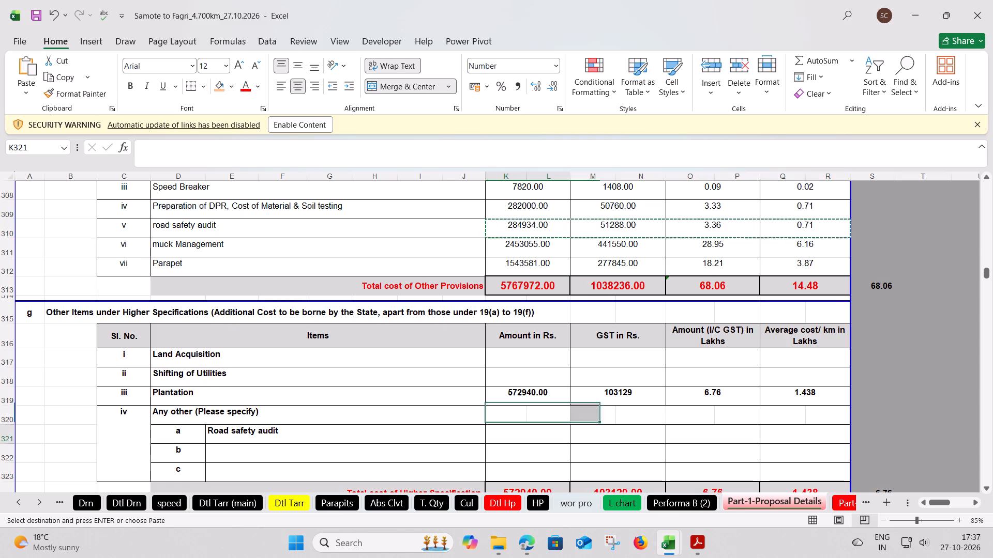
{"action": "key", "text": "Return"}
Correct the Road safety audit average cost formula in the higher specifications table so it divides by E59.
{"action": "double_click", "coordinate": [801, 438]}
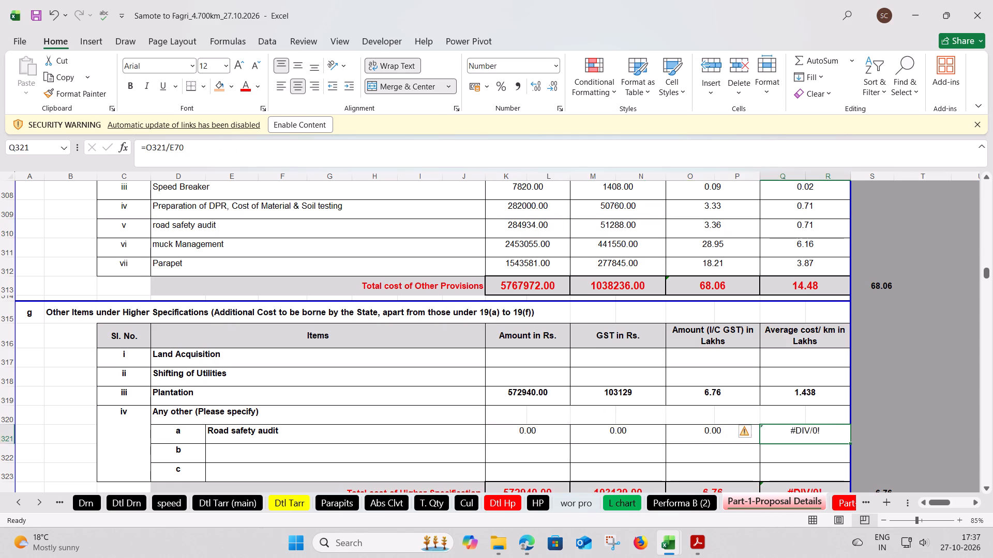
{"action": "left_click_drag", "start_coordinate": [811, 432], "coordinate": [794, 427]}
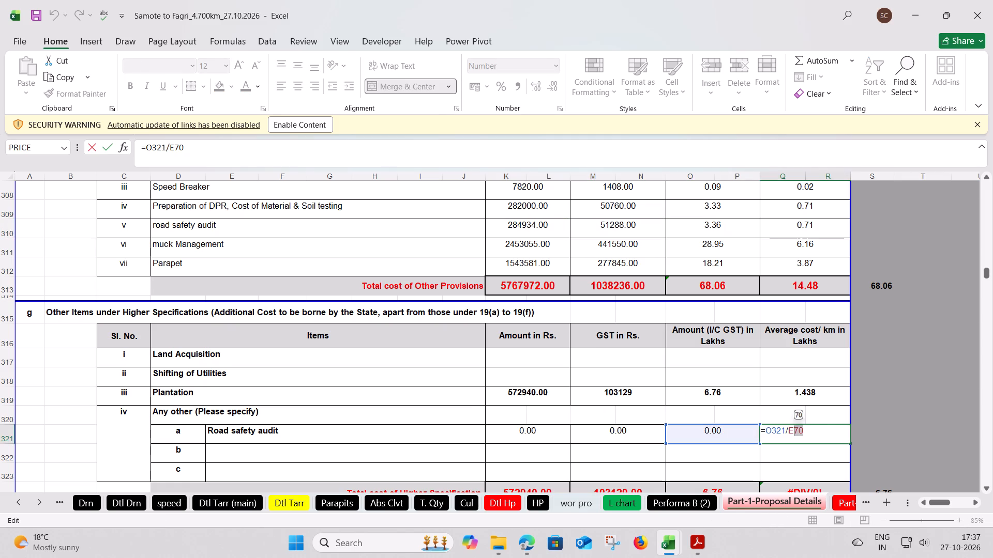
{"action": "type", "text": "59"}
{"action": "key", "text": "Return"}
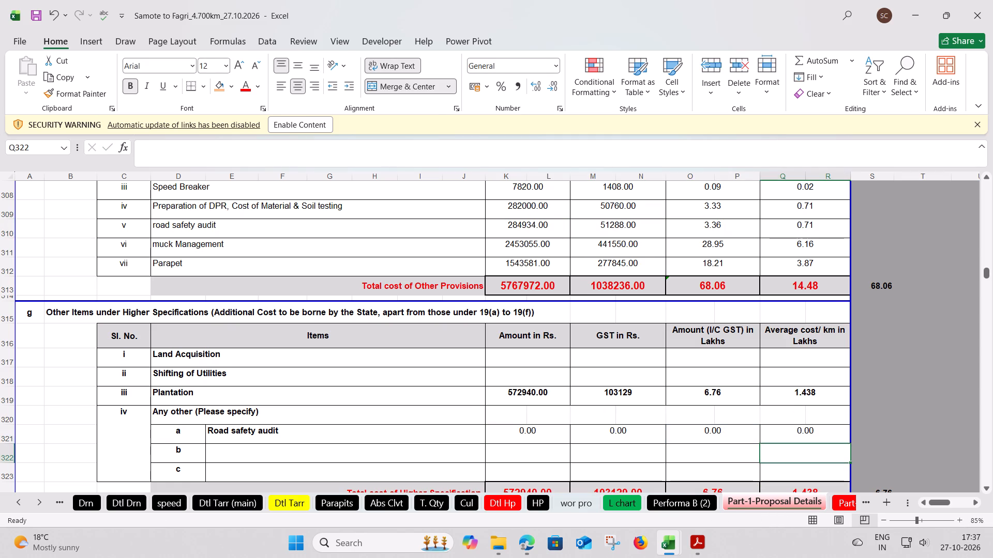
Show the Plantation GST with two decimals and remove bold from the Plantation row's amount, GST, total and average cost.
{"action": "left_click", "coordinate": [622, 395]}
{"action": "left_click", "coordinate": [539, 86]}
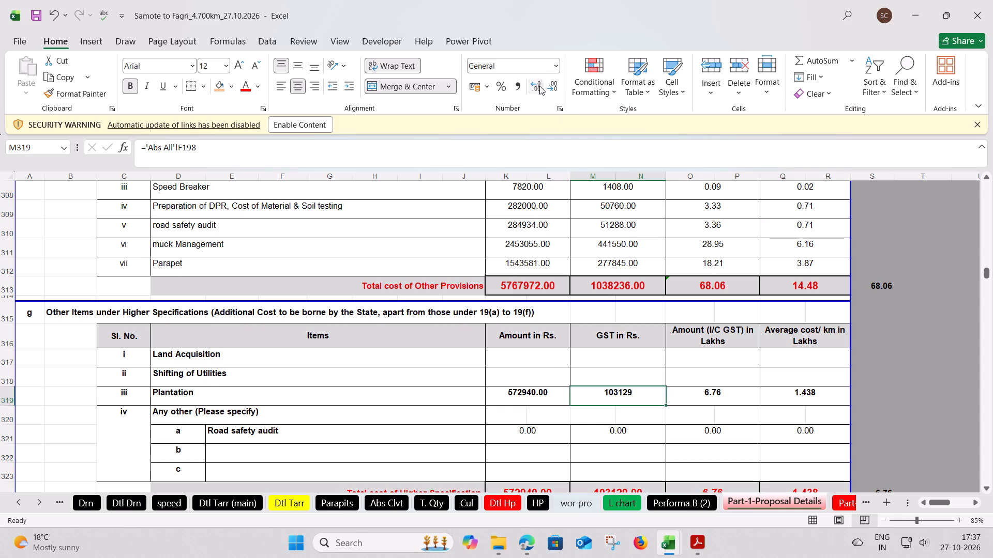
{"action": "left_click", "coordinate": [539, 86]}
{"action": "left_click_drag", "start_coordinate": [513, 396], "coordinate": [775, 402]}
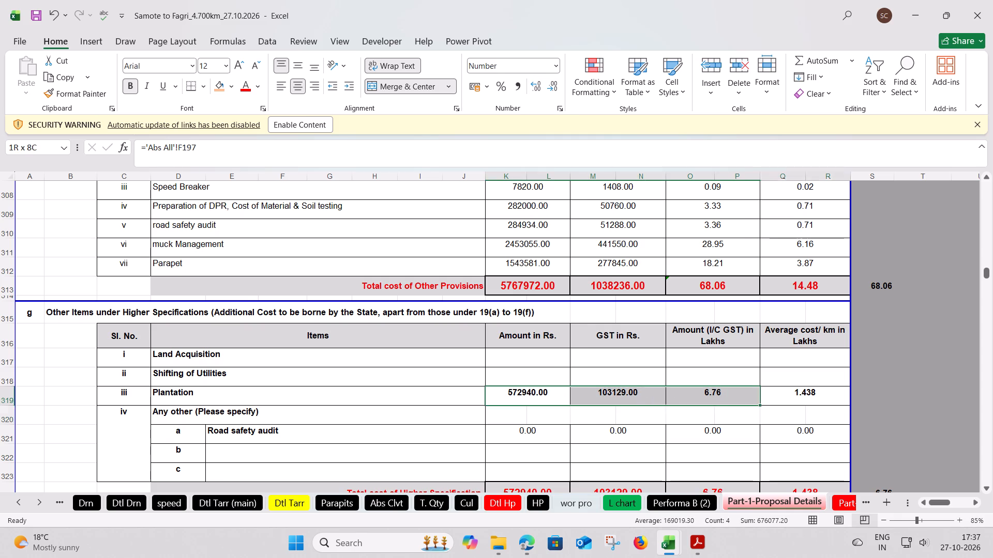
{"action": "left_click_drag", "start_coordinate": [775, 402], "coordinate": [816, 401]}
{"action": "left_click", "coordinate": [133, 84]}
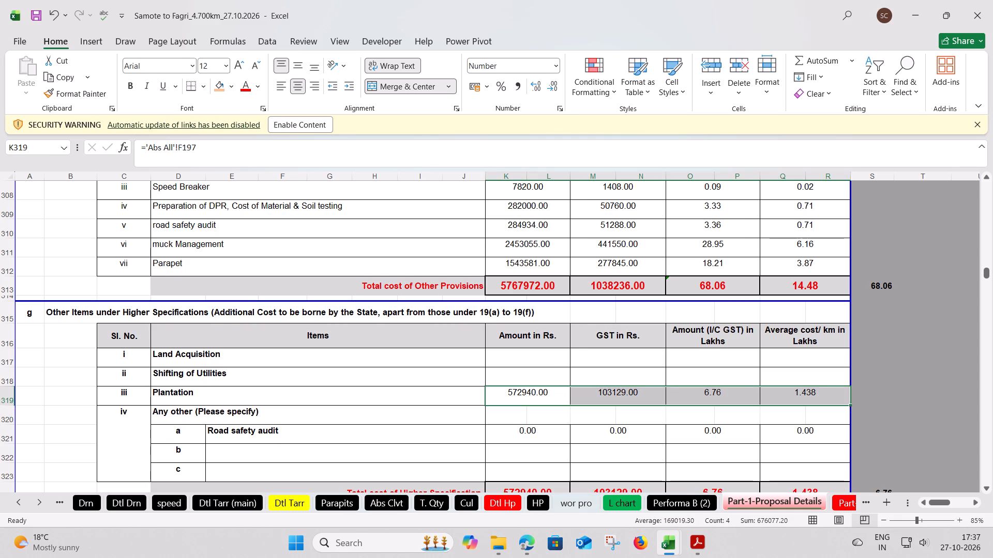
Correct the higher specifications Road safety audit amount formula to reference abst!F16, matching the other provisions row.
{"action": "left_click", "coordinate": [521, 225]}
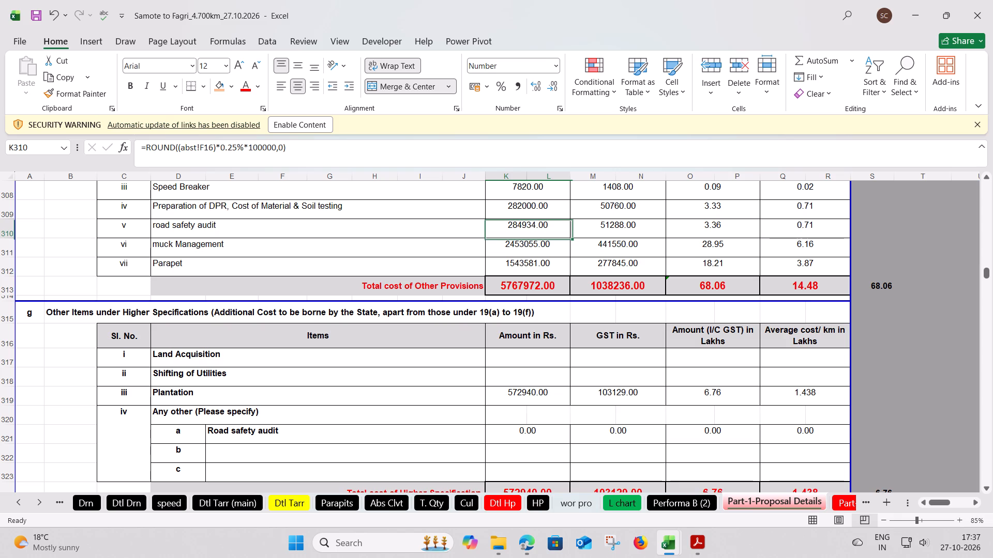
{"action": "left_click", "coordinate": [525, 438]}
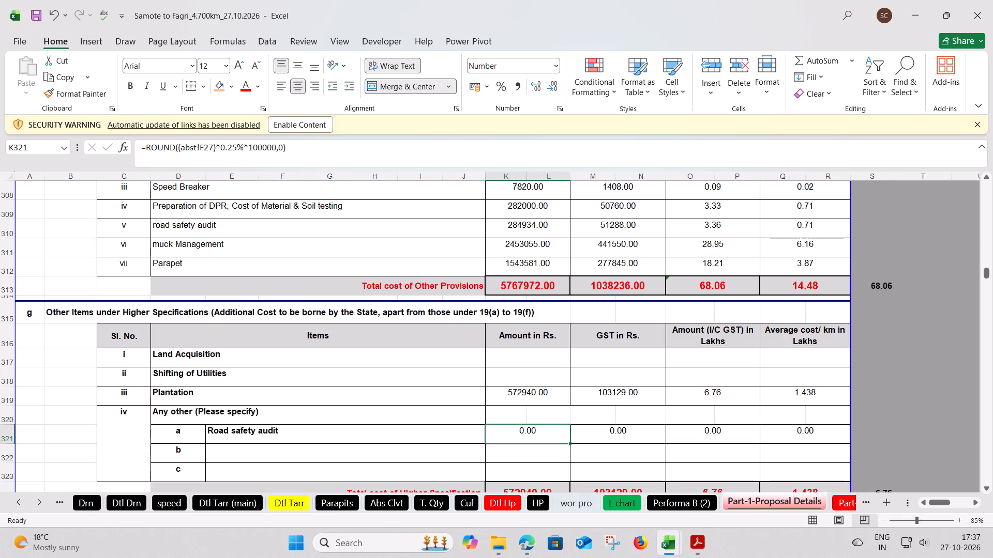
{"action": "left_click_drag", "start_coordinate": [212, 144], "coordinate": [213, 145]}
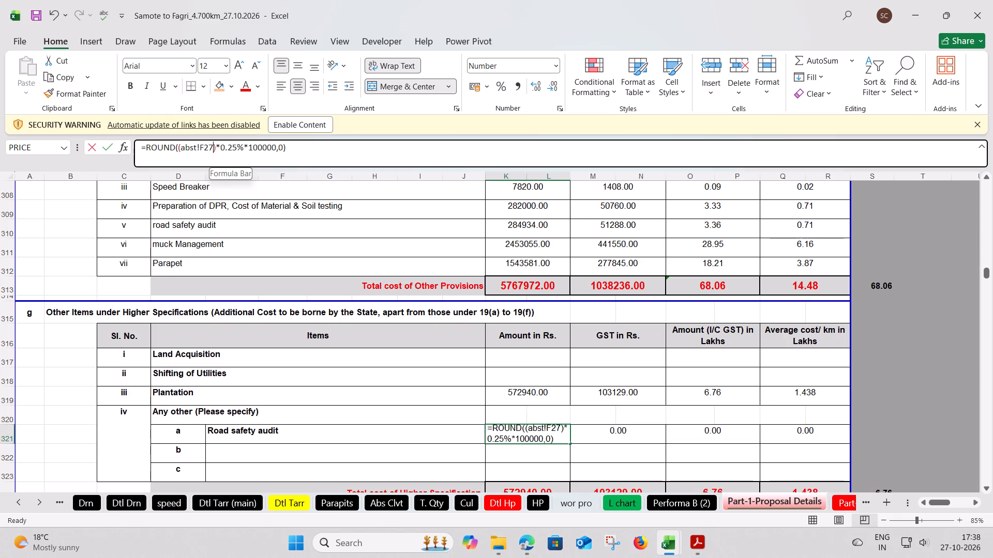
{"action": "left_click_drag", "start_coordinate": [213, 145], "coordinate": [206, 147]}
{"action": "type", "text": "16"}
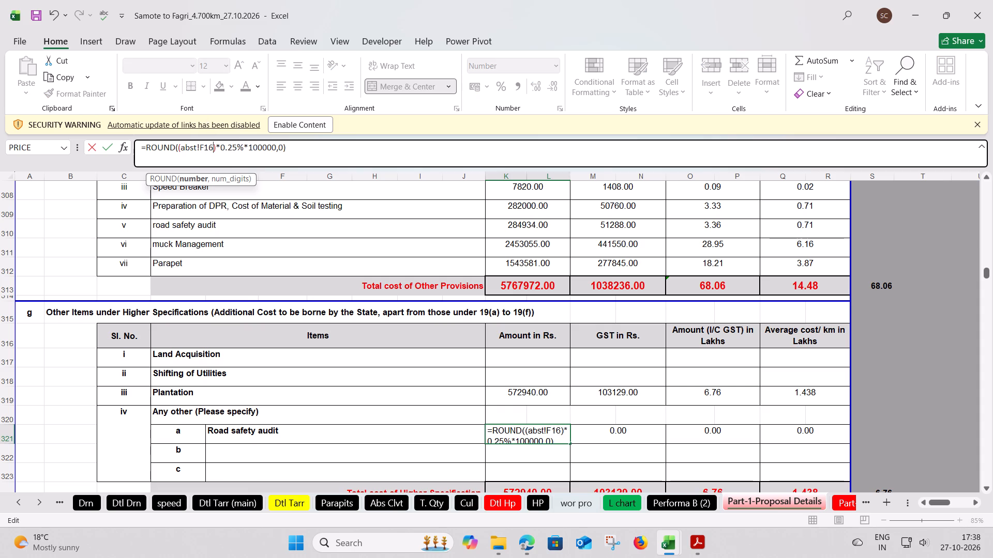
{"action": "key", "text": "Return"}
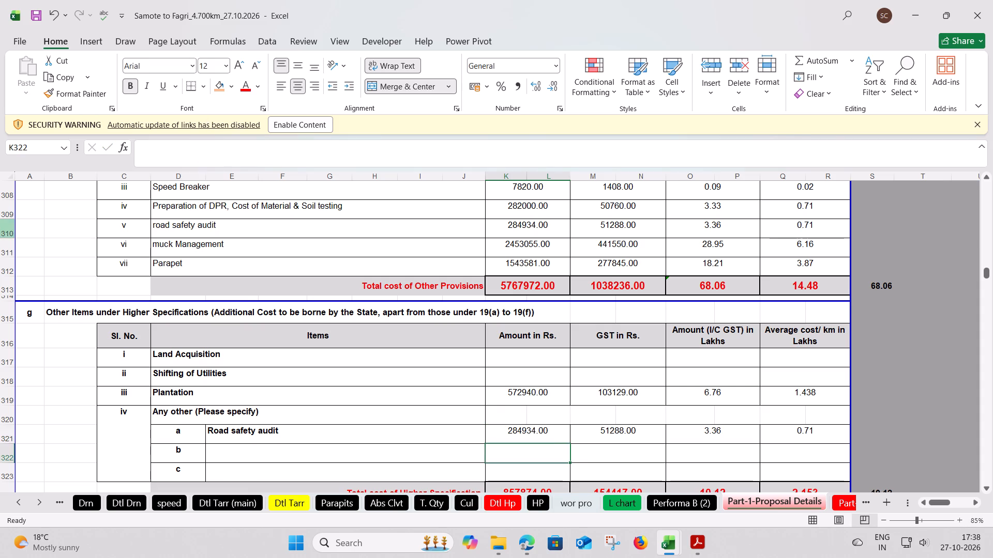
Delete the road safety audit row from the other provisions table and renumber muck Management as v and Parapet as vi.
{"action": "left_click", "coordinate": [6, 227]}
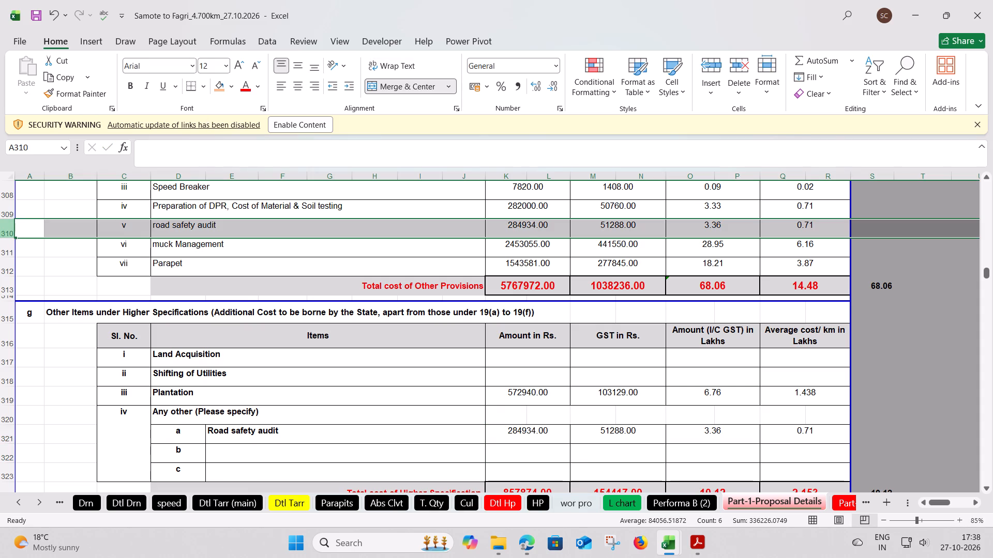
{"action": "key", "text": "ctrl+minus"}
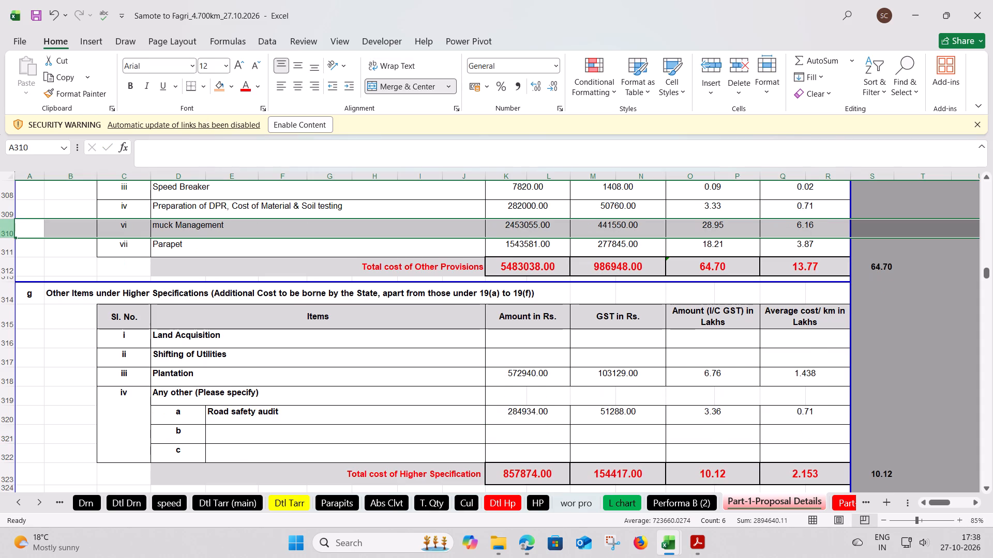
{"action": "double_click", "coordinate": [134, 224]}
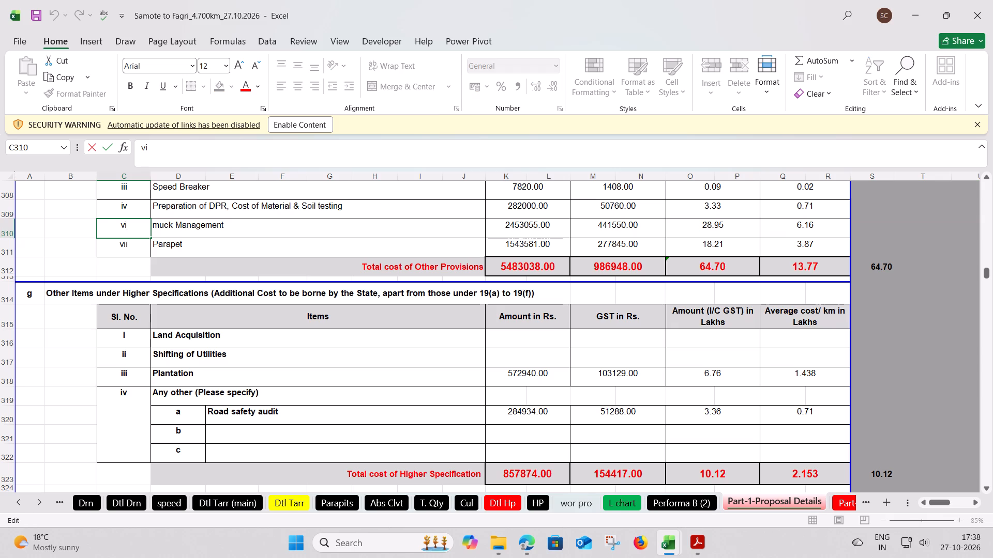
{"action": "key", "text": "BackSpace"}
{"action": "double_click", "coordinate": [134, 243]}
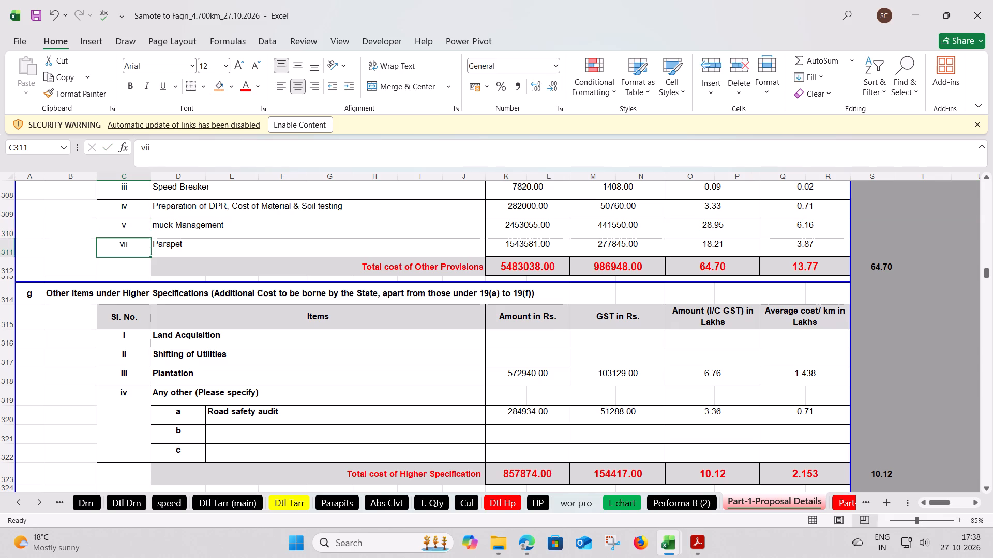
{"action": "key", "text": "BackSpace"}
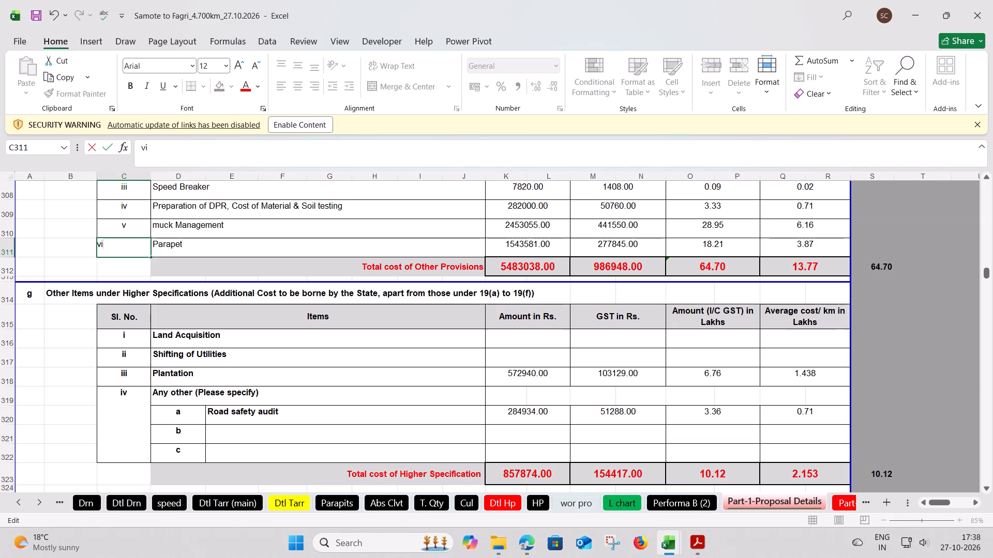
Set the percentage in the higher specifications Road safety audit amount formula to 1.00%.
{"action": "left_click", "coordinate": [505, 421]}
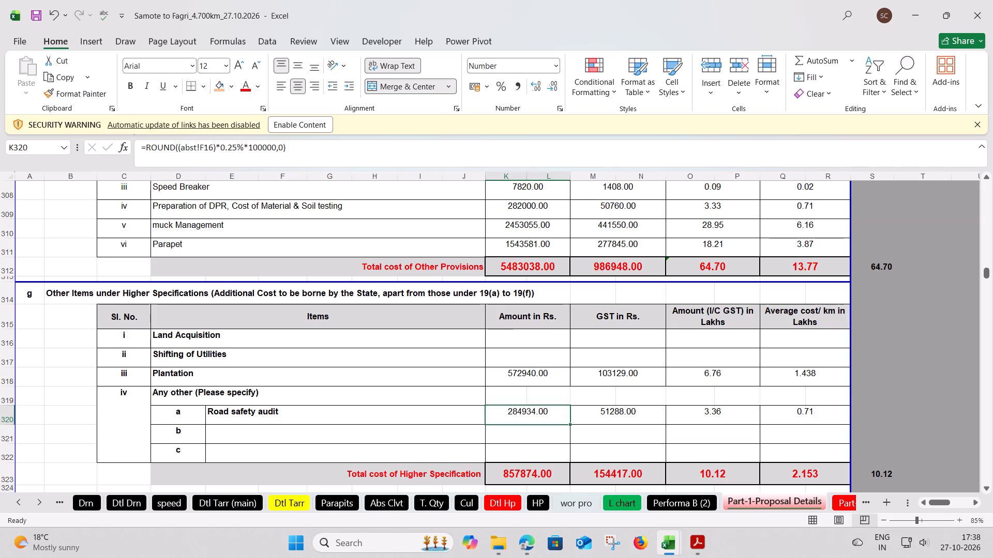
{"action": "left_click", "coordinate": [234, 147]}
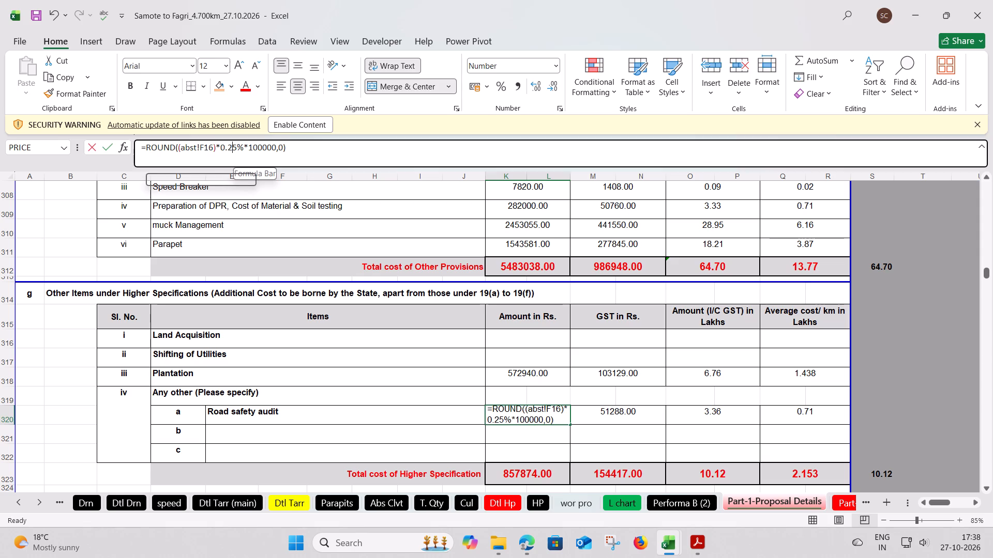
{"action": "left_click_drag", "start_coordinate": [237, 145], "coordinate": [222, 143]}
{"action": "type", "text": "1.00"}
{"action": "key", "text": "Return"}
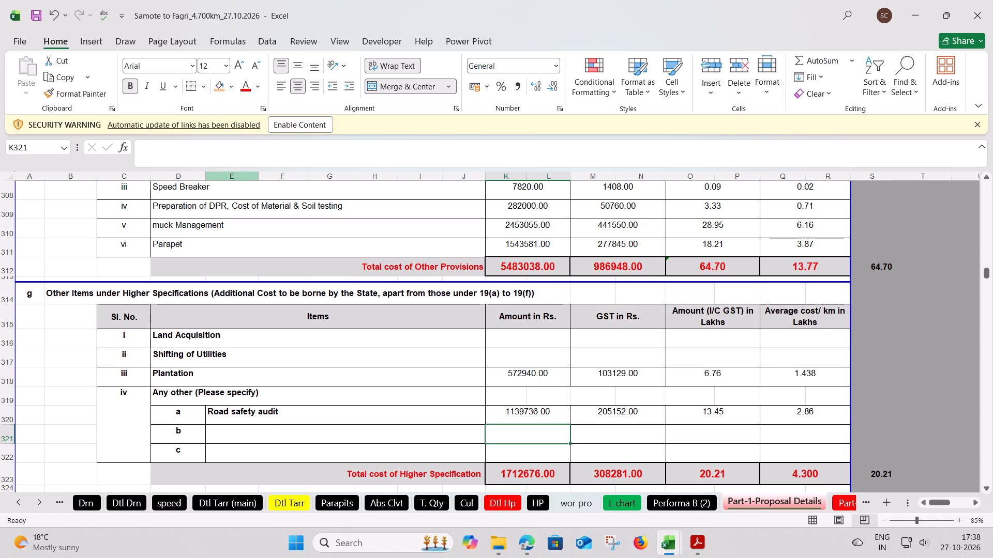
Middle-align the higher specifications rows from Land Acquisition to Road safety audit vertically.
{"action": "left_click", "coordinate": [705, 376]}
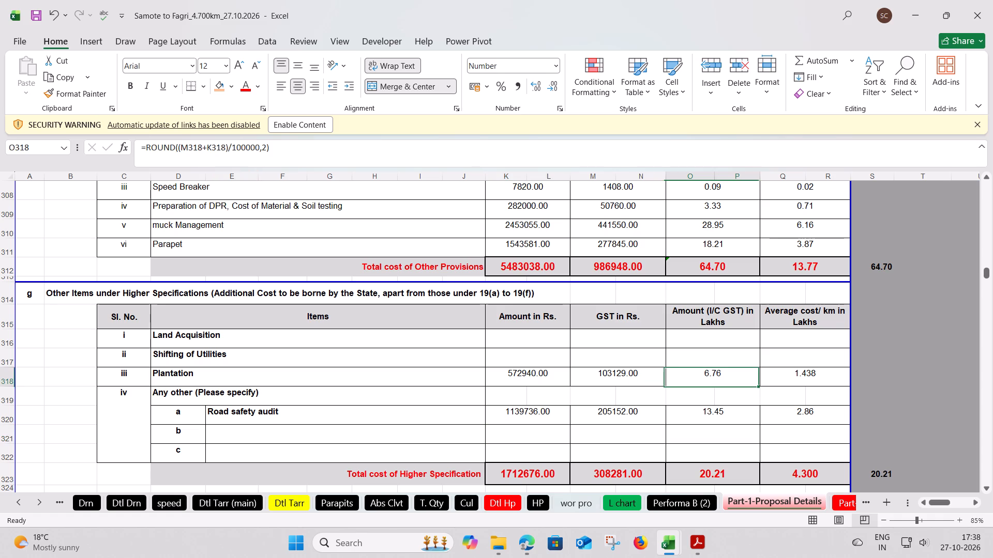
{"action": "left_click", "coordinate": [718, 417]}
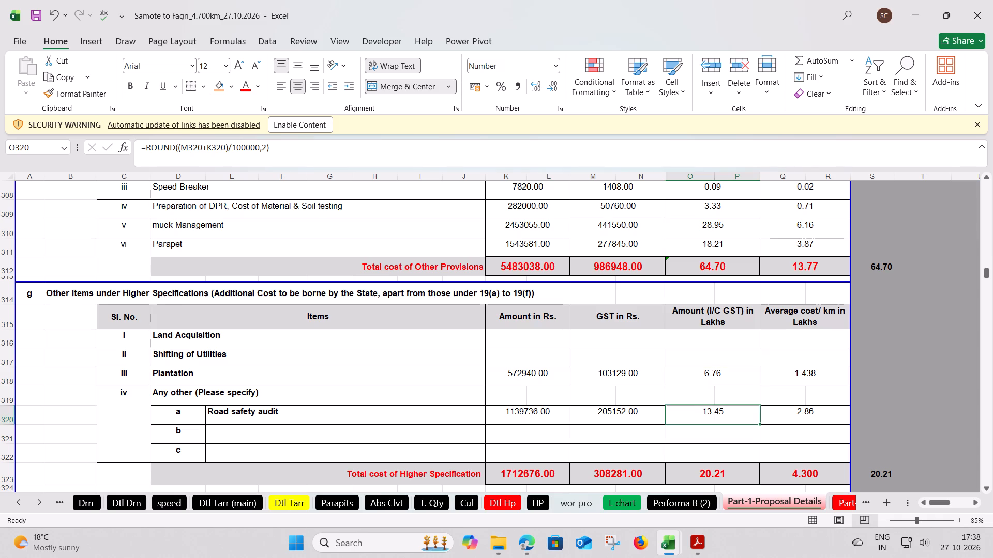
{"action": "left_click_drag", "start_coordinate": [3, 338], "coordinate": [20, 410]}
{"action": "left_click", "coordinate": [295, 69]}
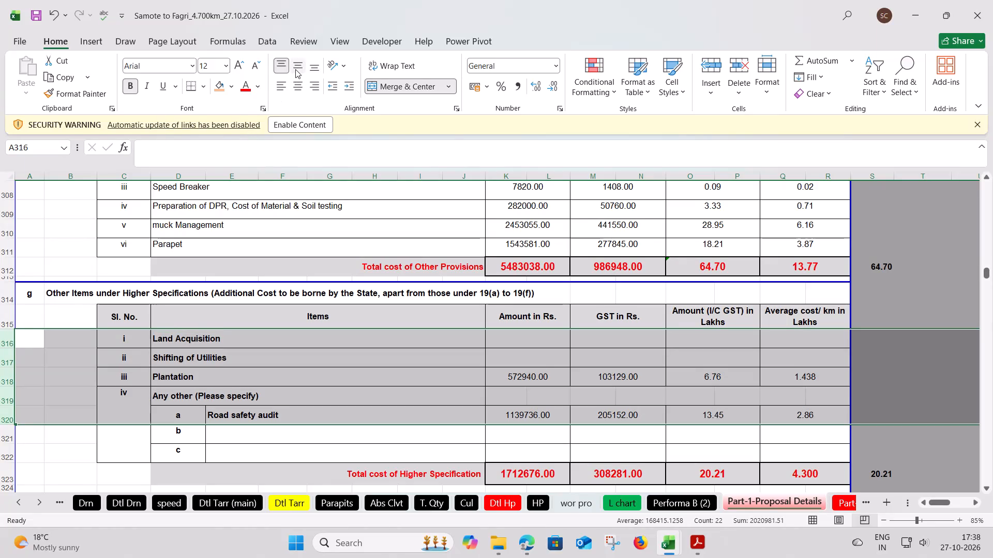
{"action": "left_click", "coordinate": [620, 358]}
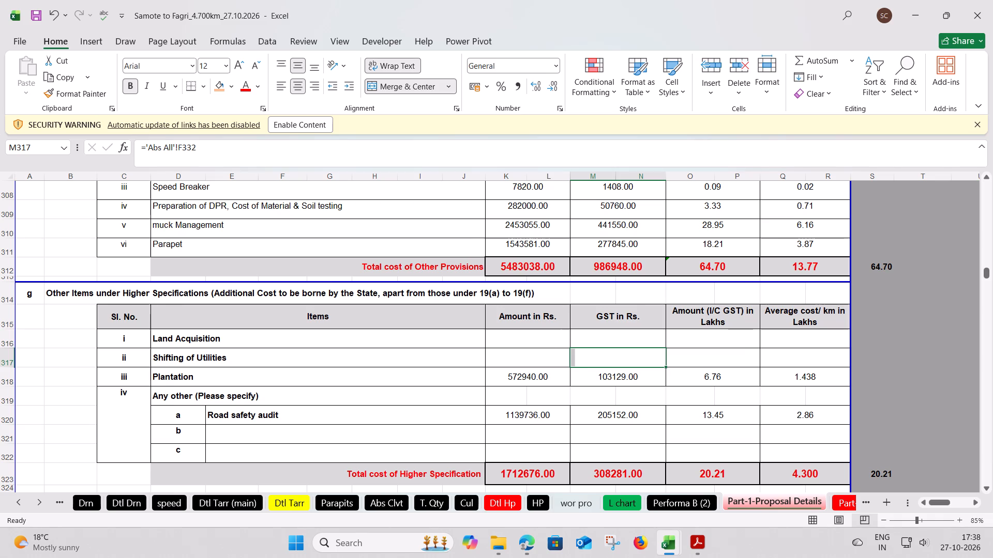
Review the higher specifications amounts and total construction cost against the Performa B (2) package summary.
{"action": "left_click", "coordinate": [707, 382]}
{"action": "left_click", "coordinate": [709, 419]}
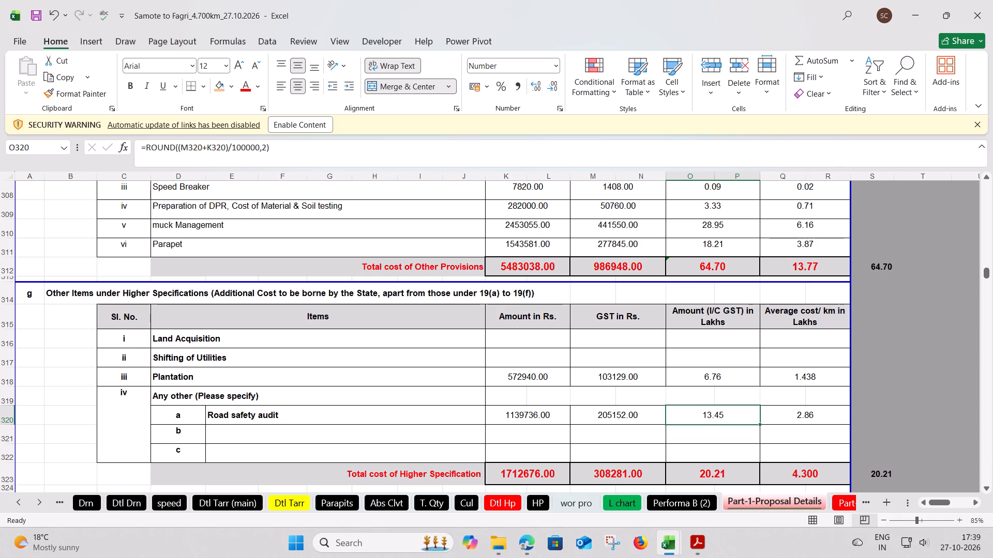
{"action": "left_click", "coordinate": [710, 435]}
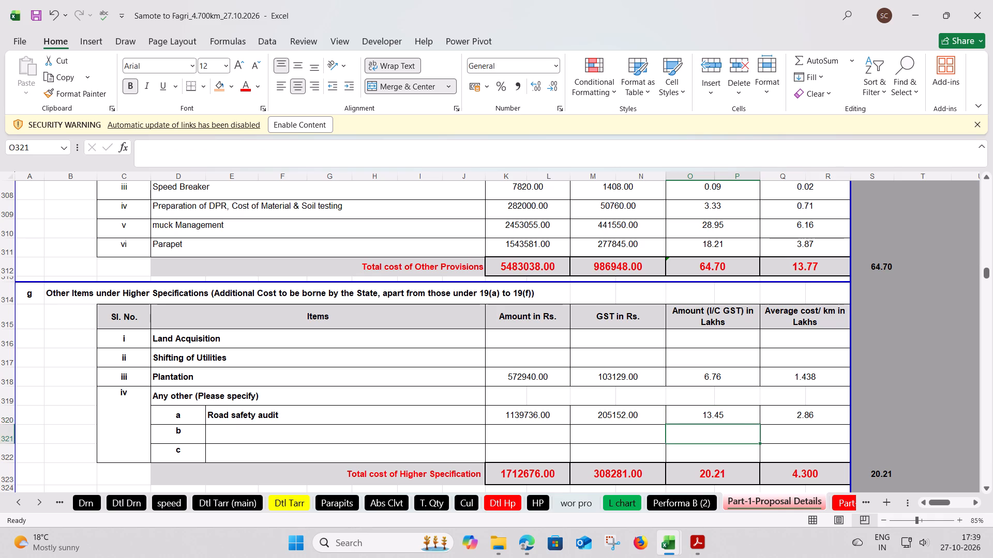
{"action": "scroll", "coordinate": [690, 424], "scroll_direction": "down", "scroll_amount": 2}
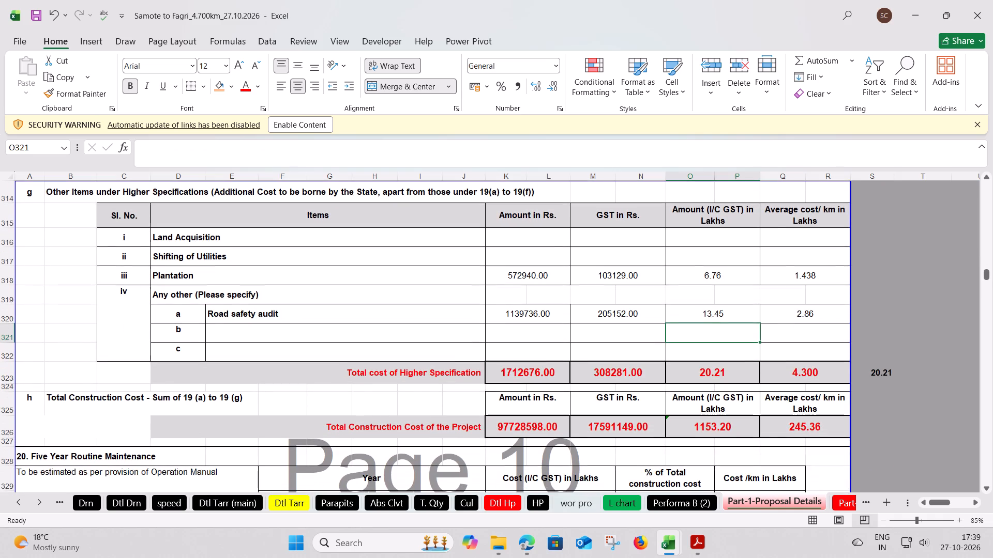
{"action": "scroll", "coordinate": [690, 424], "scroll_direction": "down", "scroll_amount": 1}
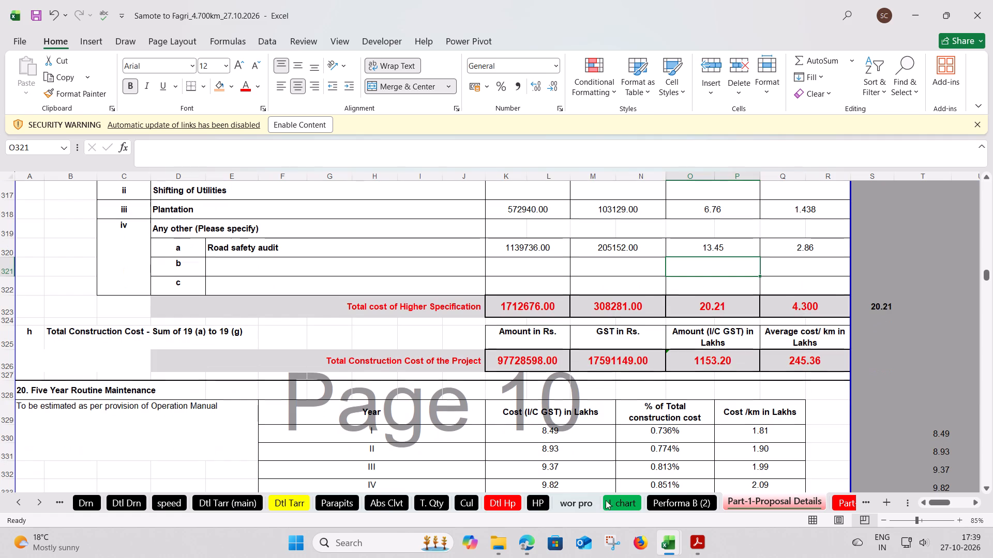
{"action": "left_click", "coordinate": [661, 505]}
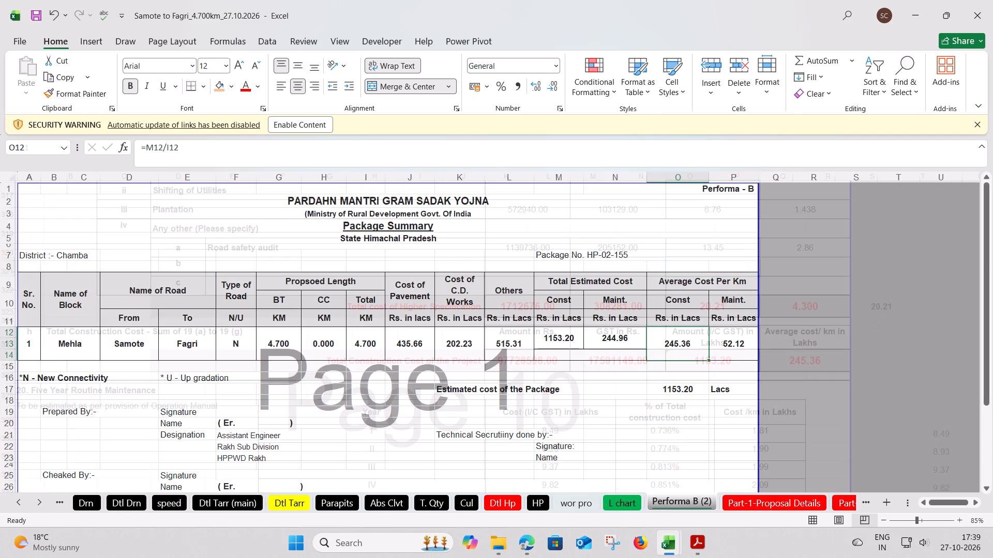
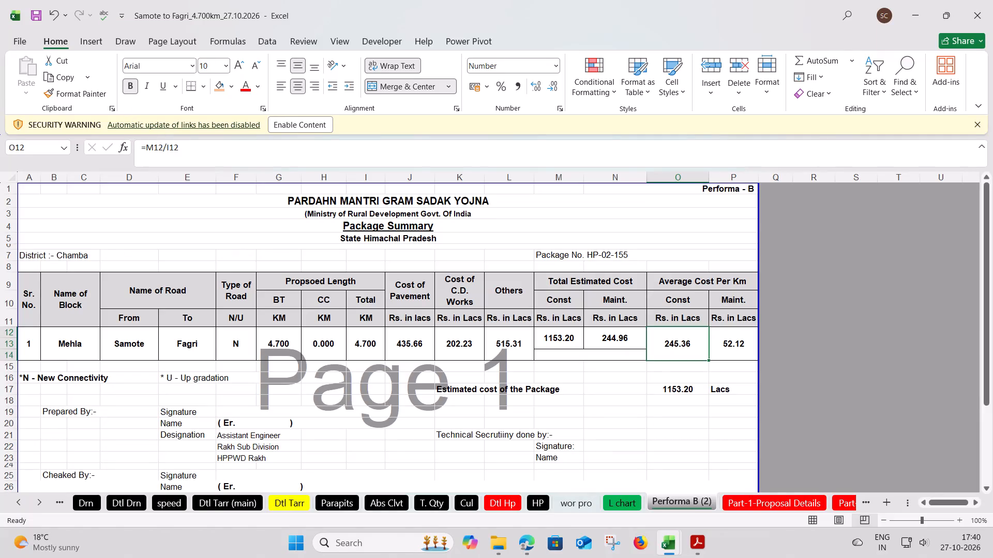
Review the Part-1 proposal details from the higher specifications back to the new proposed CD table, checking the RCC slab culvert number.
{"action": "left_click", "coordinate": [744, 498]}
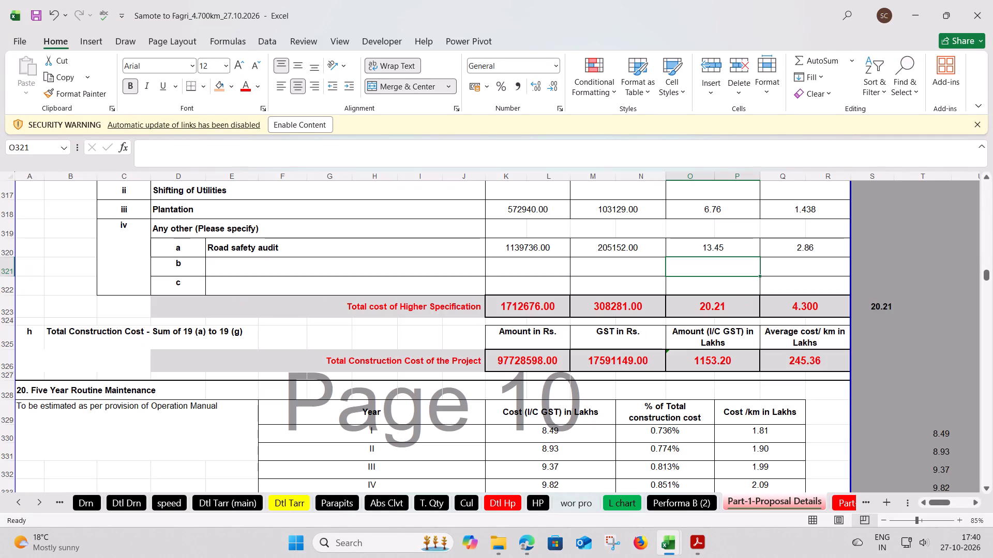
{"action": "scroll", "coordinate": [404, 282], "scroll_direction": "up", "scroll_amount": 5}
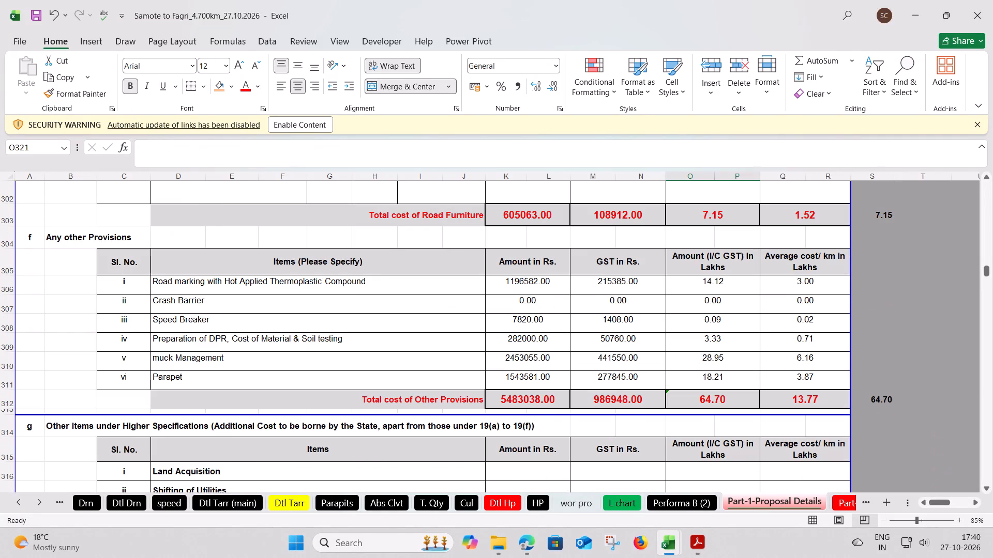
{"action": "scroll", "coordinate": [404, 282], "scroll_direction": "up", "scroll_amount": 10}
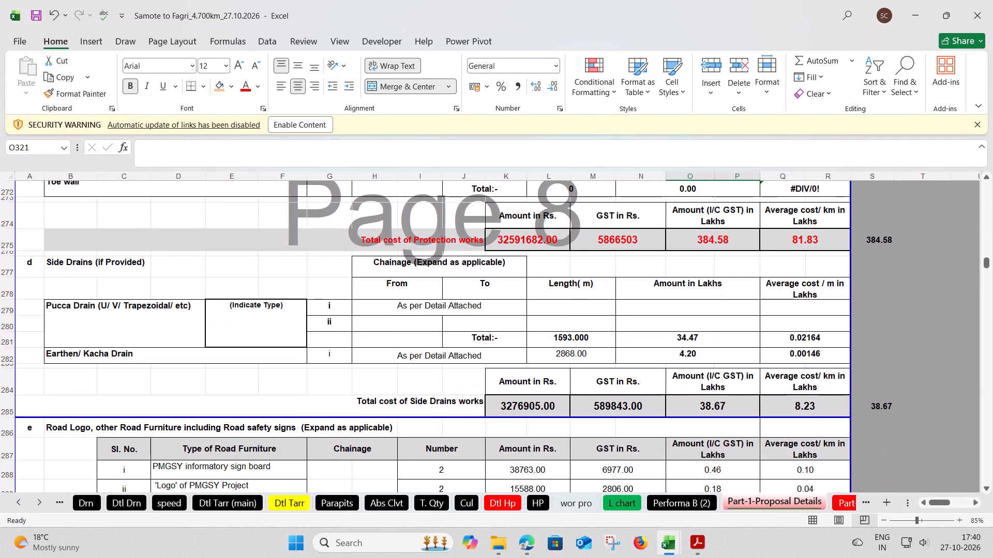
{"action": "scroll", "coordinate": [404, 282], "scroll_direction": "up", "scroll_amount": 6}
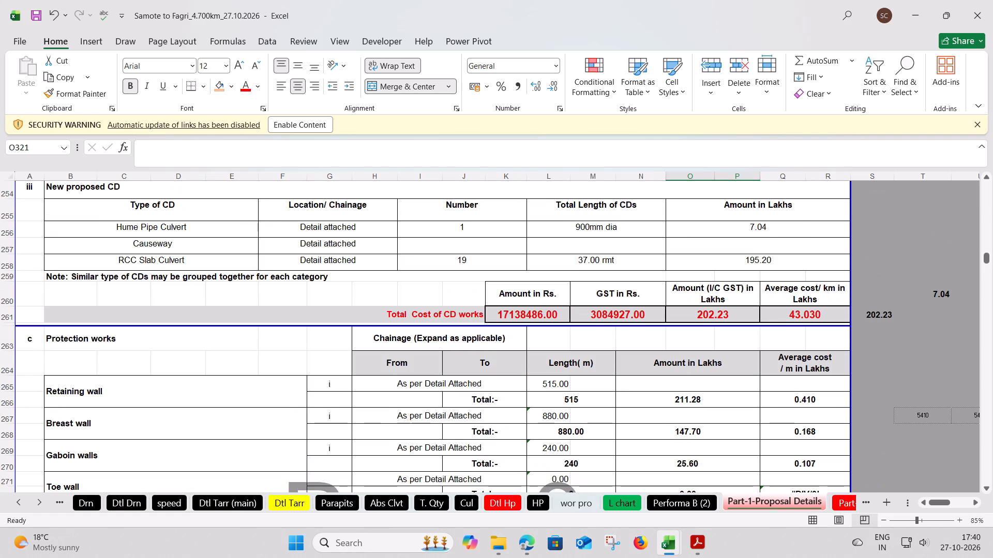
{"action": "scroll", "coordinate": [404, 282], "scroll_direction": "up", "scroll_amount": 3}
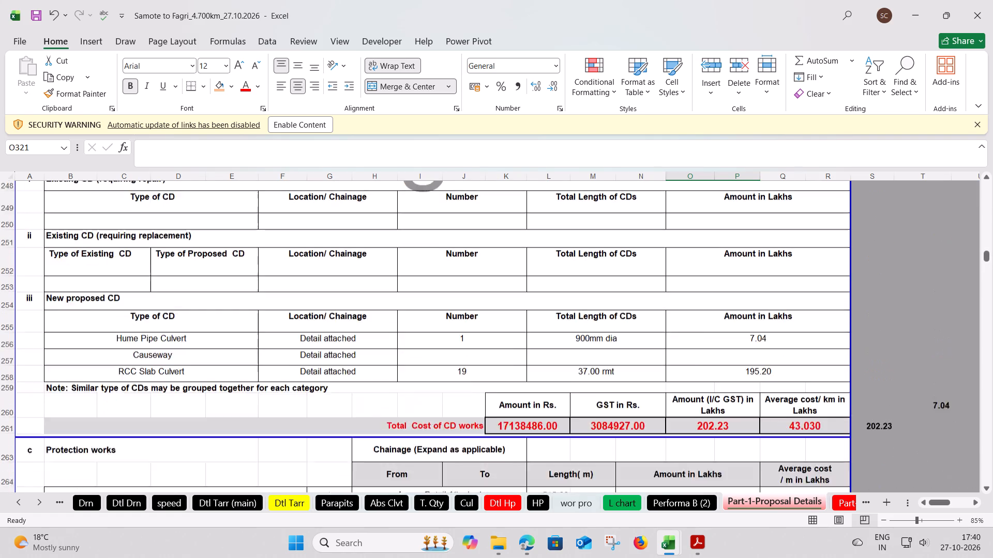
{"action": "scroll", "coordinate": [404, 282], "scroll_direction": "up", "scroll_amount": 1}
{"action": "scroll", "coordinate": [404, 282], "scroll_direction": "down", "scroll_amount": 3}
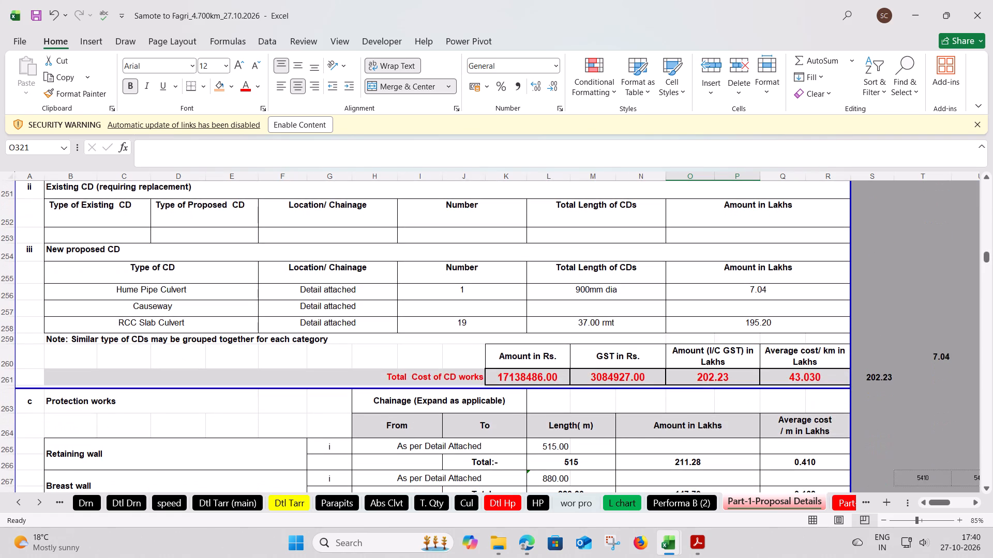
{"action": "double_click", "coordinate": [473, 327]}
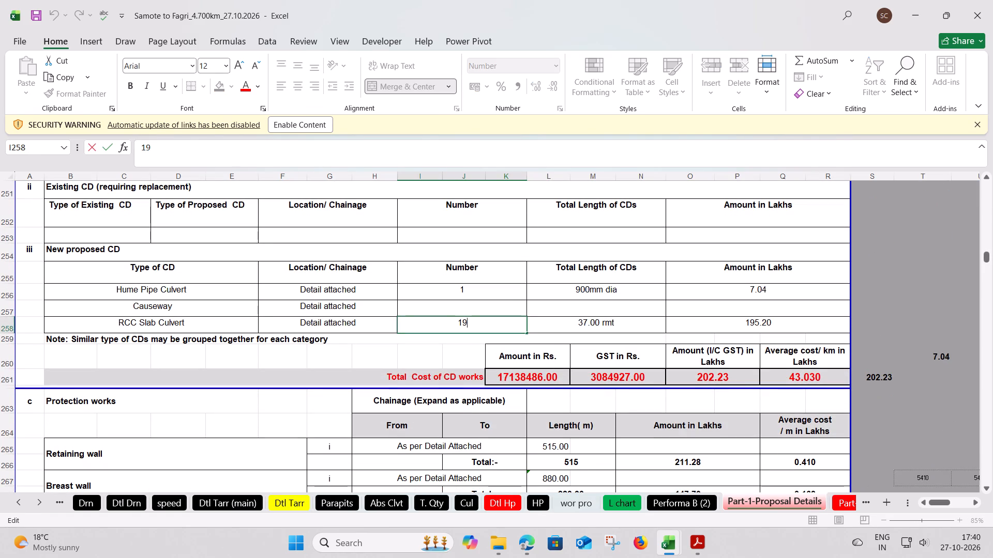
{"action": "left_click", "coordinate": [462, 305]}
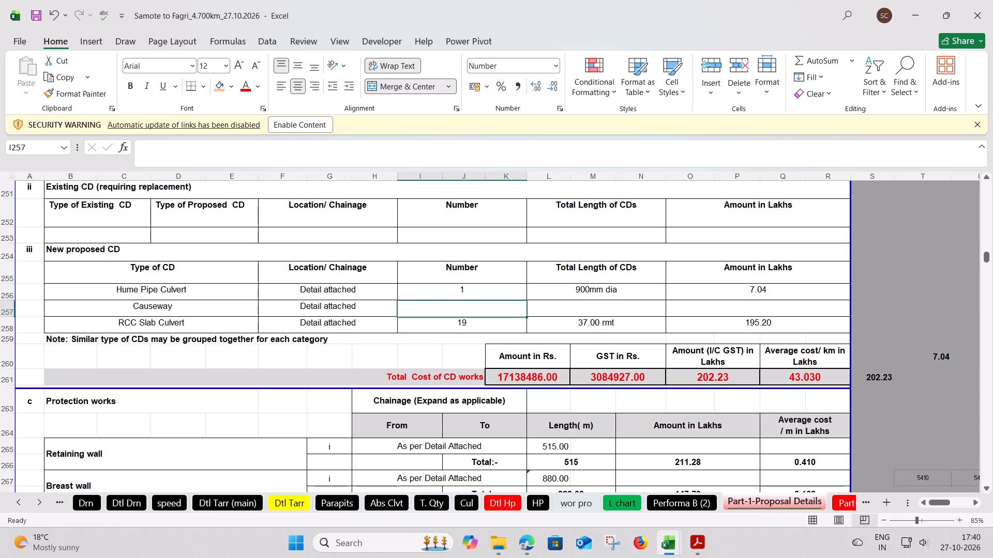
Middle-align the New proposed CD rows, from the heading to RCC Slab Culvert, vertically.
{"action": "left_click_drag", "start_coordinate": [3, 254], "coordinate": [6, 274]}
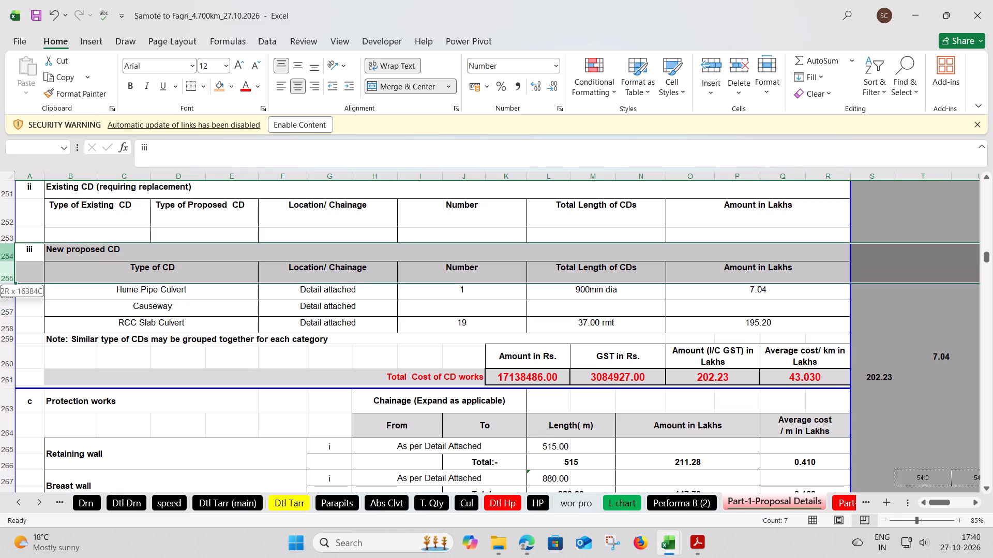
{"action": "left_click_drag", "start_coordinate": [6, 274], "coordinate": [9, 320]}
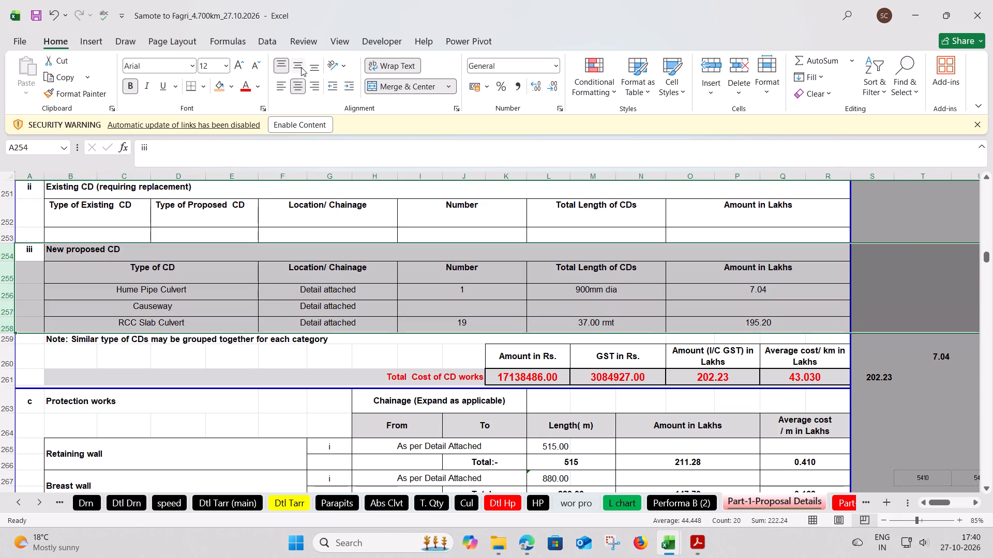
{"action": "left_click", "coordinate": [300, 62]}
{"action": "left_click", "coordinate": [418, 301]}
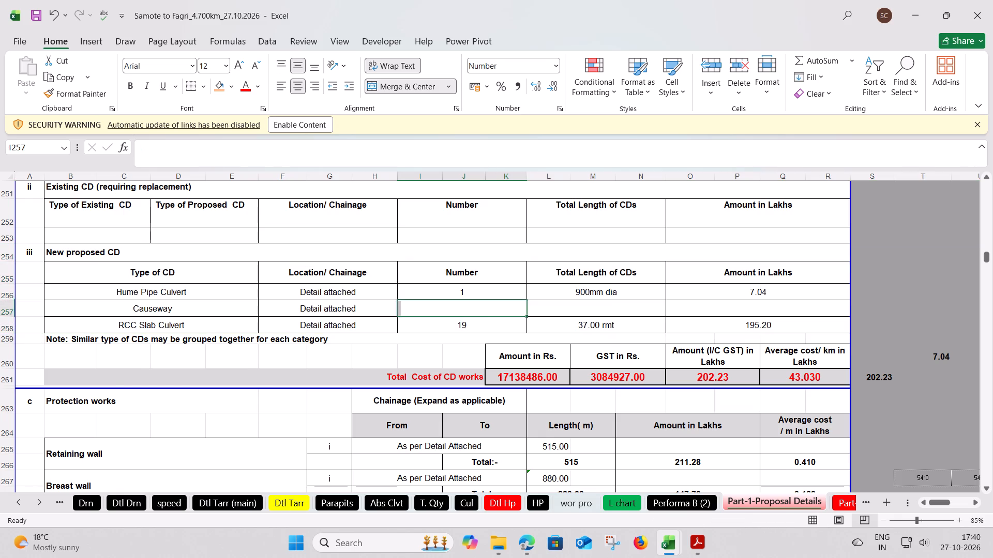
Examine the pavement cost tables, material lead distances and pavement cross sections in sections 19, 18 and 17.
{"action": "scroll", "coordinate": [401, 324], "scroll_direction": "up", "scroll_amount": 10}
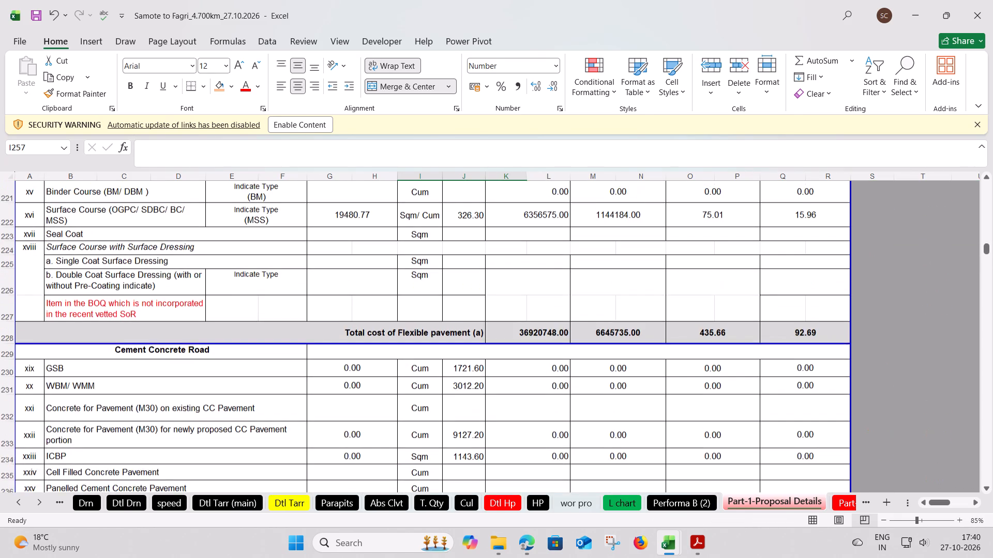
{"action": "scroll", "coordinate": [401, 324], "scroll_direction": "up", "scroll_amount": 3}
{"action": "scroll", "coordinate": [401, 324], "scroll_direction": "down", "scroll_amount": 7}
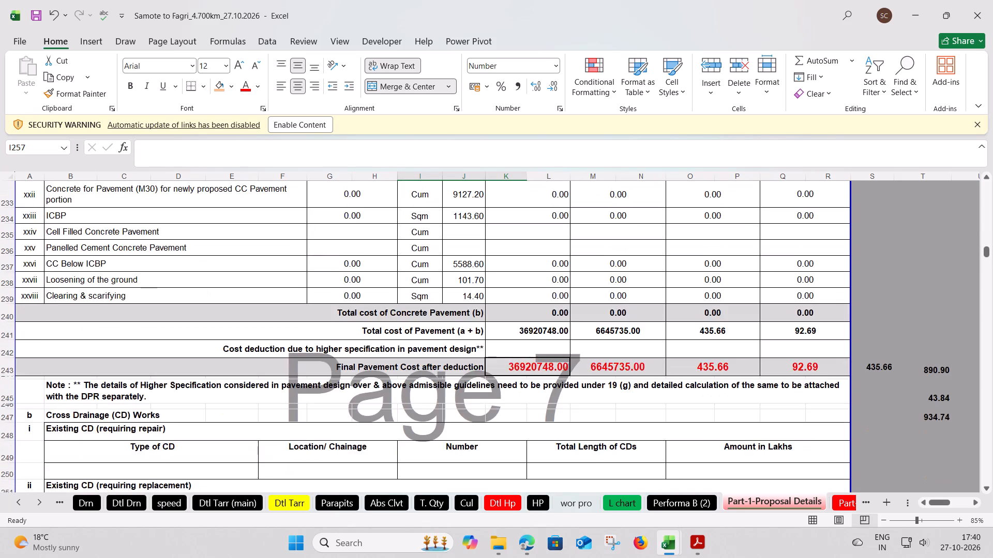
{"action": "scroll", "coordinate": [401, 324], "scroll_direction": "up", "scroll_amount": 20}
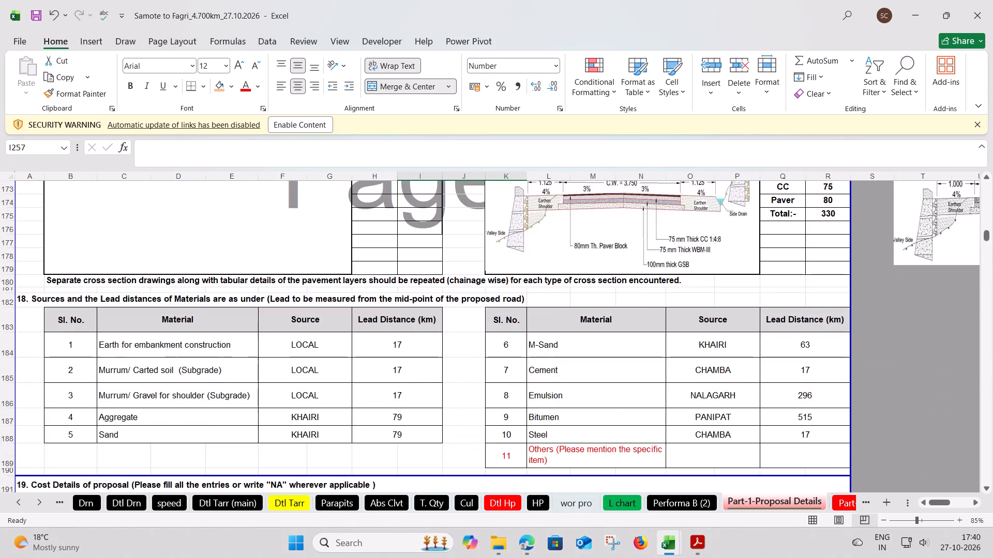
{"action": "scroll", "coordinate": [401, 324], "scroll_direction": "up", "scroll_amount": 5}
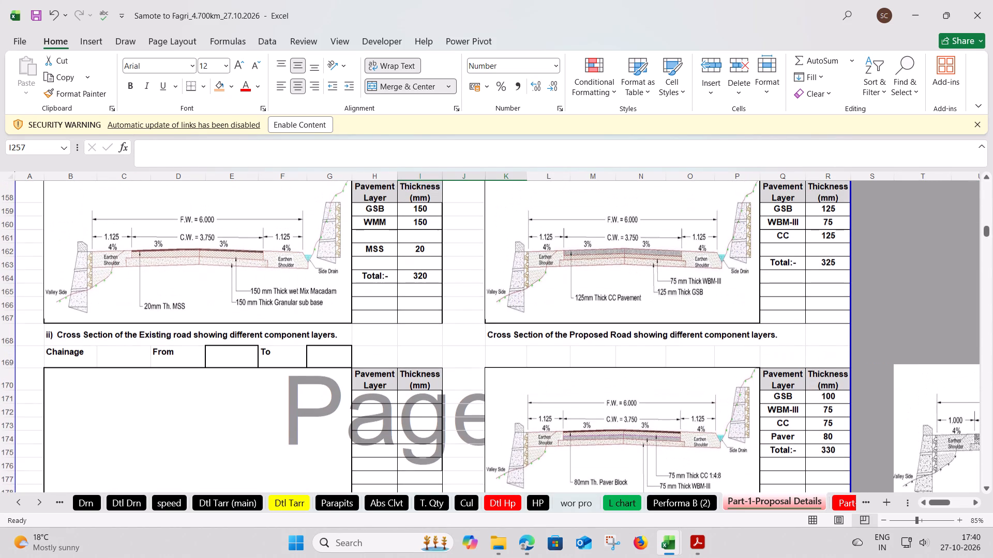
{"action": "scroll", "coordinate": [401, 324], "scroll_direction": "up", "scroll_amount": 1}
Delete the 80 mm paver block cross-section drawing of the proposed road and clear its pavement layer and thickness entries.
{"action": "scroll", "coordinate": [401, 324], "scroll_direction": "down", "scroll_amount": 2}
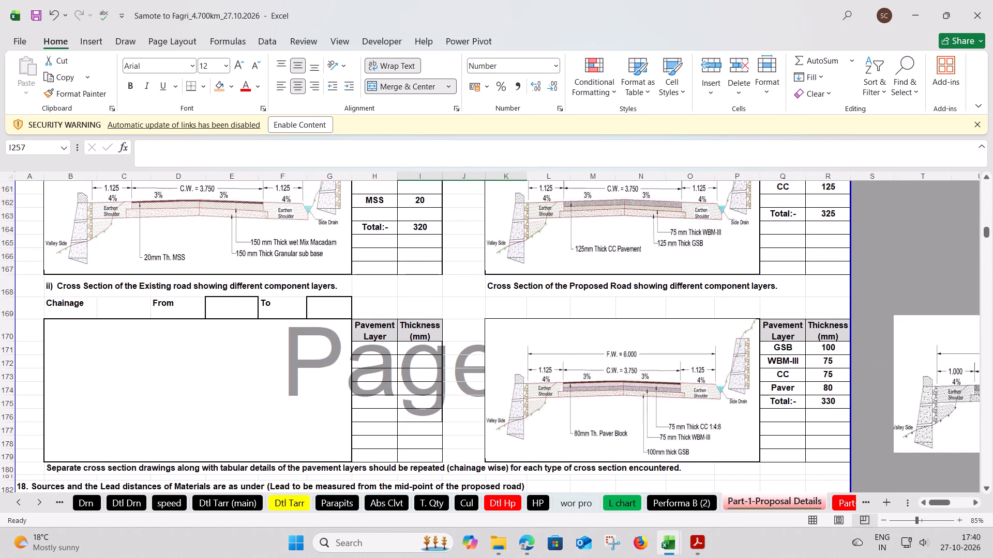
{"action": "left_click", "coordinate": [720, 398]}
{"action": "key", "text": "Delete"}
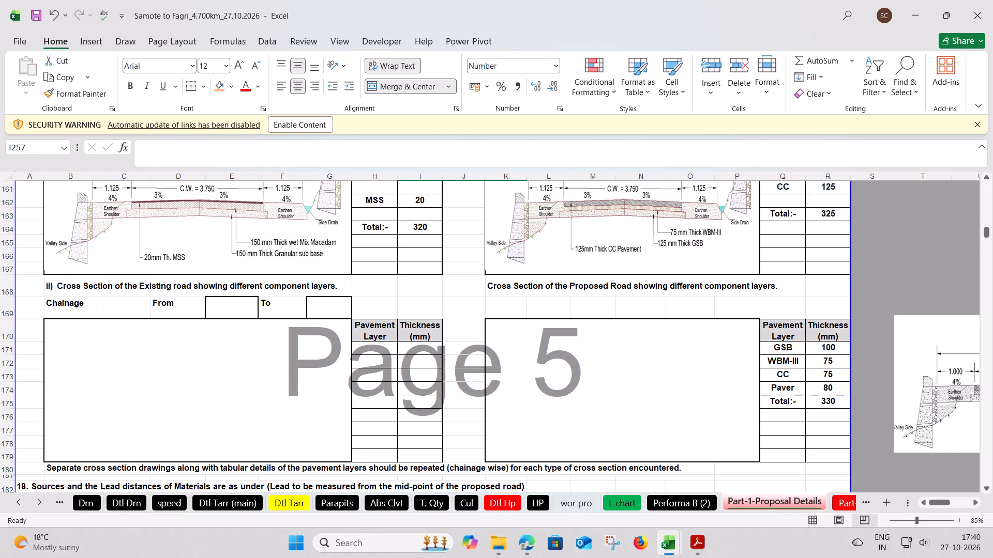
{"action": "left_click_drag", "start_coordinate": [770, 346], "coordinate": [816, 402]}
{"action": "key", "text": "Delete"}
{"action": "left_click", "coordinate": [613, 373]}
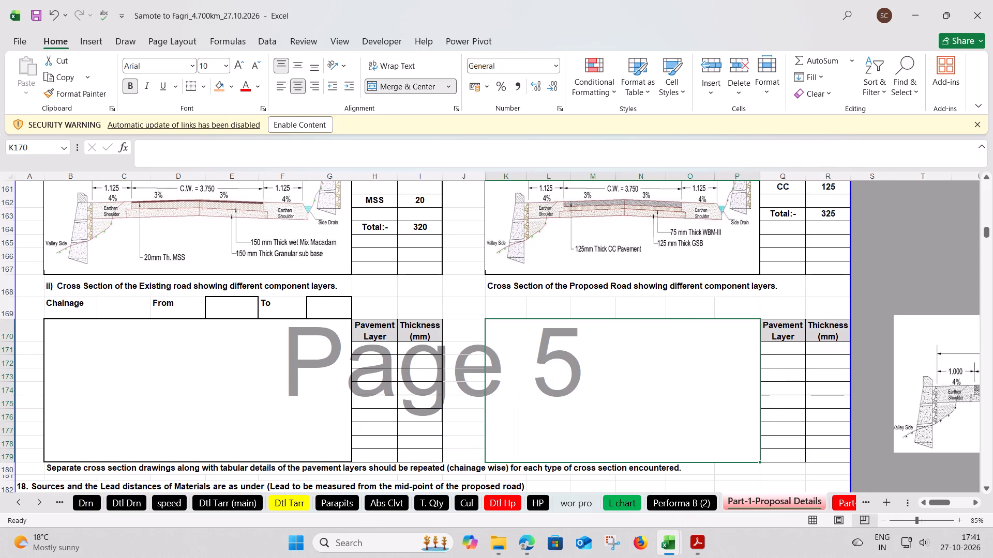
Enter Mix Seal Surface as the new technology name in item b of section 16.
{"action": "scroll", "coordinate": [488, 384], "scroll_direction": "up", "scroll_amount": 6}
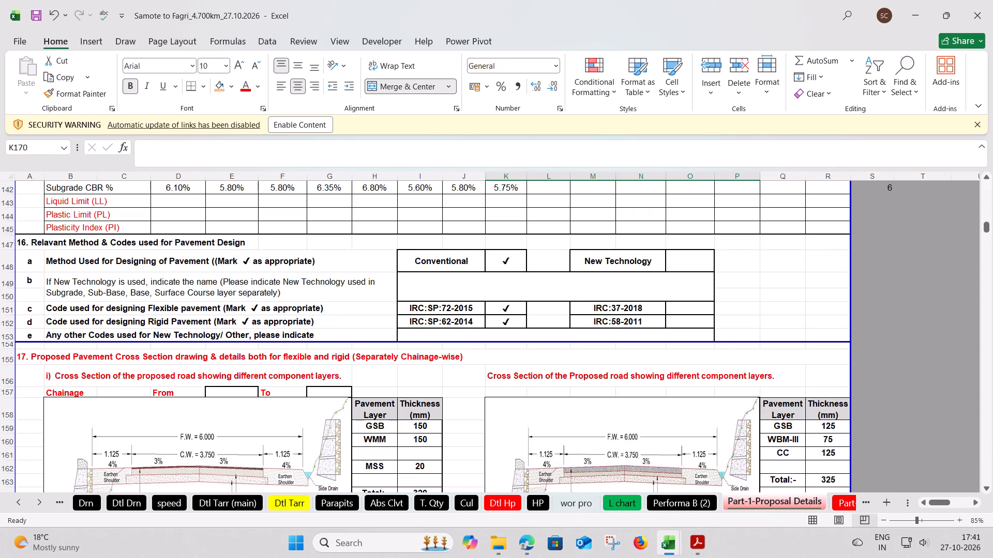
{"action": "left_click", "coordinate": [508, 287]}
{"action": "key", "text": "shift+m"}
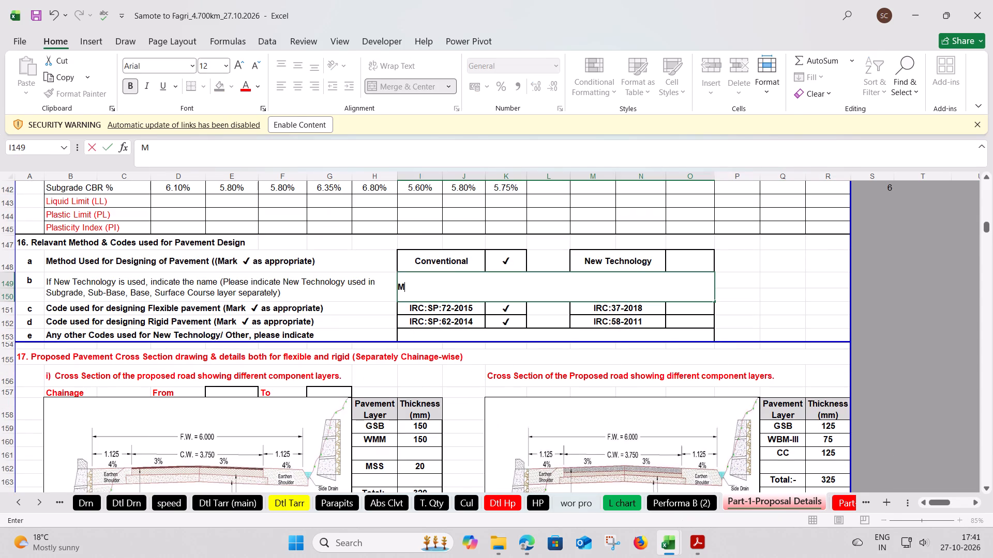
{"action": "key", "text": "i"}
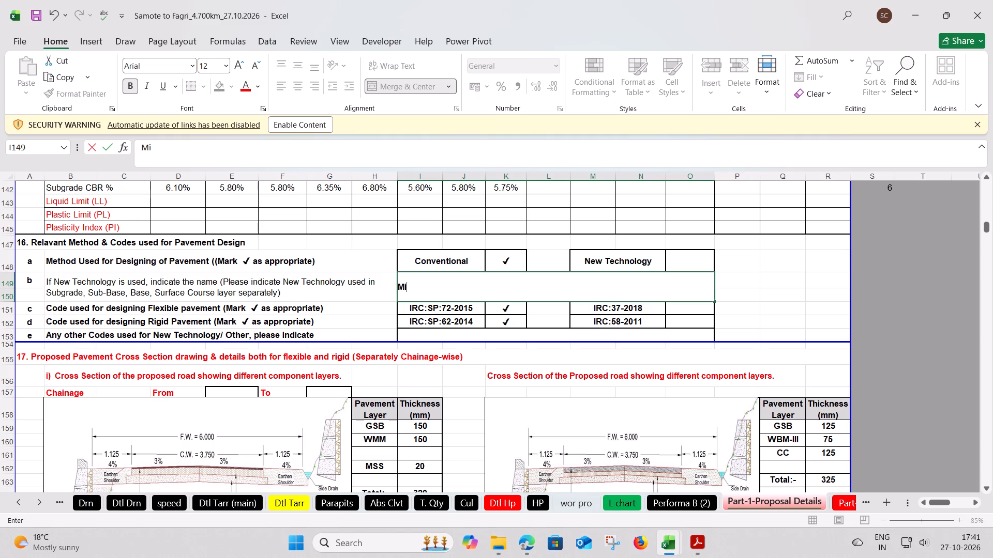
{"action": "type", "text": "x Seal Surface"}
{"action": "left_click", "coordinate": [568, 315]}
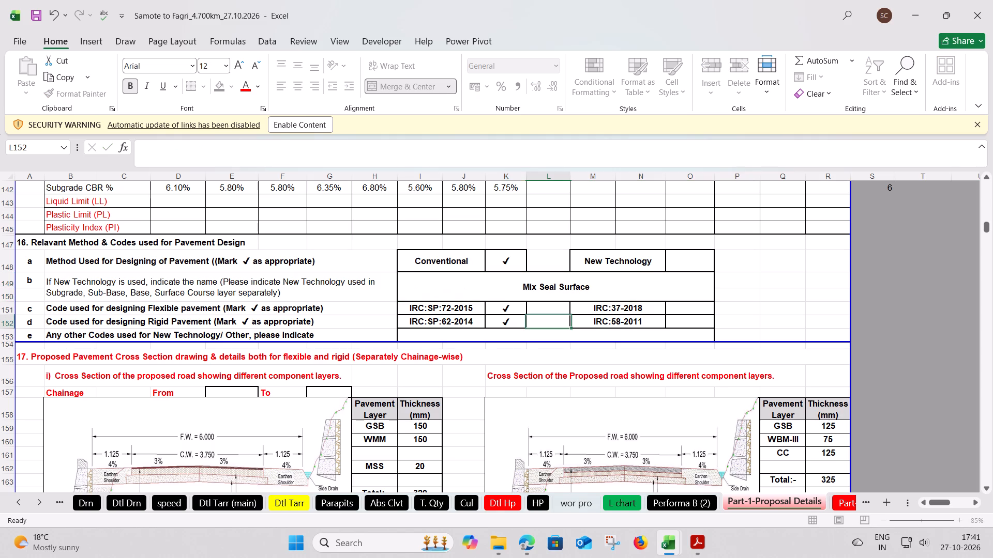
Set the existing carriageway widths in section 12 b to 0 for both the built-up and open areas.
{"action": "scroll", "coordinate": [494, 342], "scroll_direction": "up", "scroll_amount": 4}
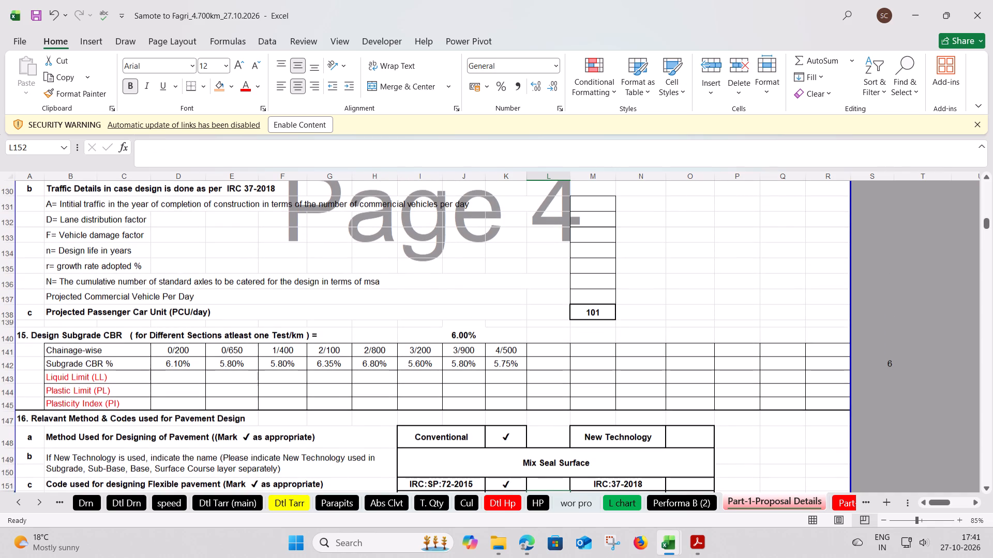
{"action": "scroll", "coordinate": [494, 342], "scroll_direction": "up", "scroll_amount": 8}
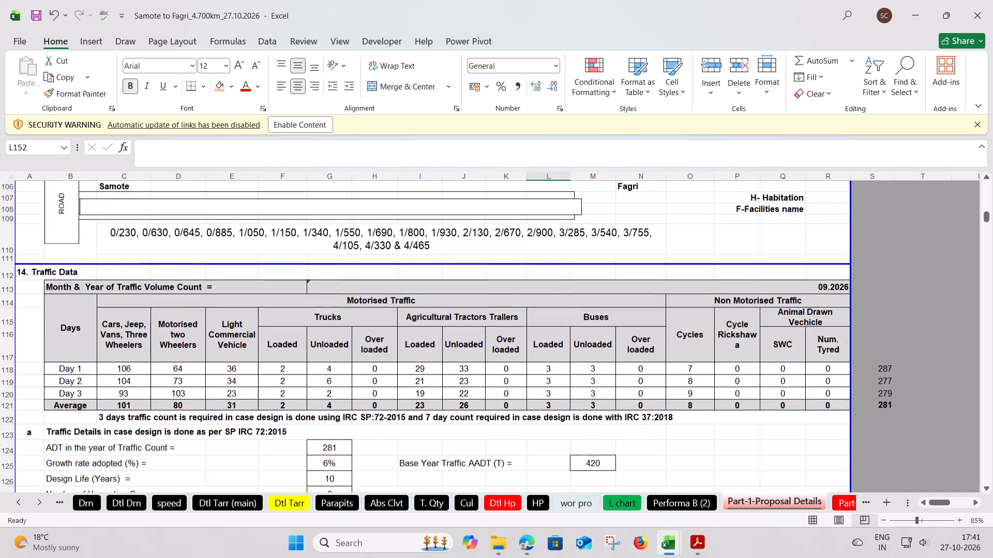
{"action": "scroll", "coordinate": [494, 342], "scroll_direction": "up", "scroll_amount": 4}
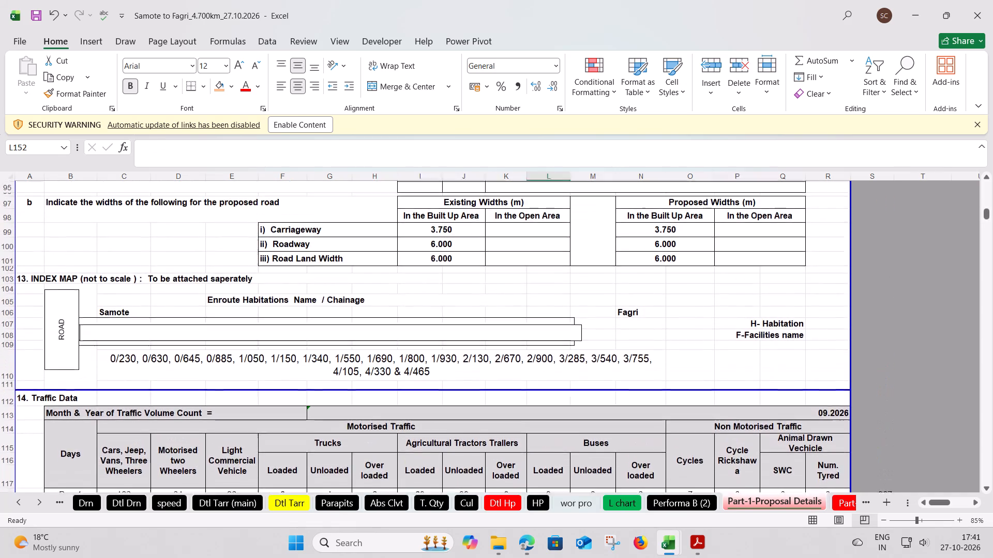
{"action": "scroll", "coordinate": [494, 342], "scroll_direction": "up", "scroll_amount": 2}
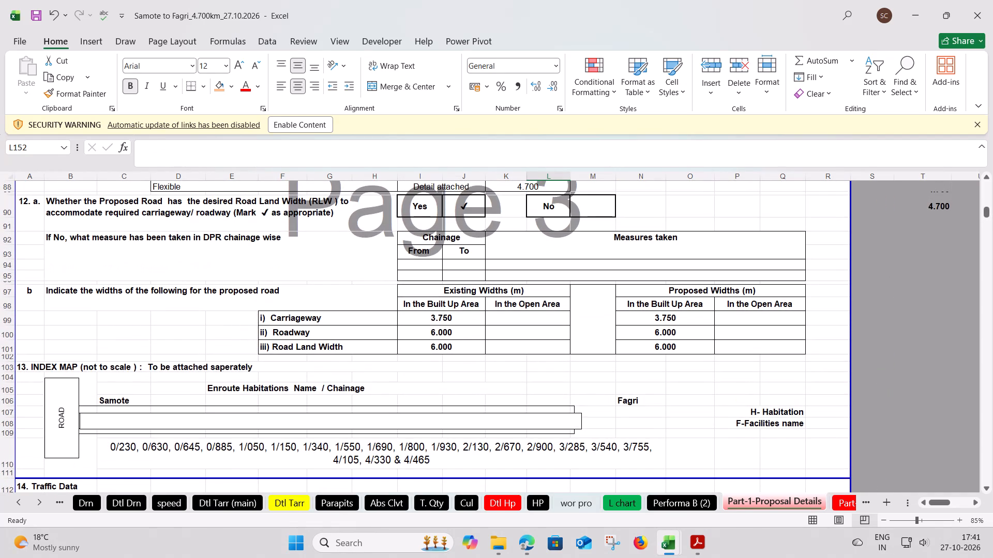
{"action": "left_click", "coordinate": [453, 321]}
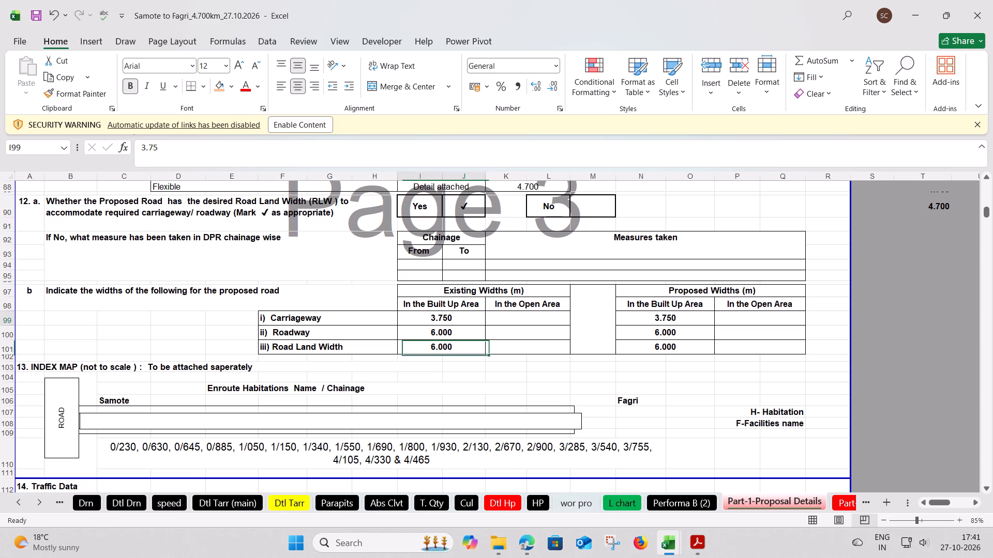
{"action": "key", "text": "0"}
{"action": "key", "text": "Right"}
{"action": "key", "text": "0"}
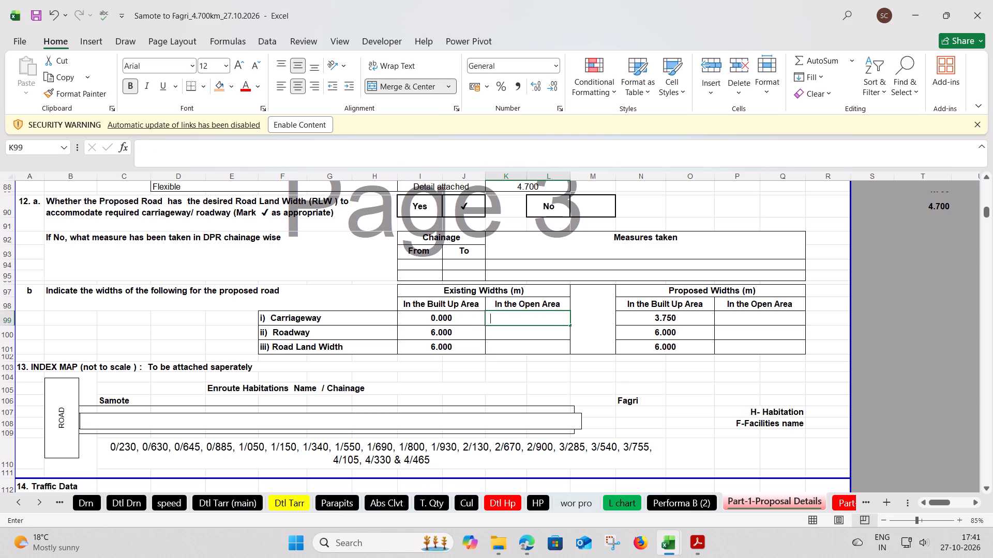
{"action": "key", "text": "Right"}
Set the existing roadway and road land widths to 0 for both the built-up and open areas.
{"action": "left_click", "coordinate": [461, 333]}
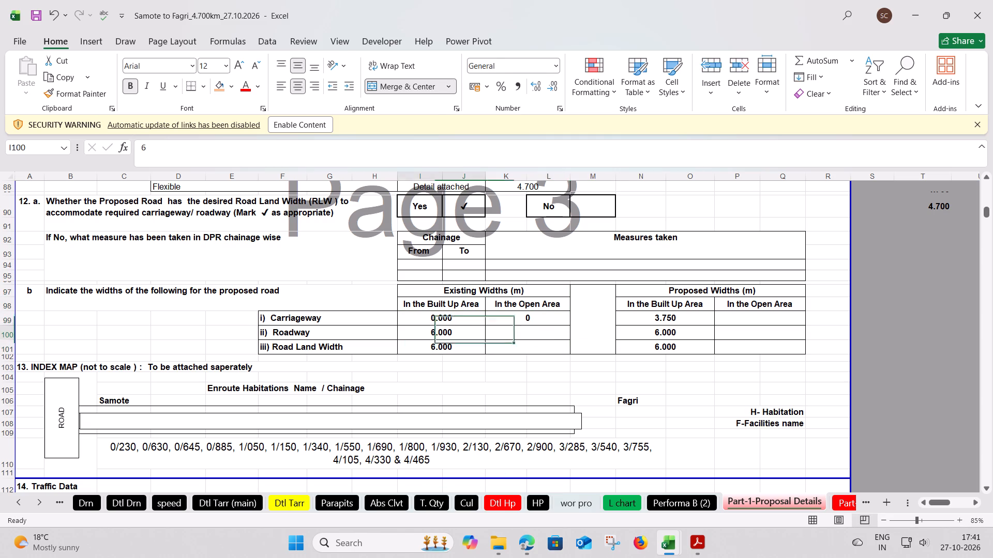
{"action": "key", "text": "0"}
{"action": "key", "text": "Right"}
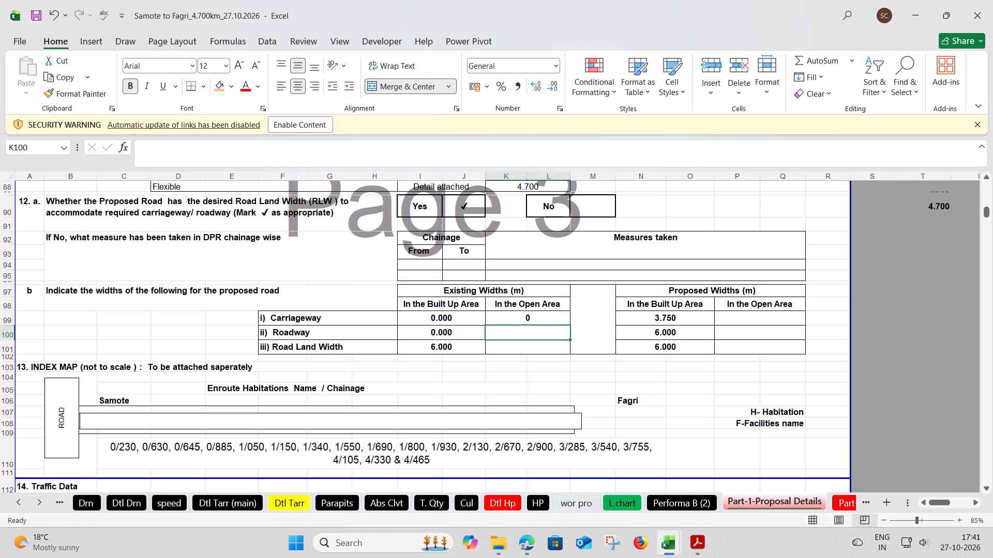
{"action": "key", "text": "0"}
{"action": "left_click", "coordinate": [456, 353]}
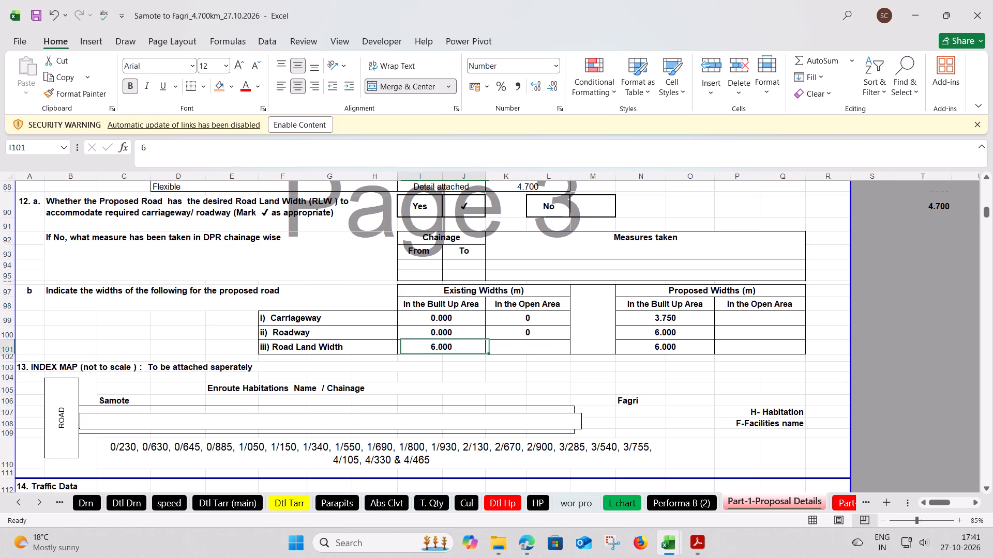
{"action": "key", "text": "0"}
{"action": "key", "text": "Right"}
{"action": "key", "text": "0"}
{"action": "left_click", "coordinate": [457, 364]}
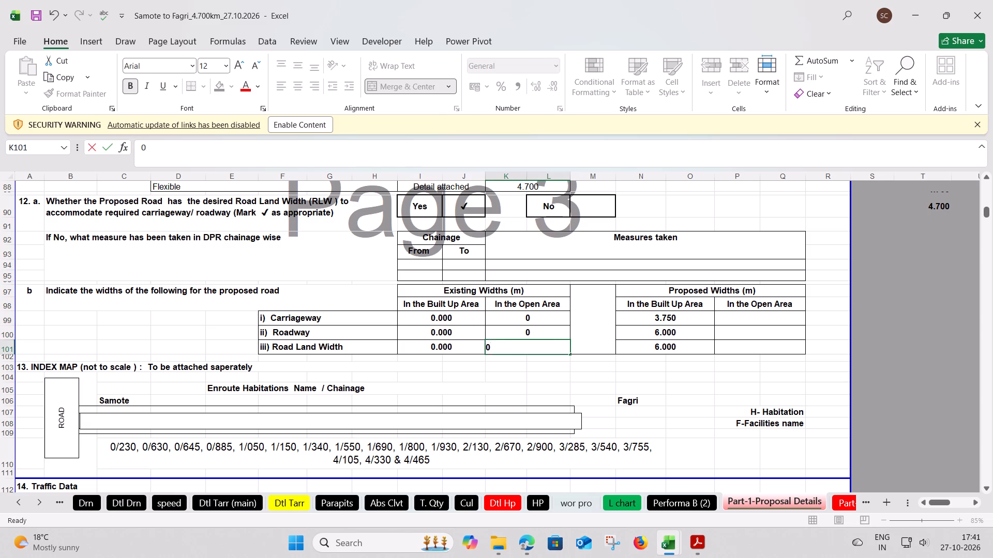
Format the three existing open-area widths to show three decimal places.
{"action": "left_click_drag", "start_coordinate": [509, 317], "coordinate": [514, 335]}
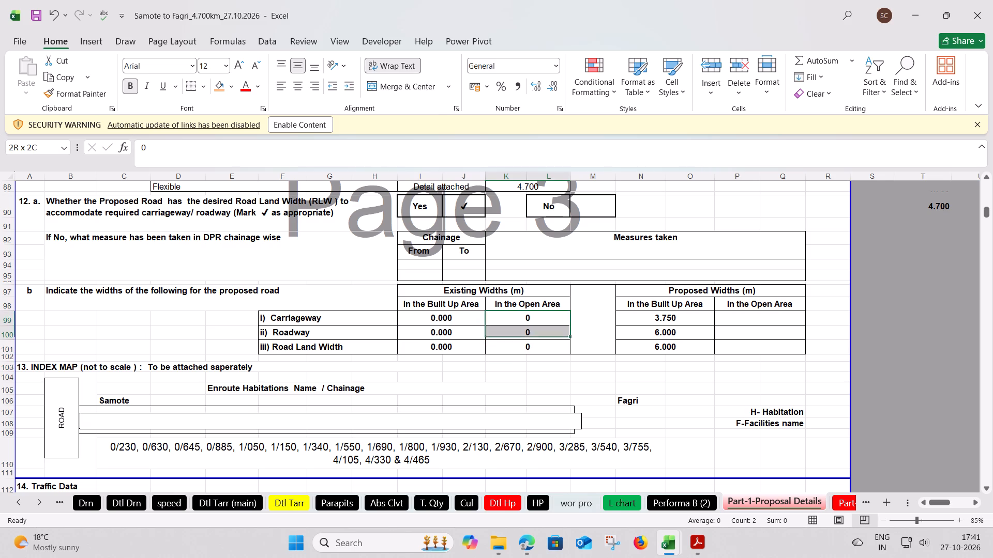
{"action": "left_click_drag", "start_coordinate": [514, 335], "coordinate": [515, 343]}
{"action": "left_click", "coordinate": [538, 81]}
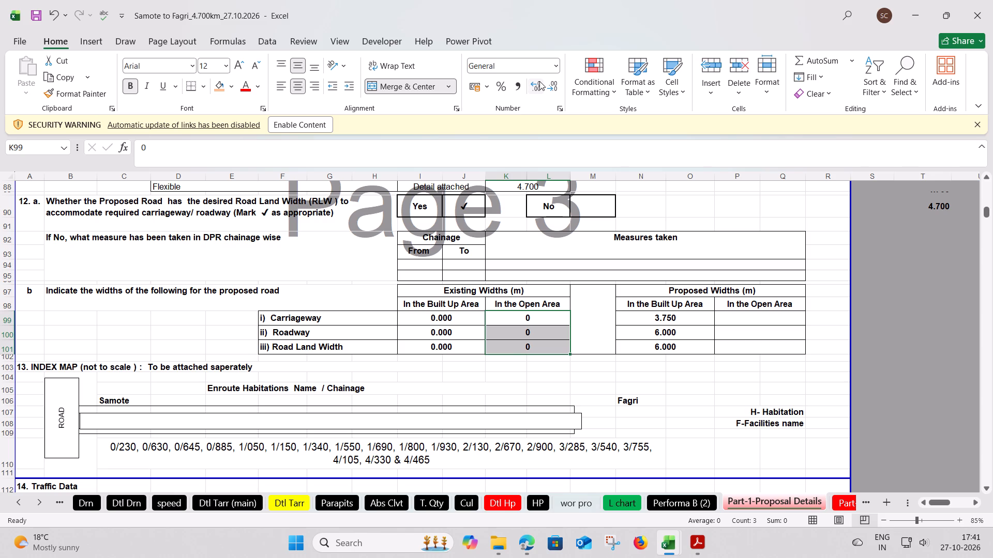
{"action": "left_click", "coordinate": [539, 81]}
{"action": "left_click", "coordinate": [539, 81]}
{"action": "left_click", "coordinate": [510, 319]}
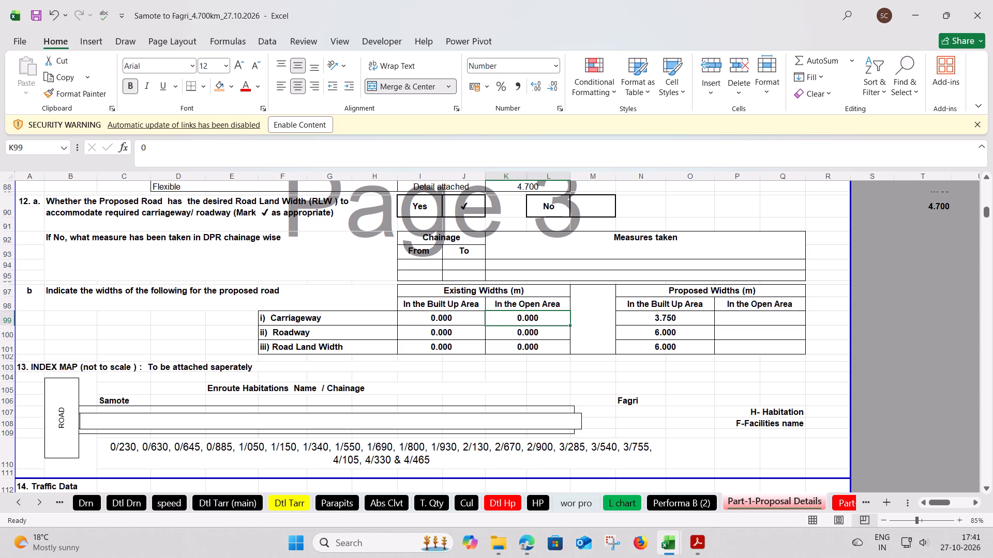
Enter the proposed open-area widths in section 12 b: carriageway 3.75, roadway 6.00 and road land width 6.00.
{"action": "left_click", "coordinate": [731, 321]}
{"action": "type", "text": "3.75"}
{"action": "key", "text": "Return"}
{"action": "type", "text": "6.00"}
{"action": "key", "text": "Return"}
{"action": "type", "text": "6.00"}
{"action": "key", "text": "Return"}
Format the proposed open-area roadway and road land widths to show two decimal places.
{"action": "left_click_drag", "start_coordinate": [747, 332], "coordinate": [747, 334]}
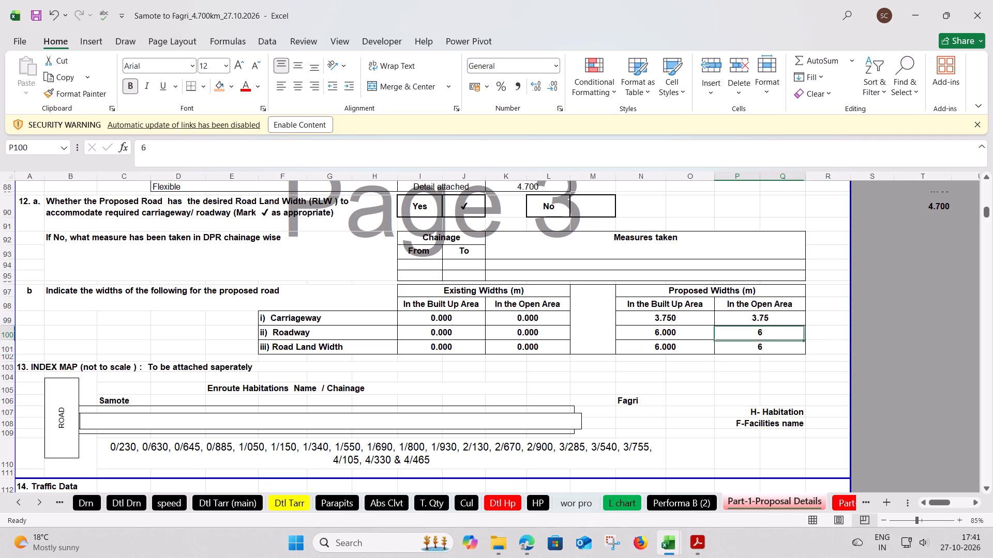
{"action": "left_click_drag", "start_coordinate": [747, 334], "coordinate": [747, 345]}
{"action": "left_click", "coordinate": [538, 83]}
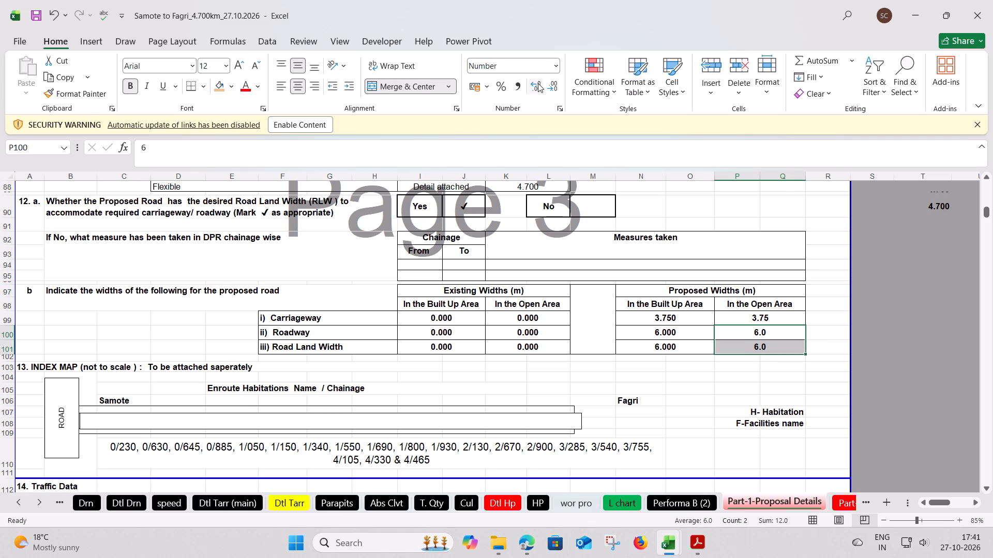
{"action": "left_click", "coordinate": [538, 83]}
{"action": "left_click", "coordinate": [644, 335]}
Change the New Construction chainage in section 10 to 0/000 to 4/700.
{"action": "scroll", "coordinate": [644, 335], "scroll_direction": "up", "scroll_amount": 2}
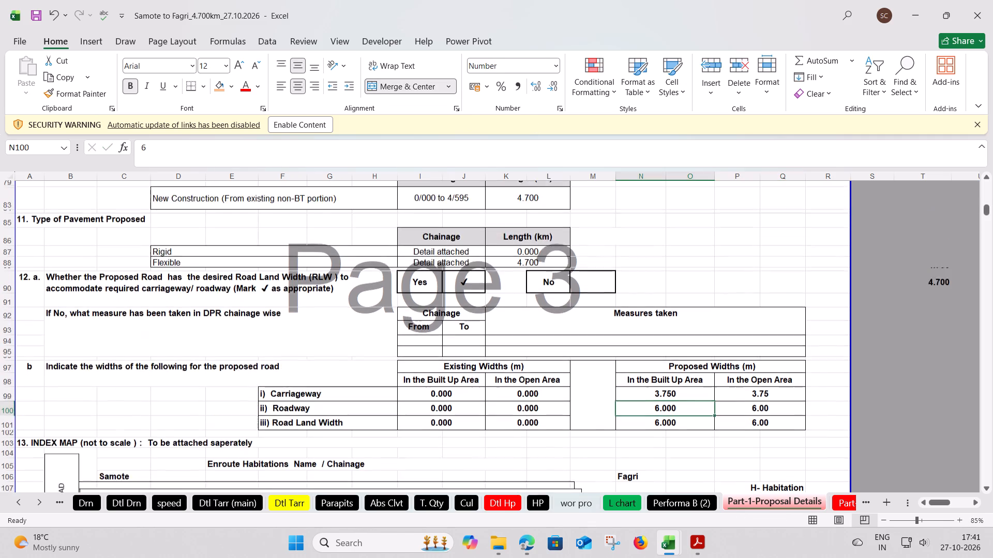
{"action": "scroll", "coordinate": [644, 335], "scroll_direction": "up", "scroll_amount": 2}
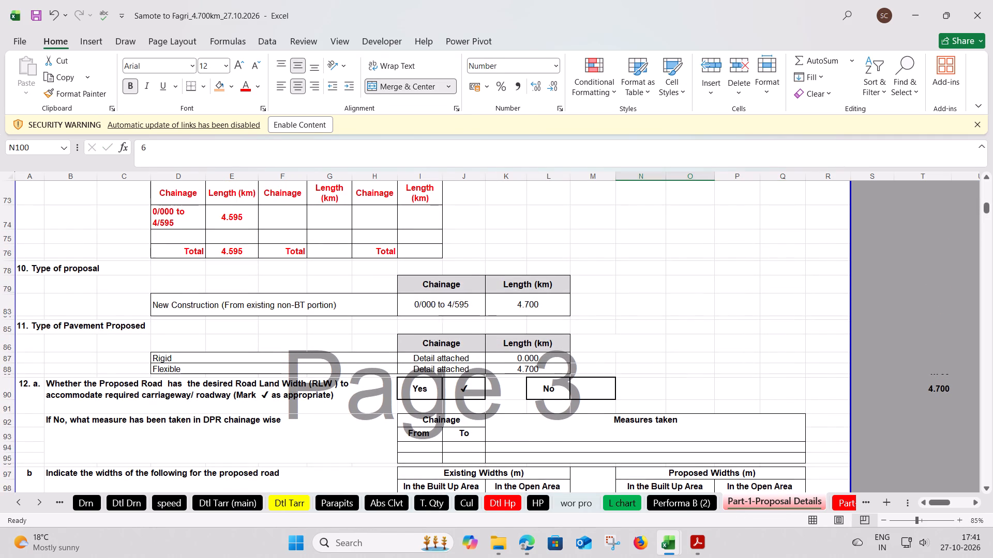
{"action": "double_click", "coordinate": [453, 306]}
{"action": "left_click_drag", "start_coordinate": [455, 304], "coordinate": [438, 305]}
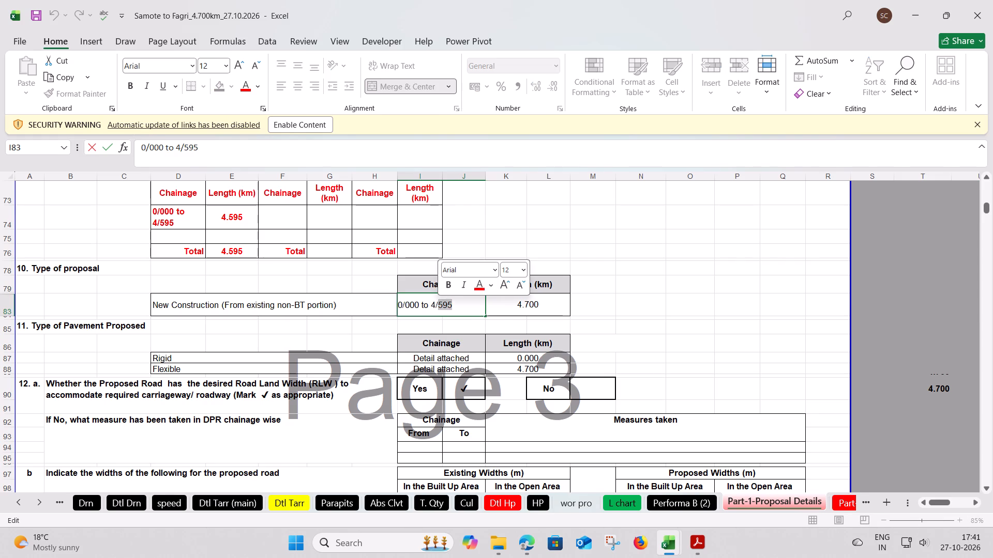
{"action": "type", "text": "700"}
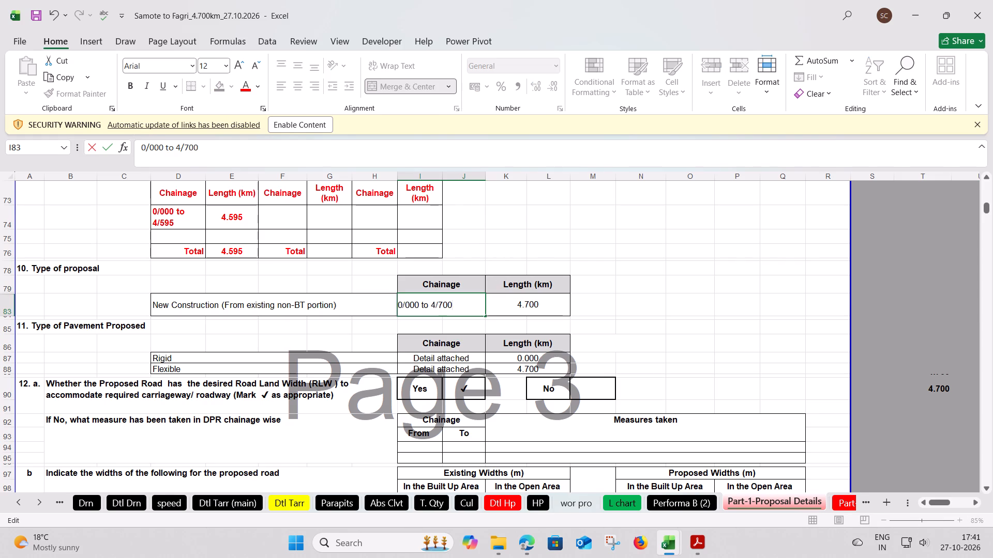
{"action": "left_click", "coordinate": [416, 361]}
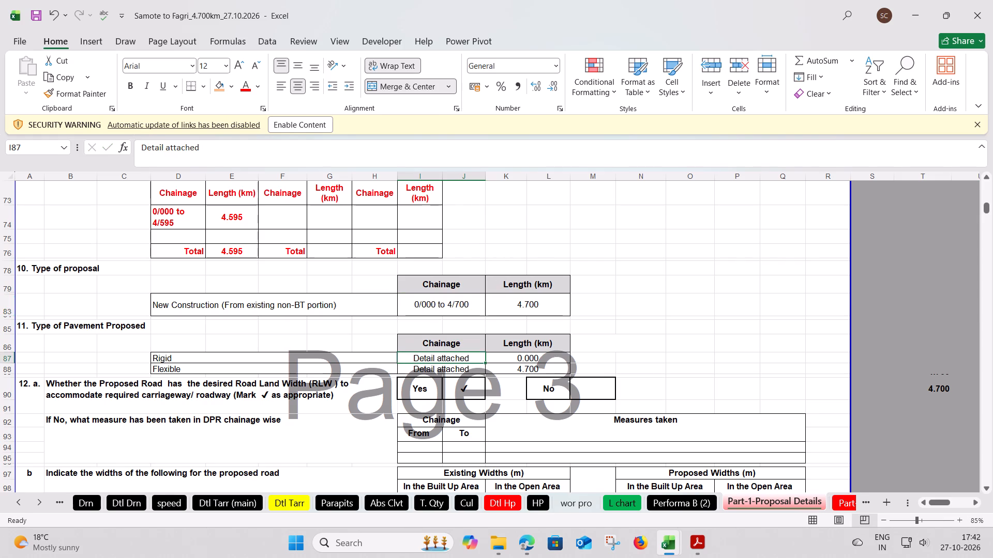
Set the Track/Earthen entry in section 9 to length 4.700 km and chainage 0/000 to 4/700.
{"action": "scroll", "coordinate": [278, 302], "scroll_direction": "up", "scroll_amount": 2}
{"action": "left_click", "coordinate": [229, 308]}
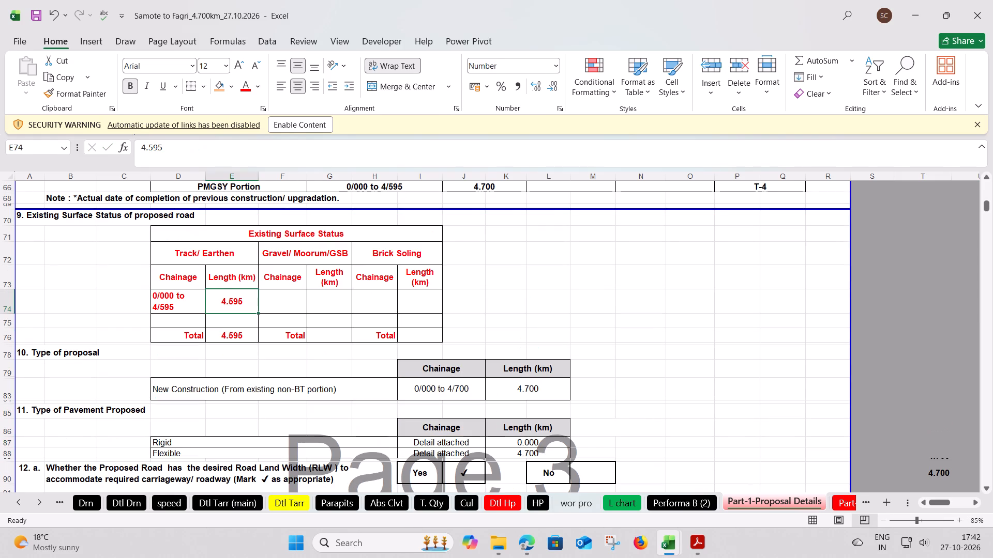
{"action": "type", "text": "4.700"}
{"action": "key", "text": "Return"}
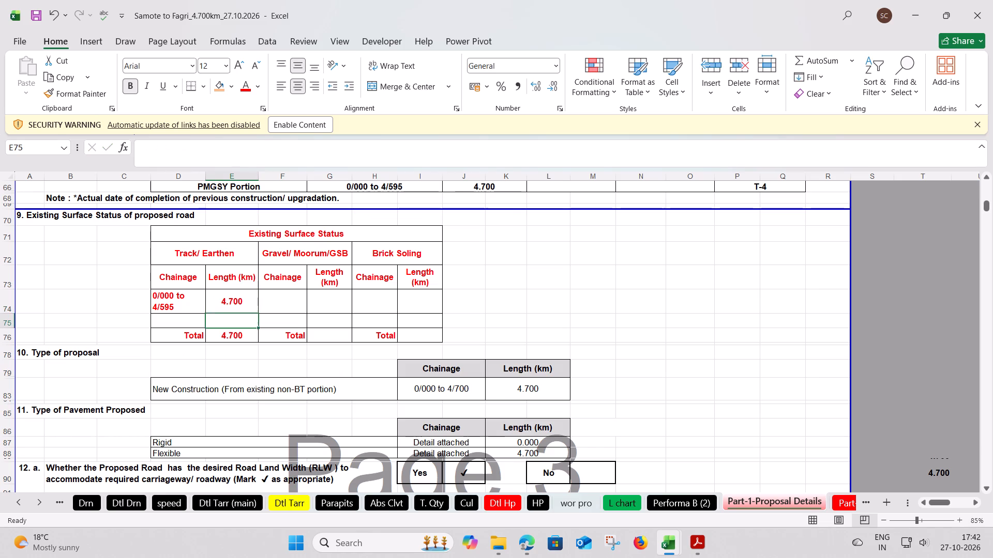
{"action": "double_click", "coordinate": [167, 307]}
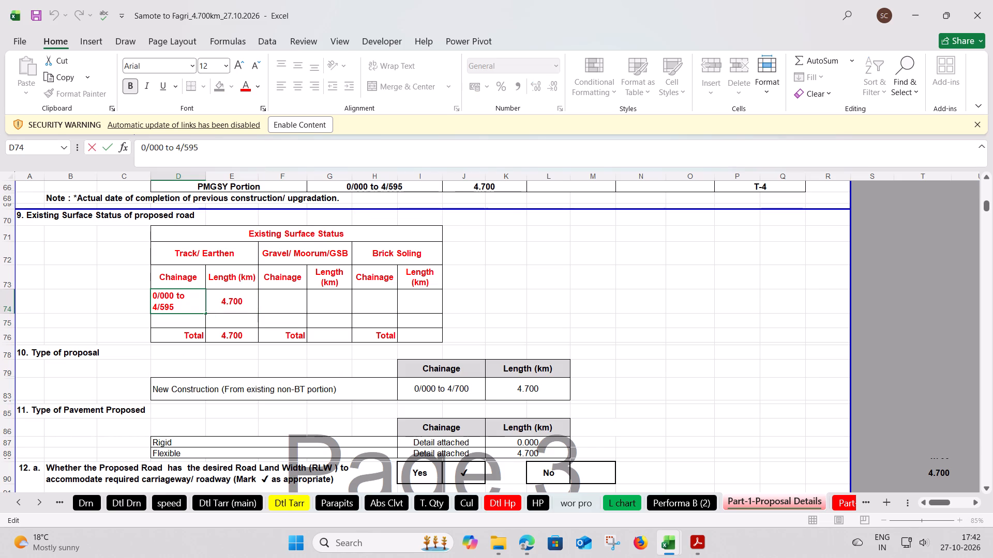
{"action": "left_click_drag", "start_coordinate": [177, 308], "coordinate": [161, 307]}
{"action": "type", "text": "700"}
{"action": "left_click", "coordinate": [170, 349]}
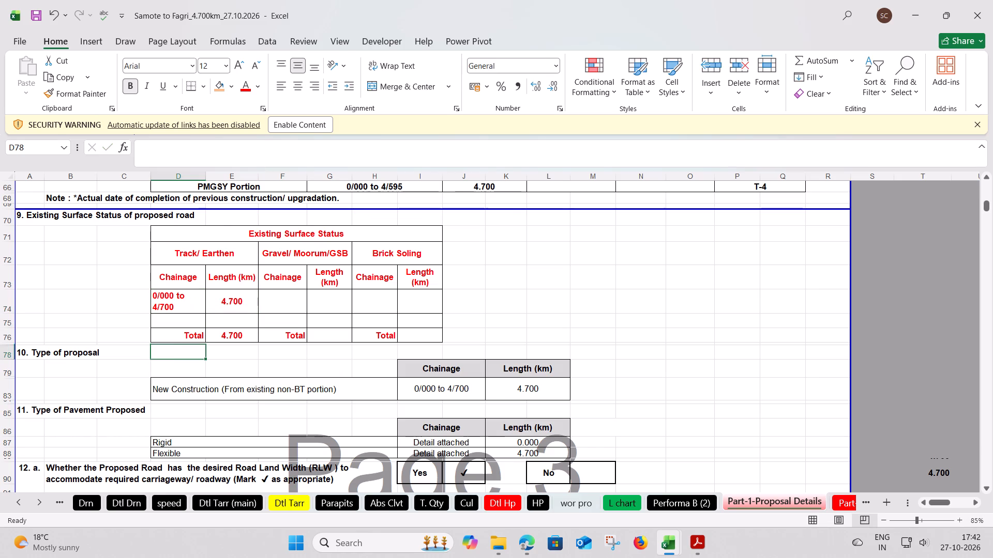
Change the PMGSY Portion chainage in section 8 to 0/000 to 4/700.
{"action": "scroll", "coordinate": [170, 349], "scroll_direction": "up", "scroll_amount": 2}
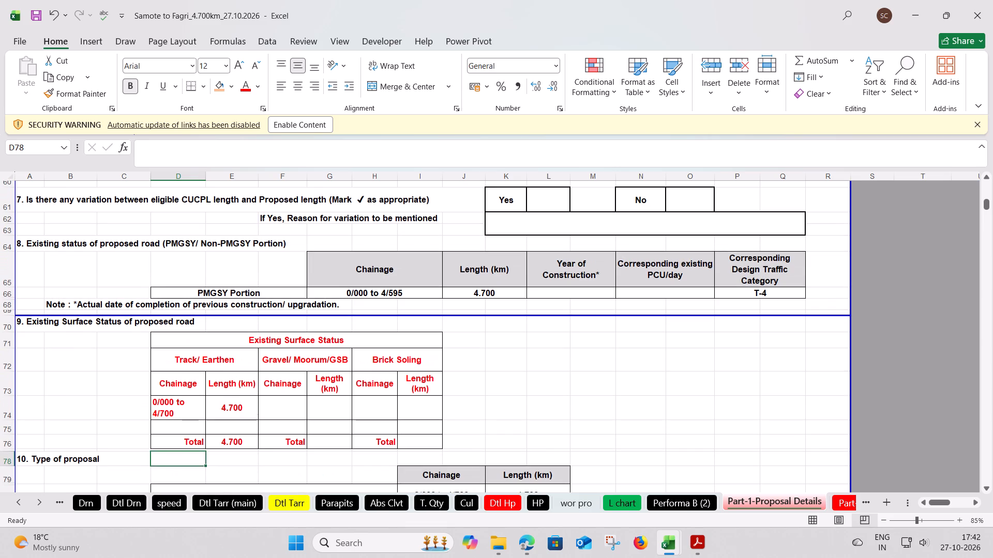
{"action": "double_click", "coordinate": [410, 291]}
{"action": "left_click_drag", "start_coordinate": [407, 291], "coordinate": [389, 297]}
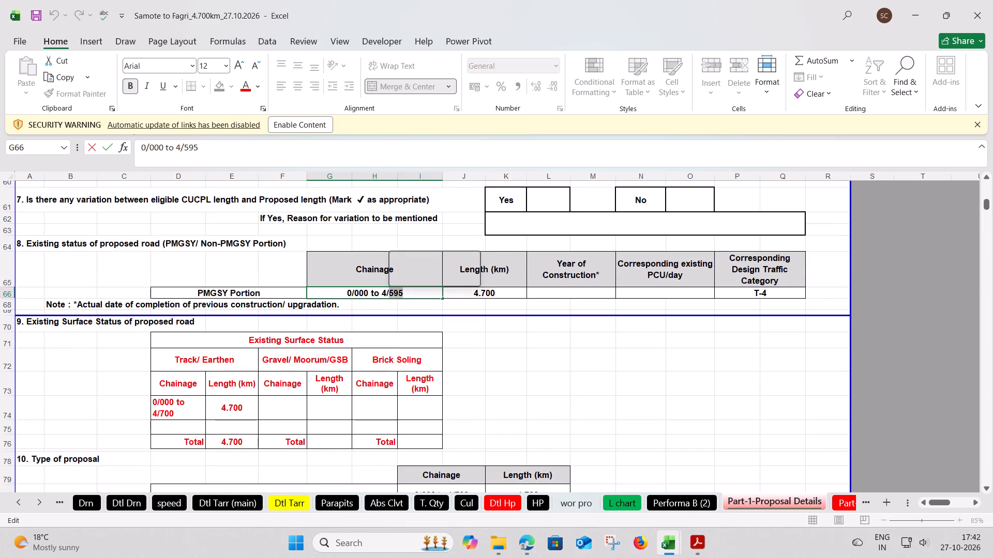
{"action": "type", "text": "700"}
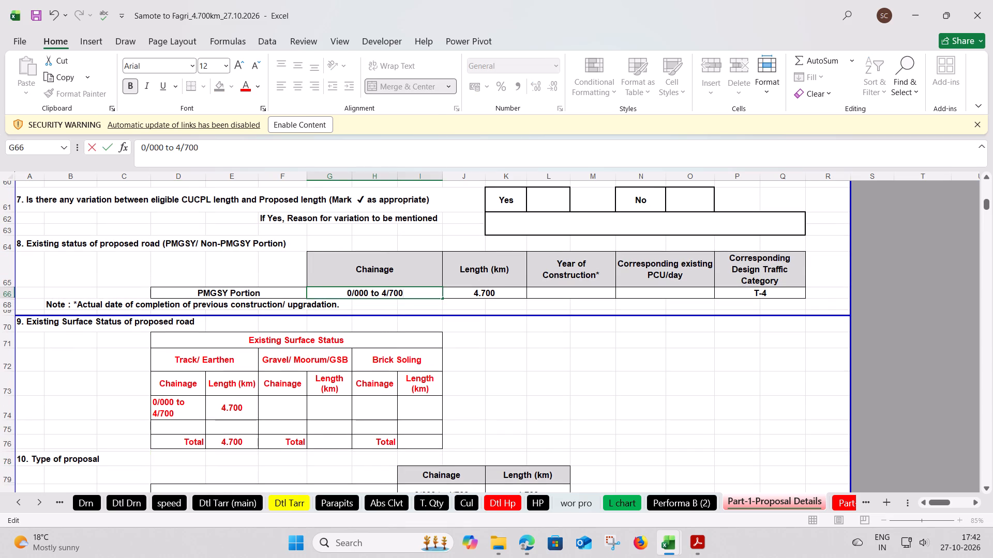
{"action": "left_click", "coordinate": [480, 365]}
Set the eligible CUCPL length in section 5 to 4.700 km.
{"action": "scroll", "coordinate": [303, 370], "scroll_direction": "up", "scroll_amount": 5}
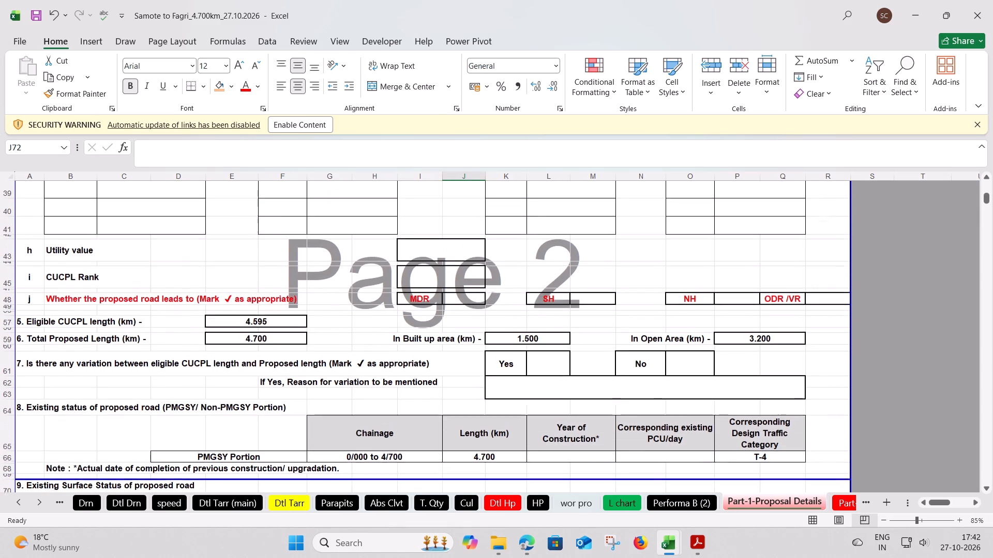
{"action": "left_click", "coordinate": [268, 322]}
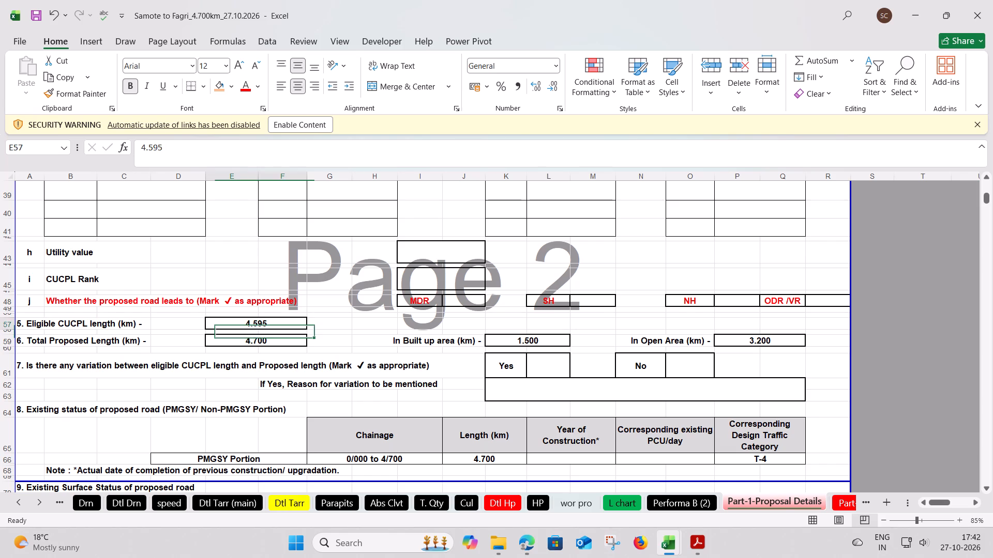
{"action": "type", "text": "4.700"}
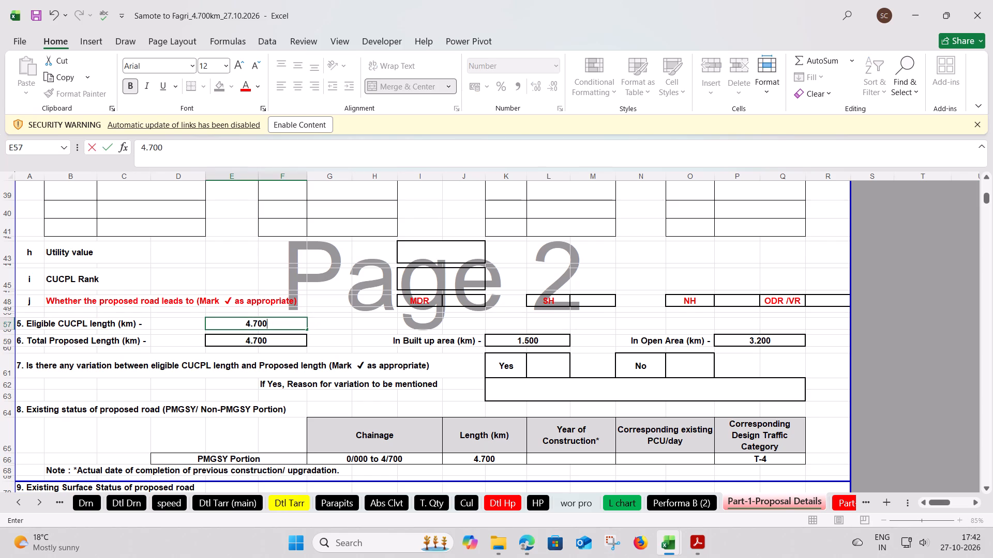
{"action": "key", "text": "Return"}
Complete the package number in section 2 as HP-02-155 and check it against the Performa B (2) sheet.
{"action": "scroll", "coordinate": [282, 333], "scroll_direction": "up", "scroll_amount": 3}
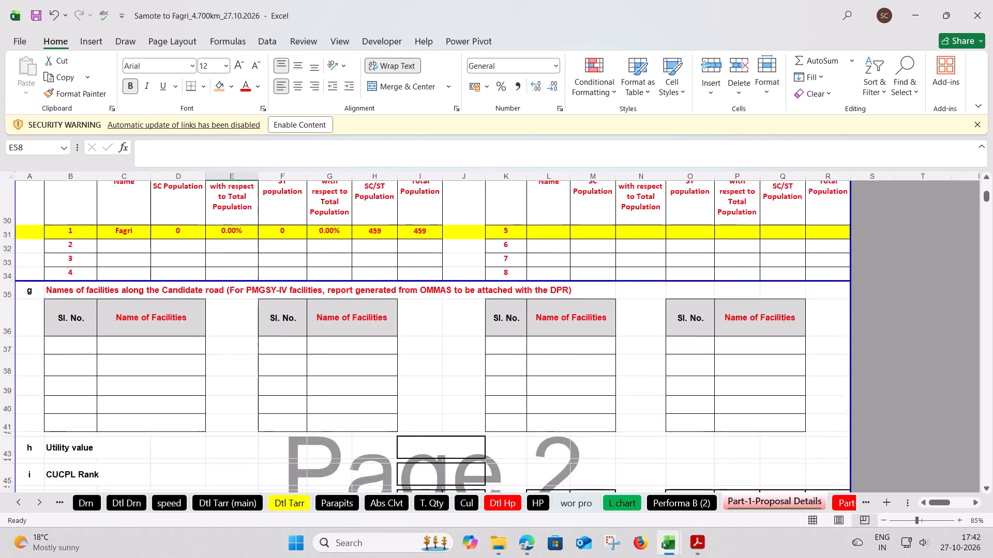
{"action": "scroll", "coordinate": [282, 333], "scroll_direction": "up", "scroll_amount": 1}
{"action": "scroll", "coordinate": [208, 349], "scroll_direction": "up", "scroll_amount": 2}
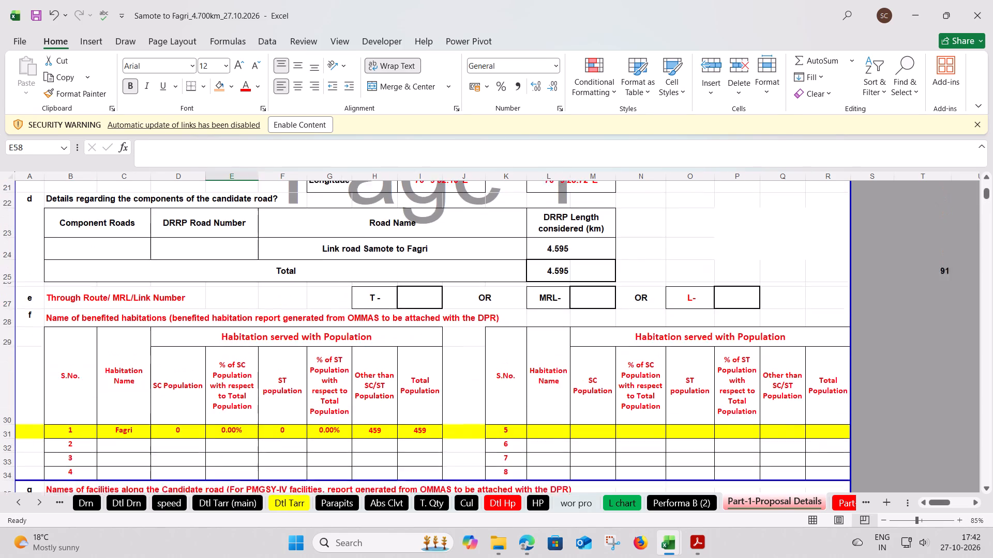
{"action": "scroll", "coordinate": [208, 349], "scroll_direction": "up", "scroll_amount": 5}
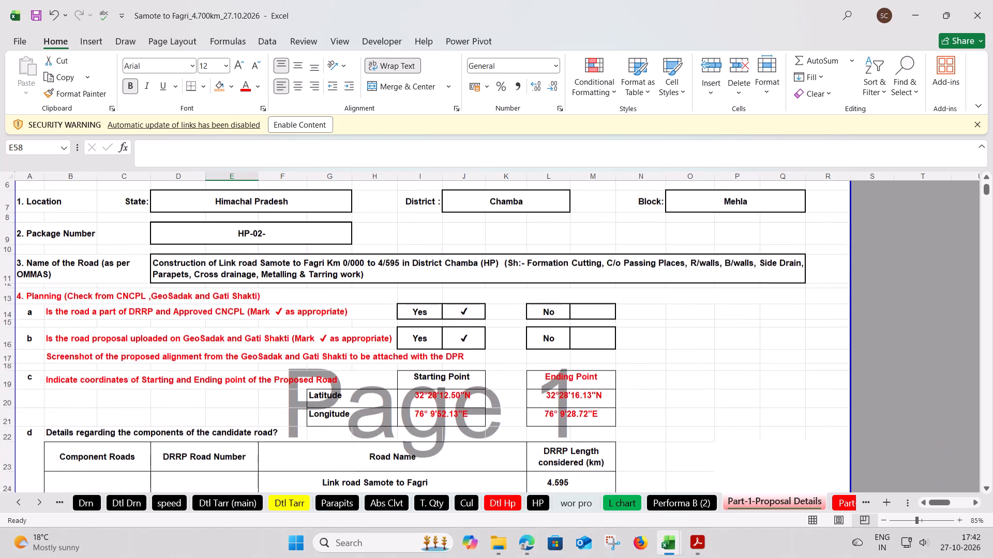
{"action": "scroll", "coordinate": [208, 349], "scroll_direction": "up", "scroll_amount": 1}
{"action": "double_click", "coordinate": [275, 277]}
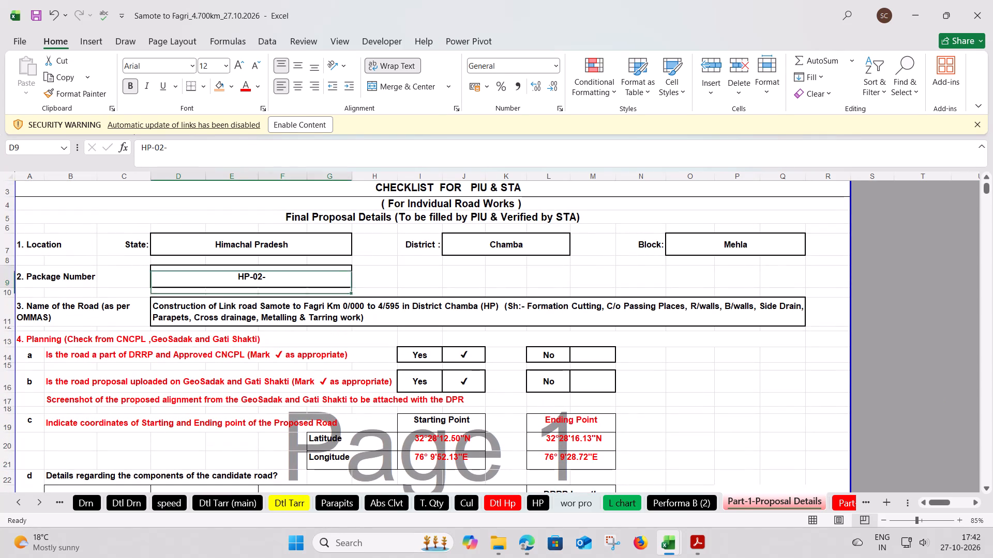
{"action": "type", "text": "155"}
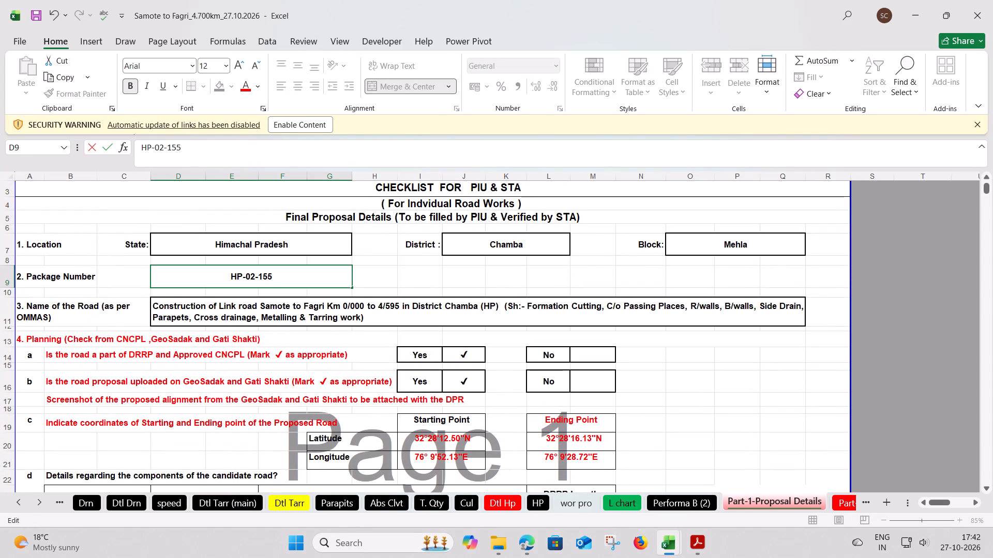
{"action": "left_click", "coordinate": [485, 287]}
{"action": "left_click", "coordinate": [683, 509]}
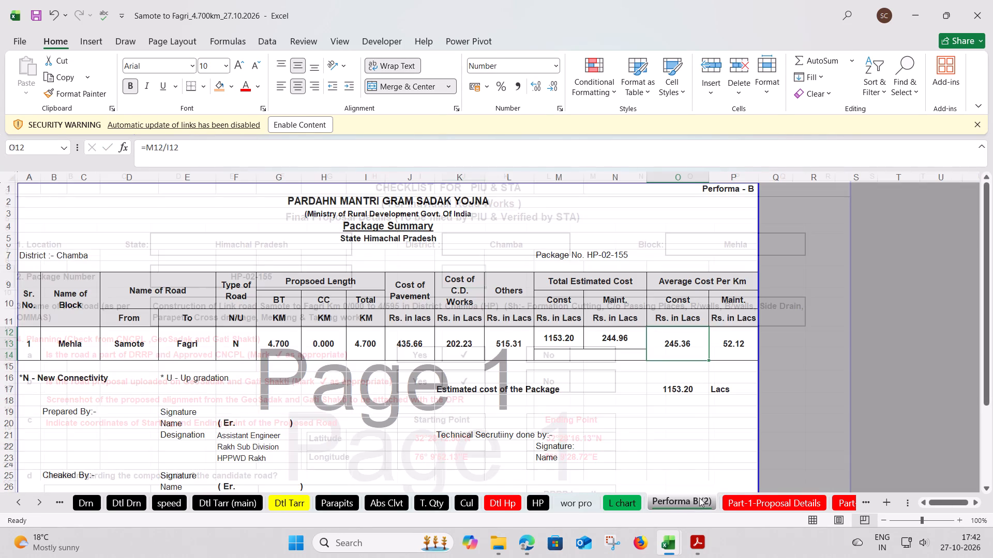
{"action": "left_click", "coordinate": [750, 504]}
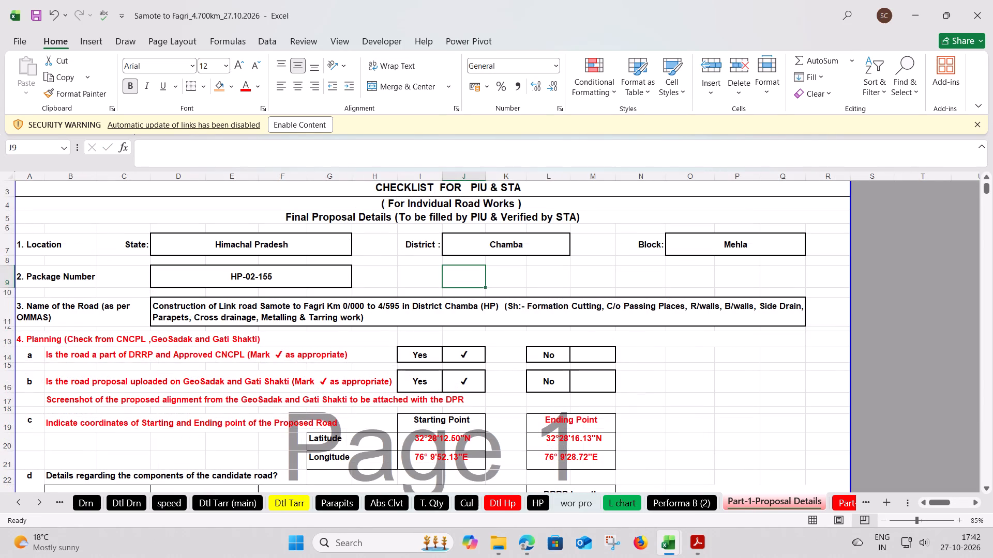
Change the end chainage in the section 3 road name to 4/700.
{"action": "double_click", "coordinate": [375, 314]}
{"action": "left_click_drag", "start_coordinate": [399, 306], "coordinate": [392, 303]}
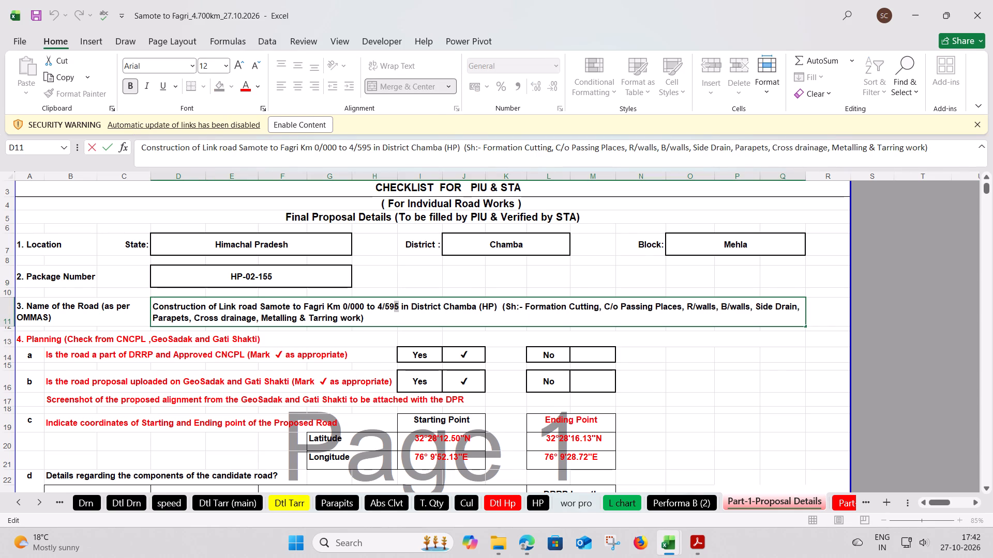
{"action": "left_click_drag", "start_coordinate": [392, 303], "coordinate": [387, 304]}
{"action": "type", "text": "700"}
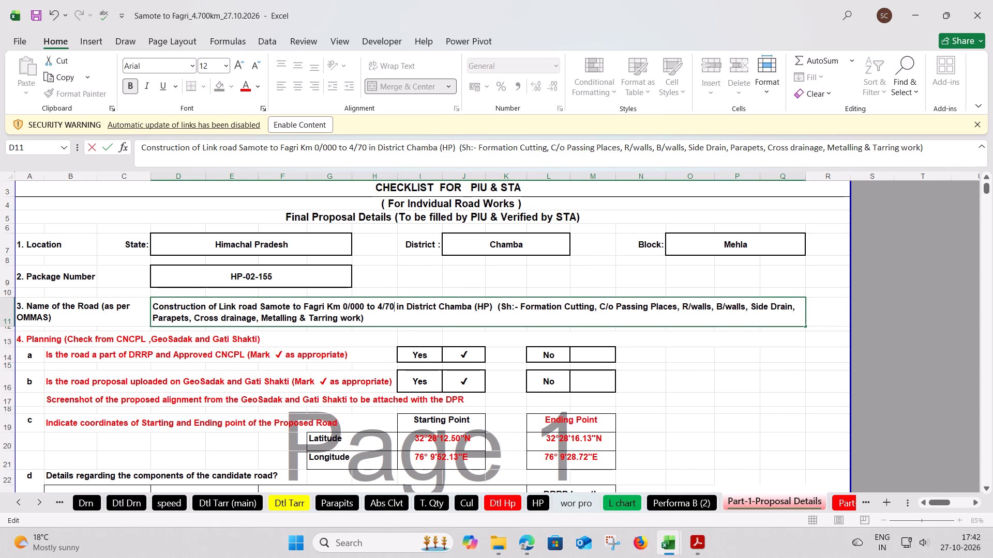
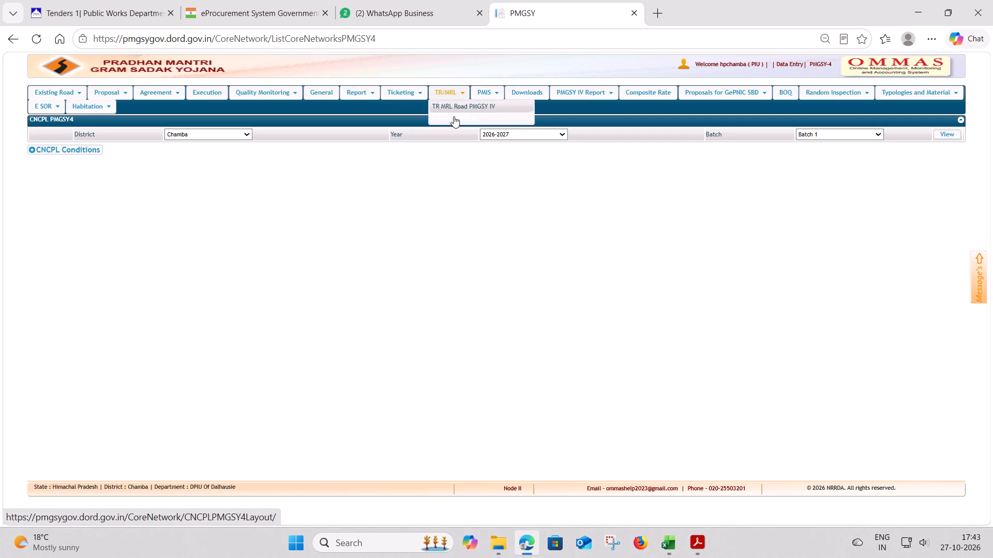
View the Mehla block's CNCPL report for Chamba, 2026-2027, Batch 1, and look for the Samote to Phagri road.
{"action": "left_click", "coordinate": [943, 136]}
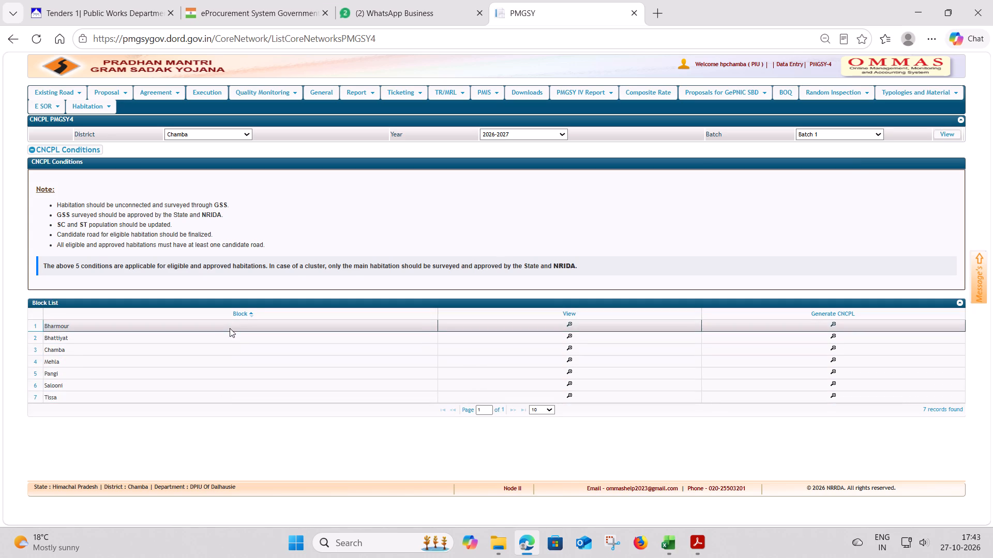
{"action": "left_click", "coordinate": [571, 361]}
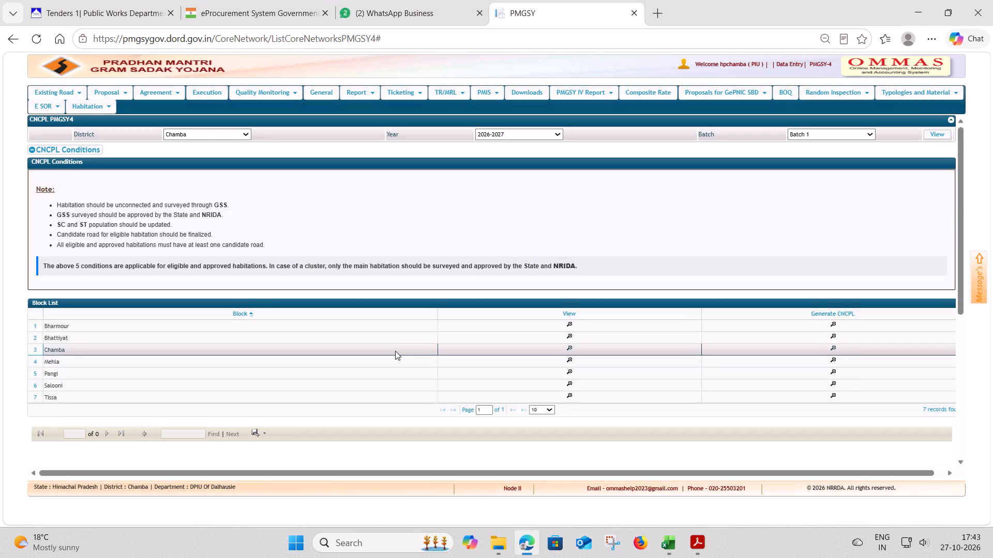
{"action": "scroll", "coordinate": [395, 351], "scroll_direction": "down", "scroll_amount": 3}
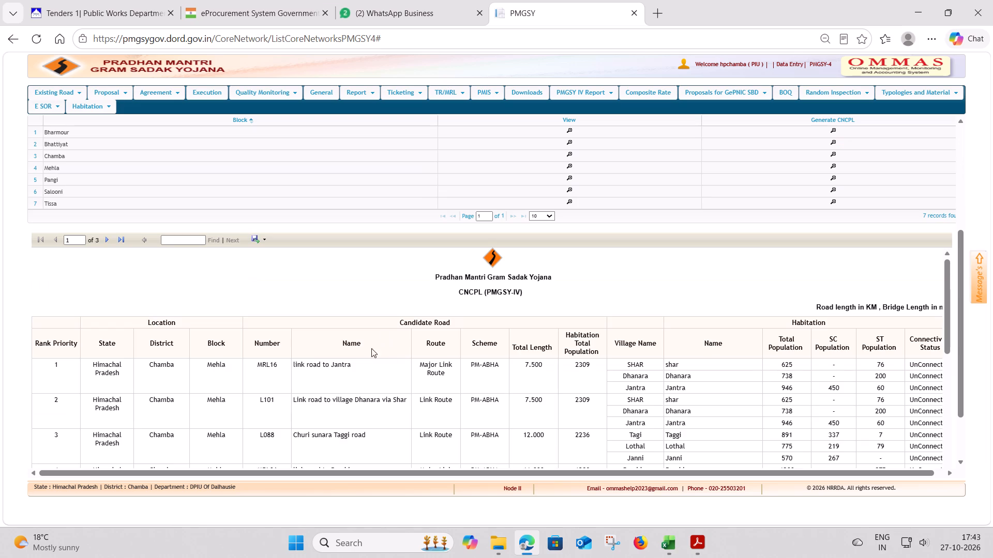
{"action": "scroll", "coordinate": [443, 379], "scroll_direction": "down", "scroll_amount": 1}
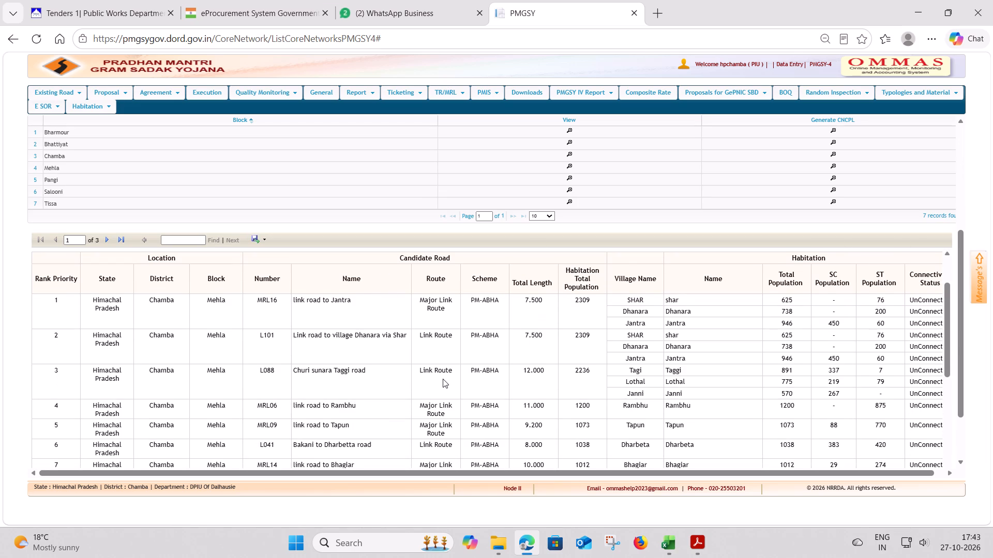
{"action": "scroll", "coordinate": [449, 378], "scroll_direction": "down", "scroll_amount": 1}
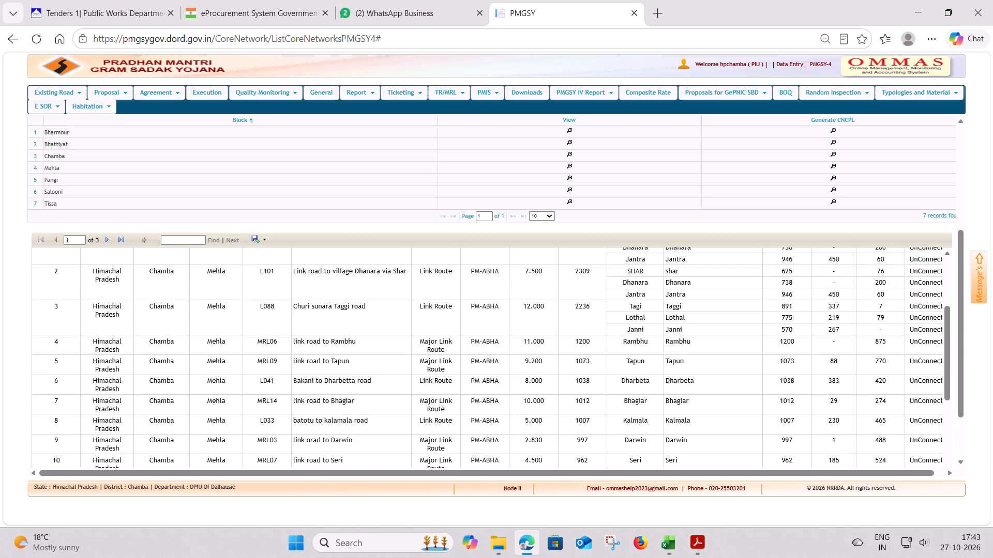
{"action": "scroll", "coordinate": [449, 378], "scroll_direction": "down", "scroll_amount": 1}
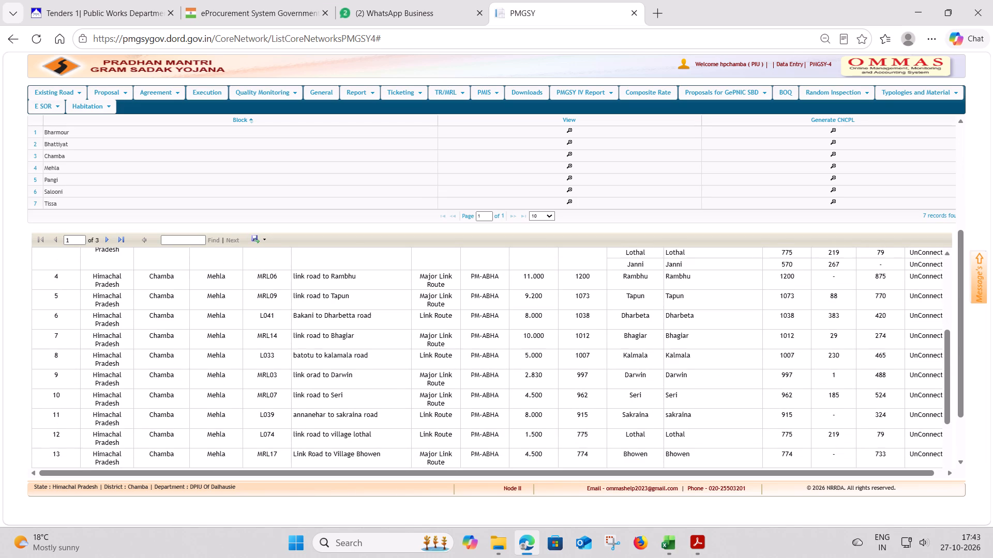
{"action": "scroll", "coordinate": [449, 378], "scroll_direction": "down", "scroll_amount": 1}
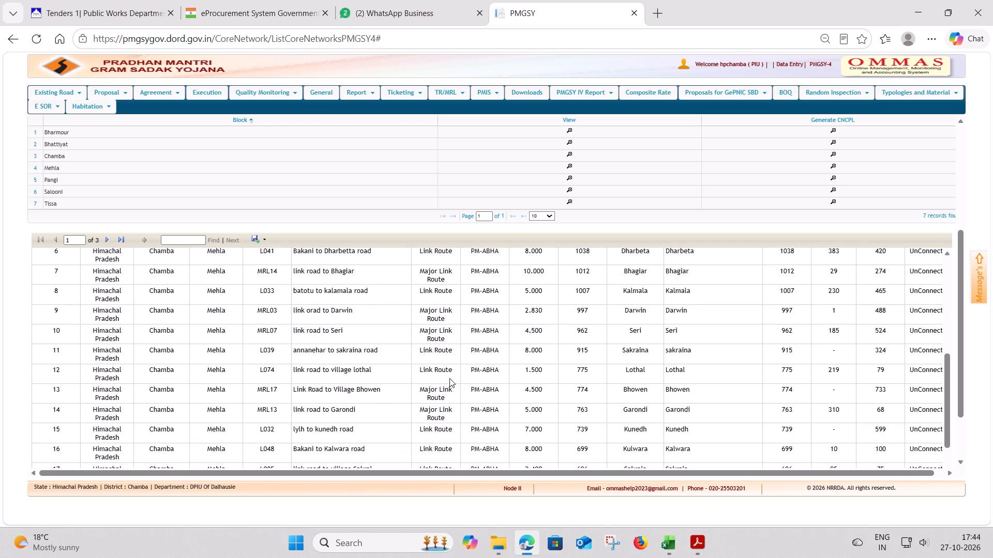
{"action": "scroll", "coordinate": [449, 378], "scroll_direction": "down", "scroll_amount": 1}
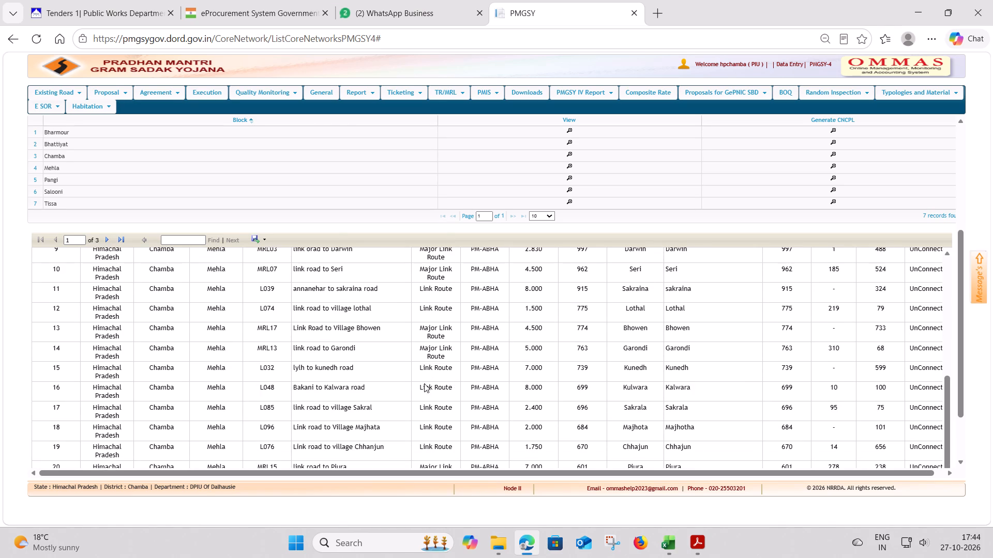
{"action": "scroll", "coordinate": [398, 390], "scroll_direction": "down", "scroll_amount": 2}
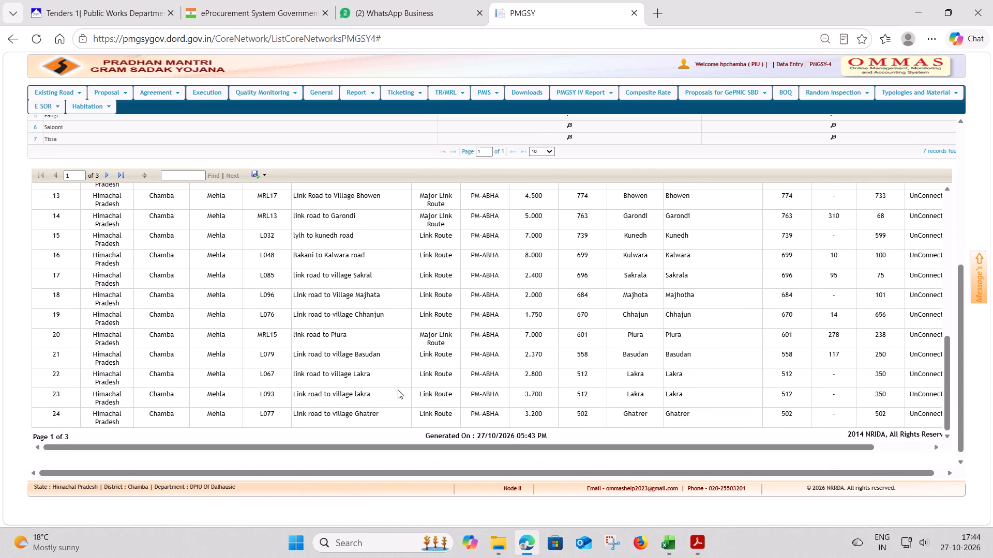
{"action": "left_click", "coordinate": [107, 174]}
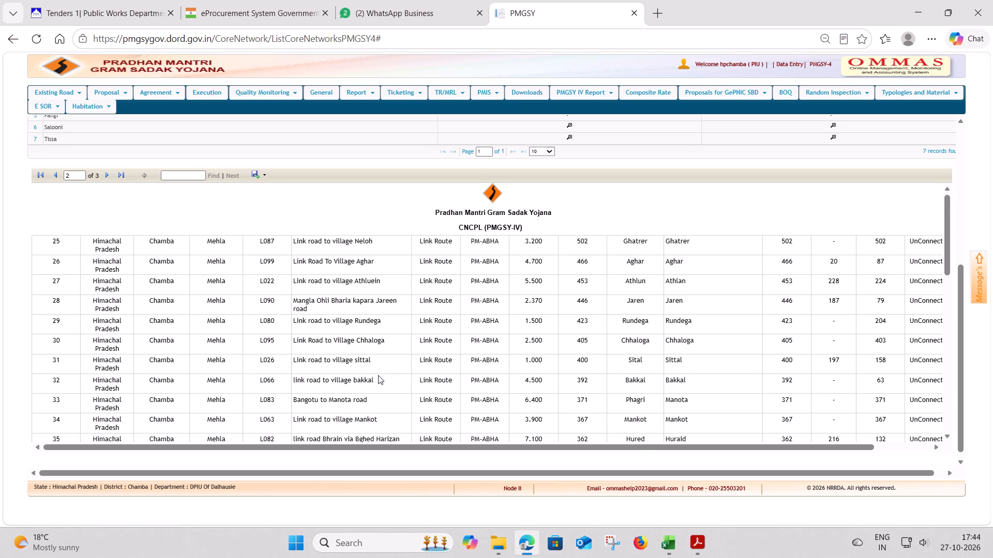
{"action": "scroll", "coordinate": [378, 375], "scroll_direction": "down", "scroll_amount": 2}
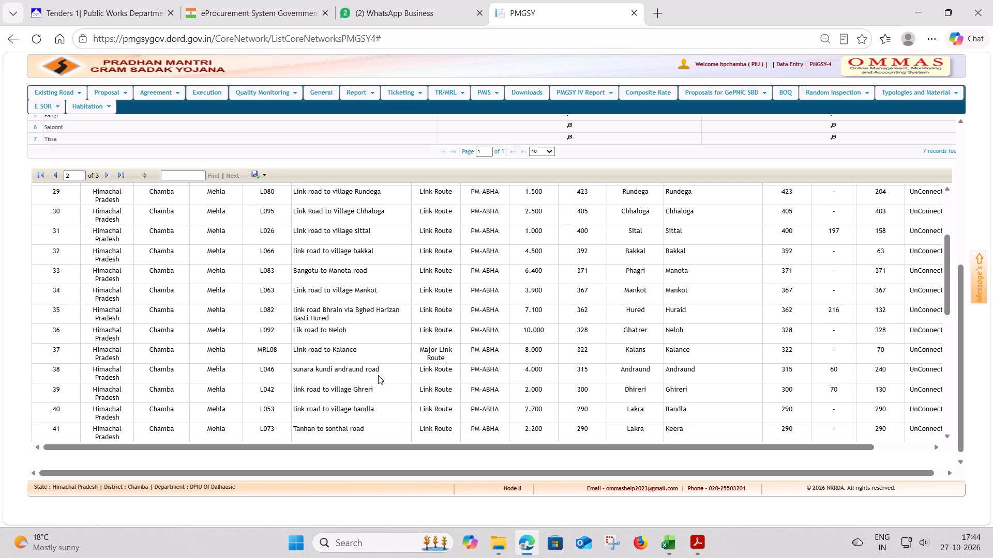
{"action": "scroll", "coordinate": [378, 375], "scroll_direction": "down", "scroll_amount": 1}
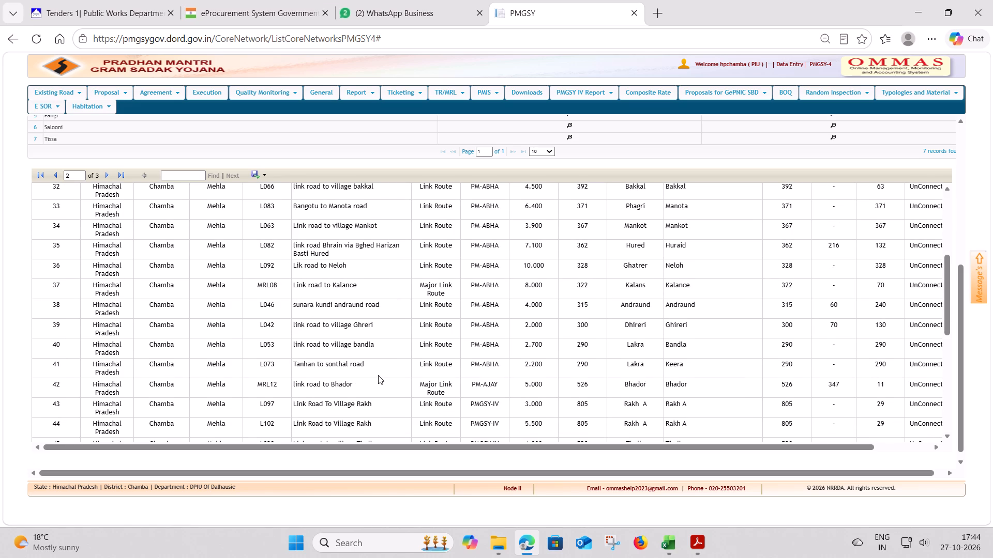
{"action": "scroll", "coordinate": [378, 375], "scroll_direction": "down", "scroll_amount": 1}
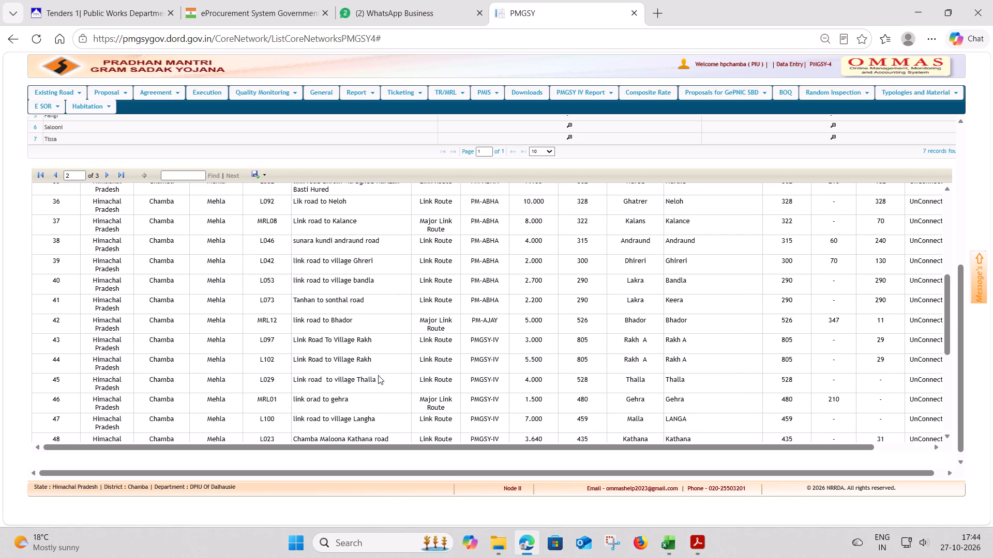
{"action": "scroll", "coordinate": [378, 375], "scroll_direction": "down", "scroll_amount": 2}
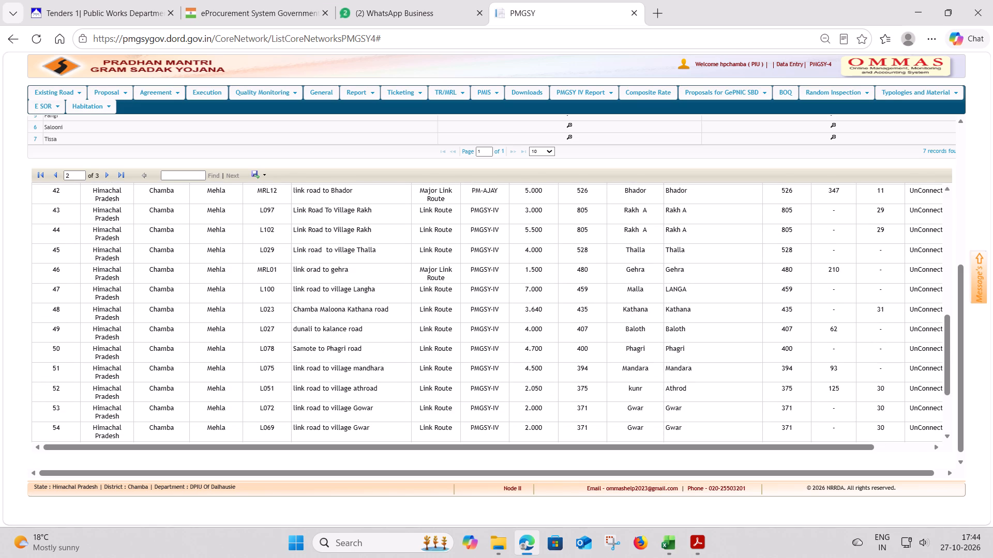
Highlight the Samote to Phagri road row and examine its link number, length and habitation population figures.
{"action": "left_click_drag", "start_coordinate": [354, 349], "coordinate": [376, 348]}
{"action": "left_click_drag", "start_coordinate": [376, 348], "coordinate": [675, 349]}
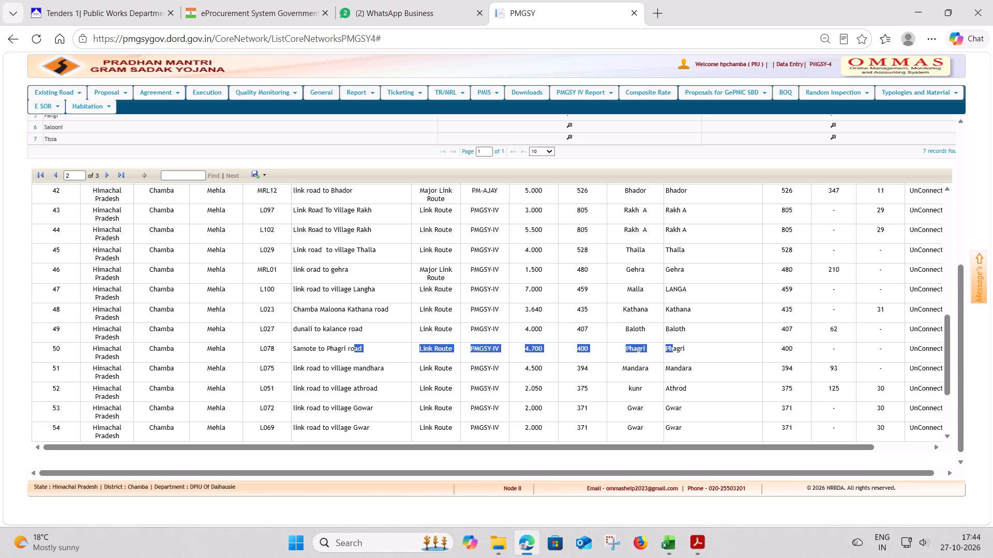
{"action": "left_click_drag", "start_coordinate": [675, 349], "coordinate": [803, 347]}
{"action": "left_click_drag", "start_coordinate": [803, 347], "coordinate": [924, 352]}
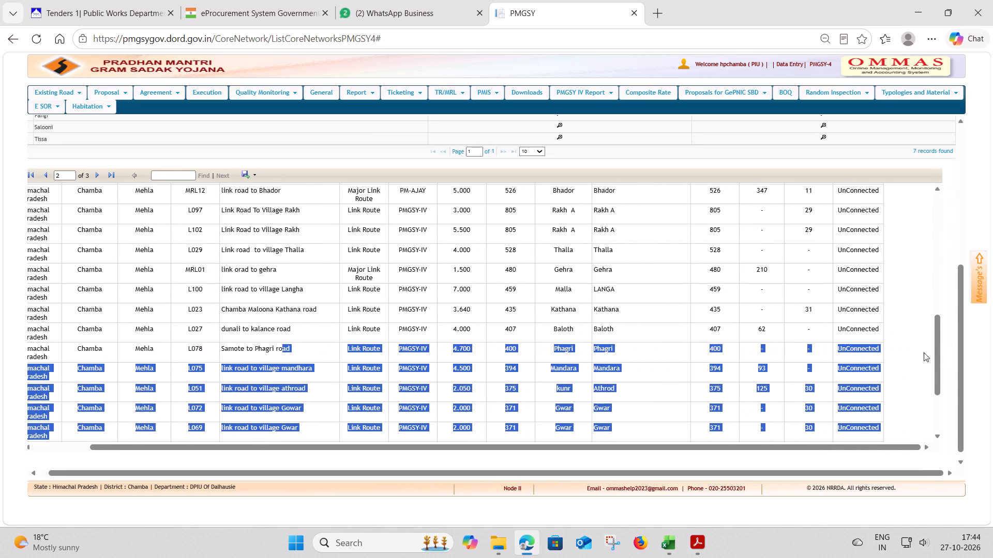
{"action": "left_click_drag", "start_coordinate": [924, 352], "coordinate": [878, 345]}
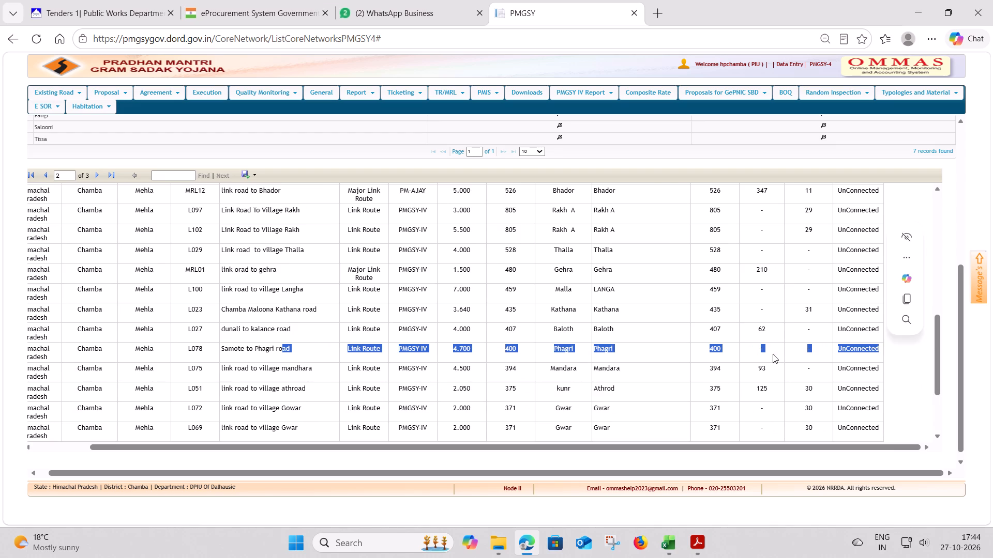
{"action": "scroll", "coordinate": [755, 353], "scroll_direction": "up", "scroll_amount": 11}
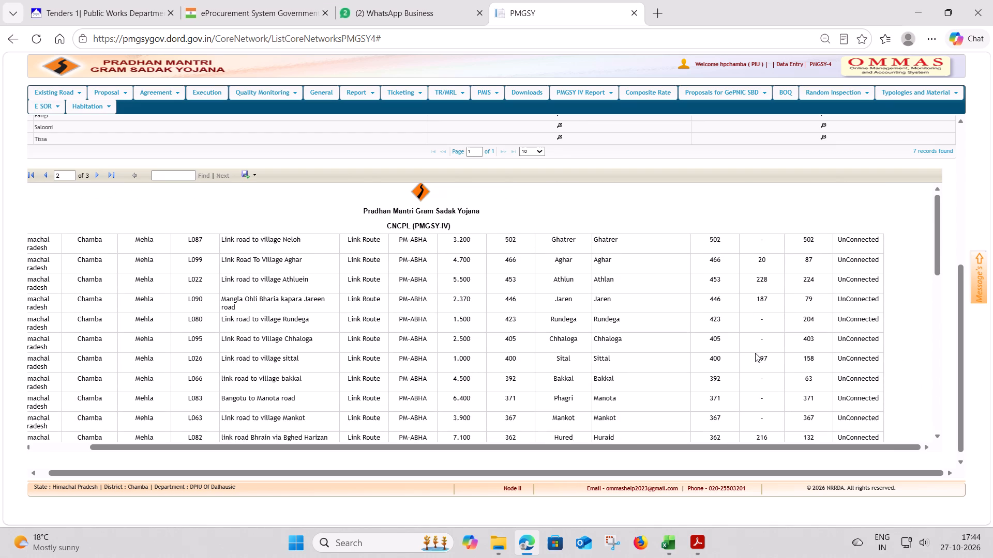
{"action": "scroll", "coordinate": [755, 353], "scroll_direction": "down", "scroll_amount": 6}
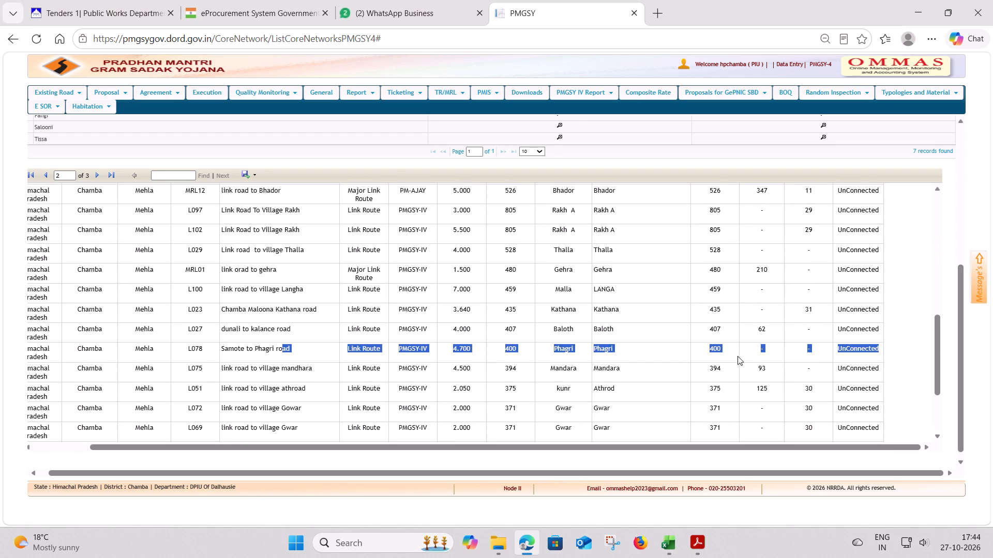
In the Excel estimate, enter ,078 as the L- link number in item e and colour its leading comma white.
{"action": "key", "text": "alt+Tab"}
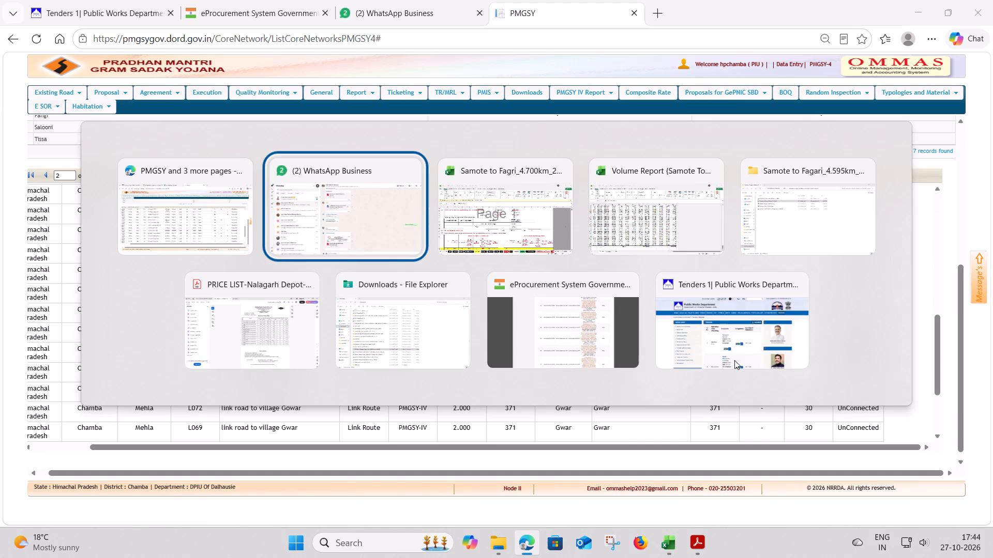
{"action": "key", "text": "alt+Tab"}
{"action": "double_click", "coordinate": [722, 350]}
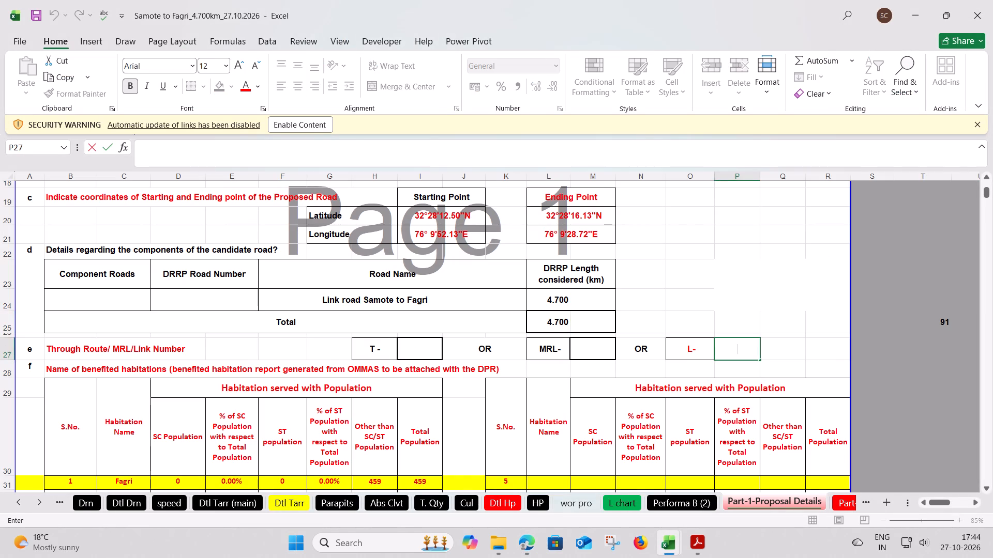
{"action": "type", "text": ",078"}
{"action": "left_click_drag", "start_coordinate": [732, 351], "coordinate": [723, 352]}
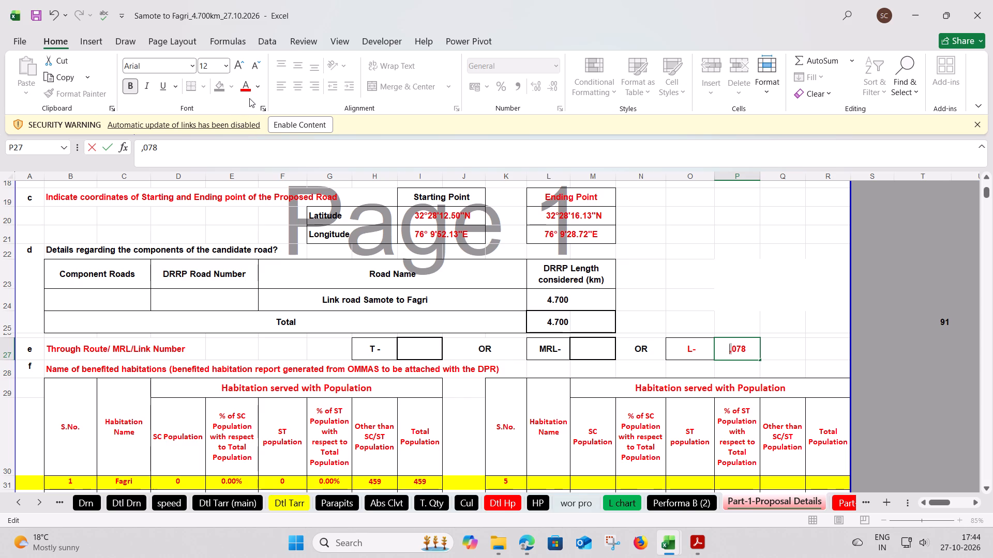
{"action": "left_click", "coordinate": [256, 87]}
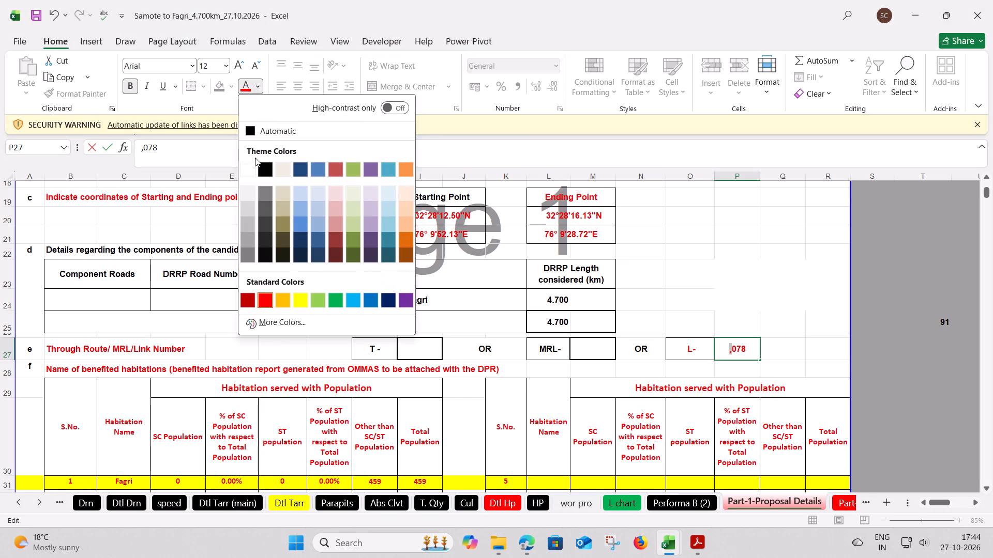
{"action": "left_click", "coordinate": [246, 175]}
{"action": "left_click", "coordinate": [701, 301]}
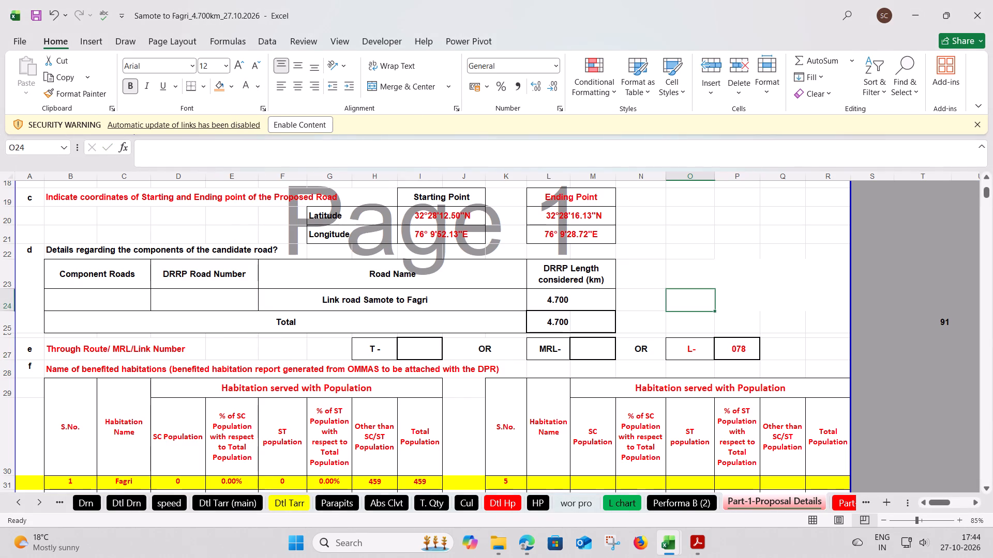
Change the first benefited habitation's name in item f to Phagri, checking the spelling against the CNCPL report.
{"action": "scroll", "coordinate": [551, 345], "scroll_direction": "down", "scroll_amount": 2}
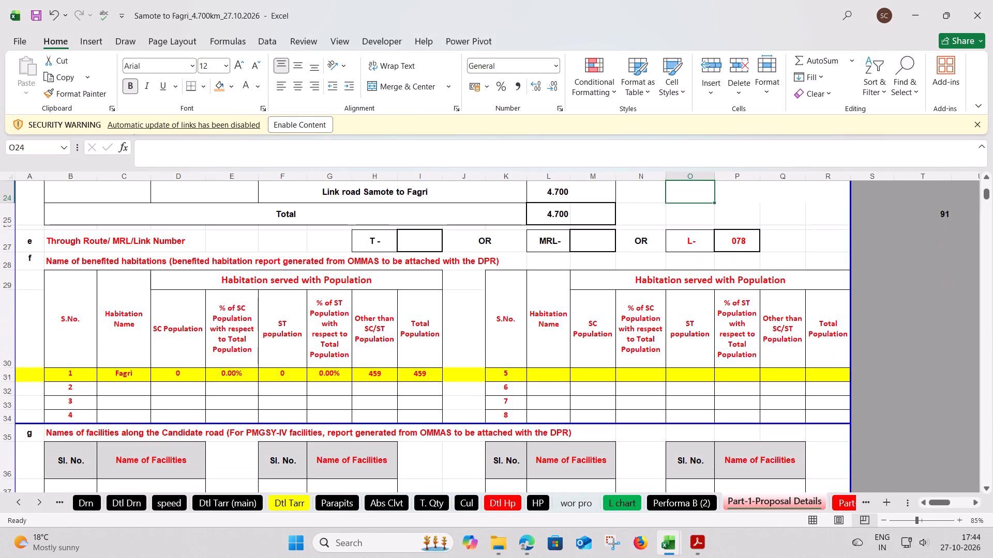
{"action": "key", "text": "alt+Tab"}
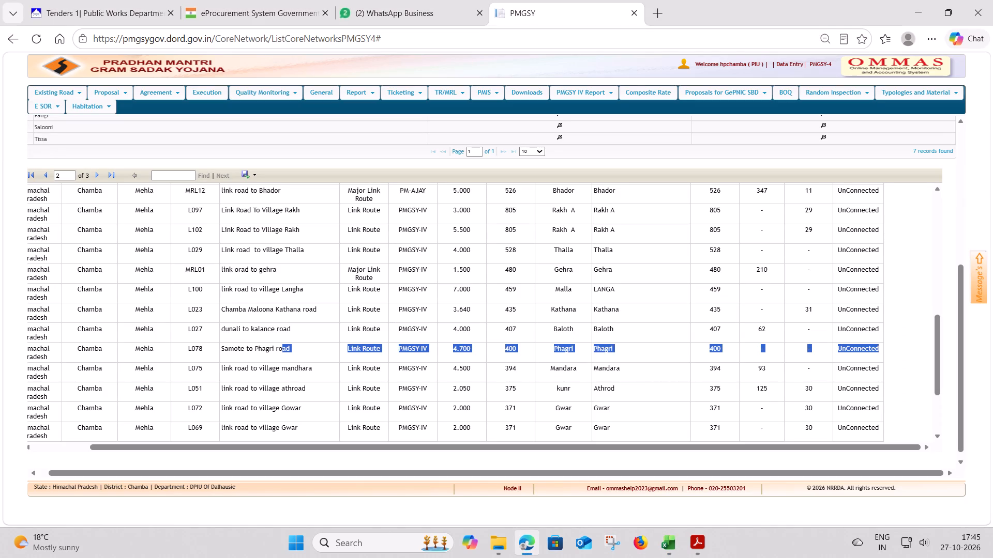
{"action": "key", "text": "alt+Tab"}
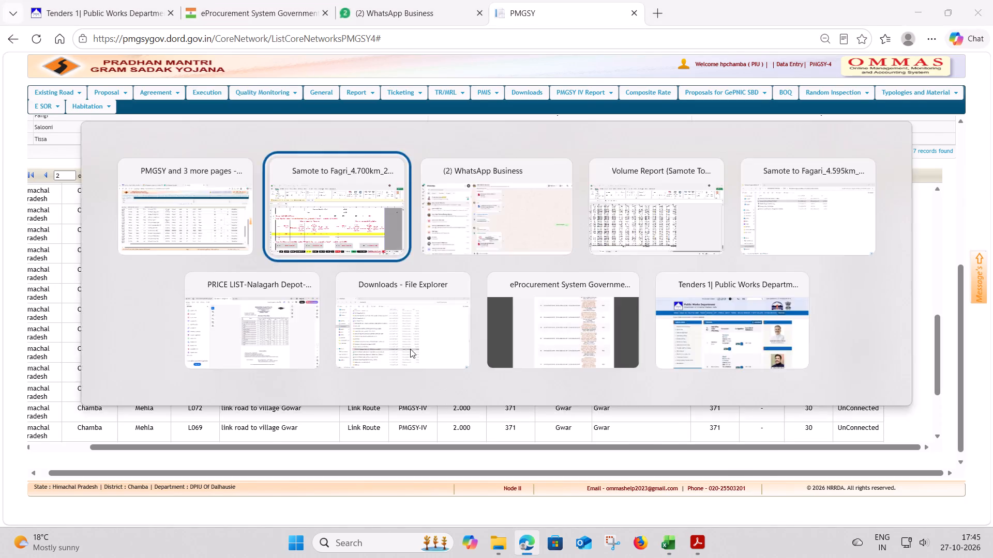
{"action": "left_click", "coordinate": [113, 373]}
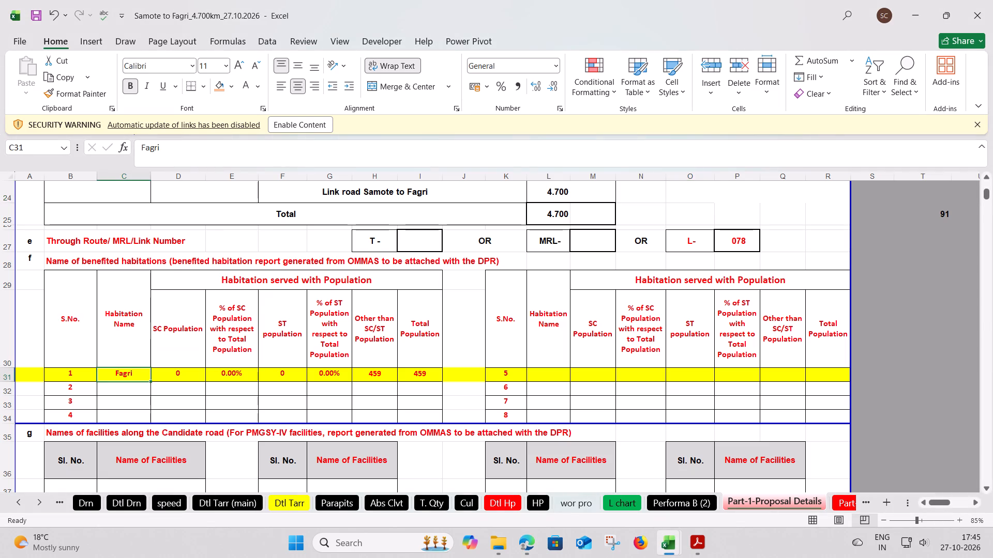
{"action": "type", "text": "Phagri"}
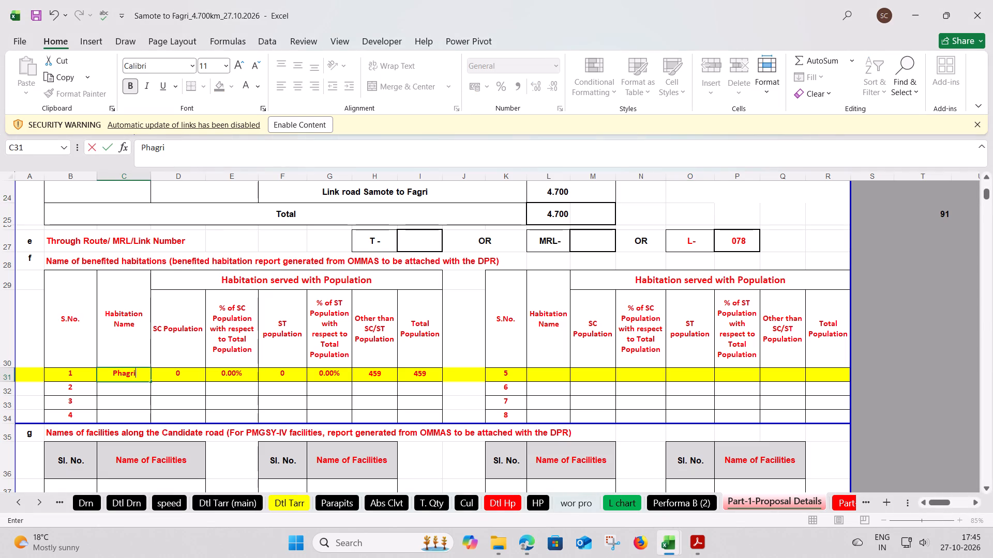
{"action": "left_click", "coordinate": [272, 393]}
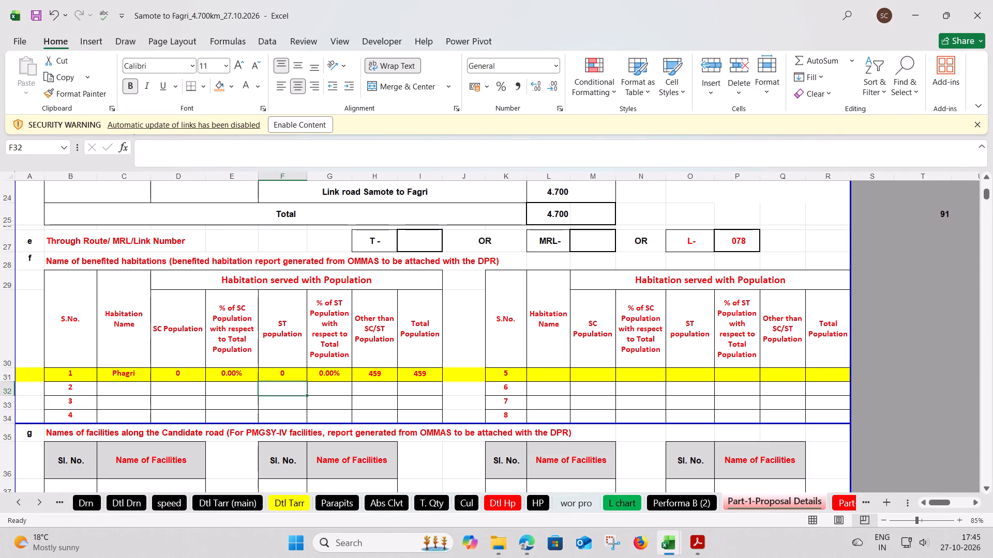
Set Phagri's Other than SC/ST population in item f to 400, checking the figure against the CNCPL report.
{"action": "left_click", "coordinate": [364, 373]}
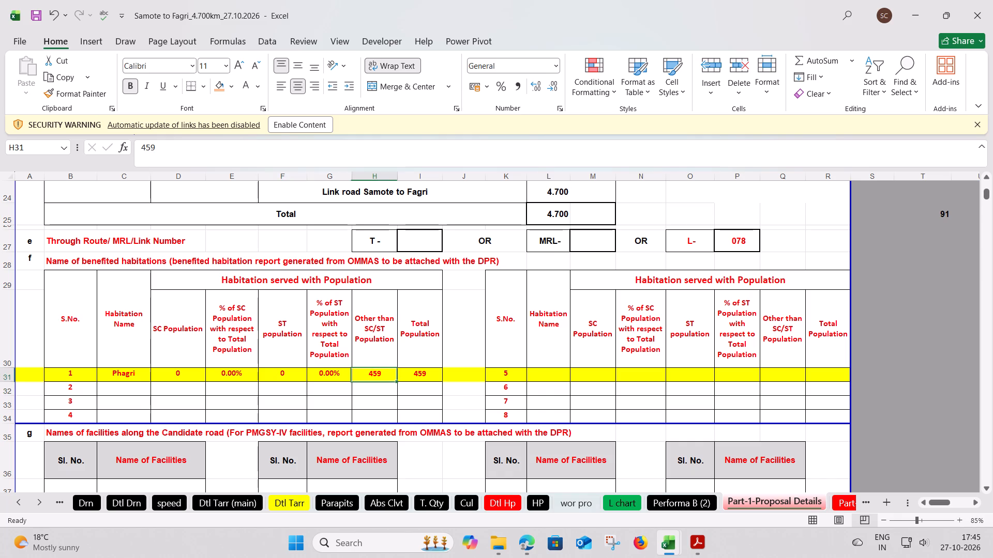
{"action": "key", "text": "alt+Tab"}
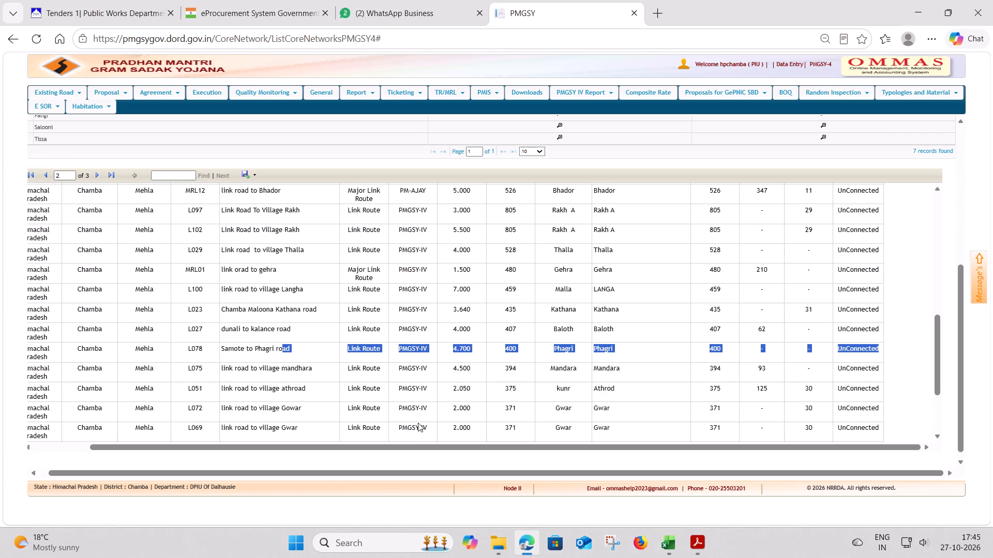
{"action": "key", "text": "alt+Tab"}
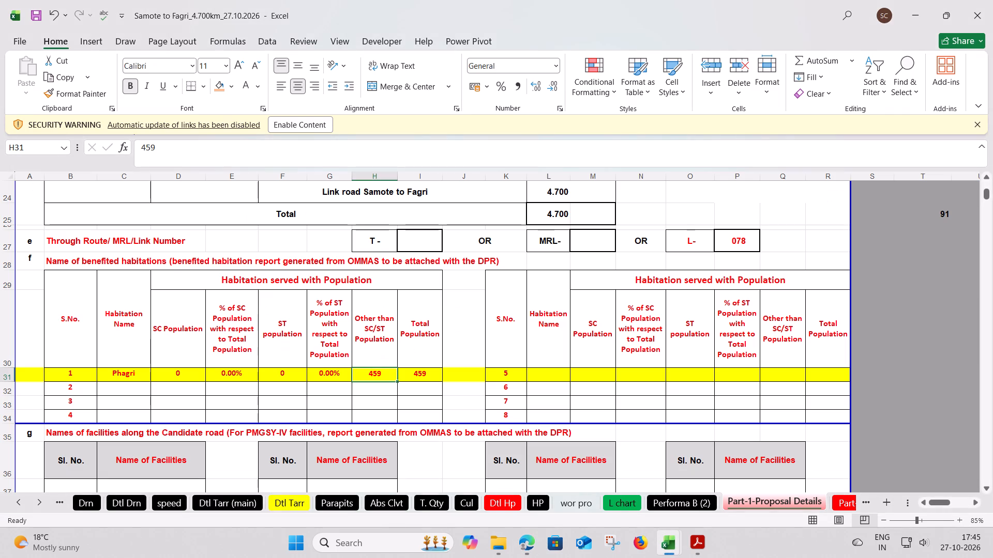
{"action": "type", "text": "400"}
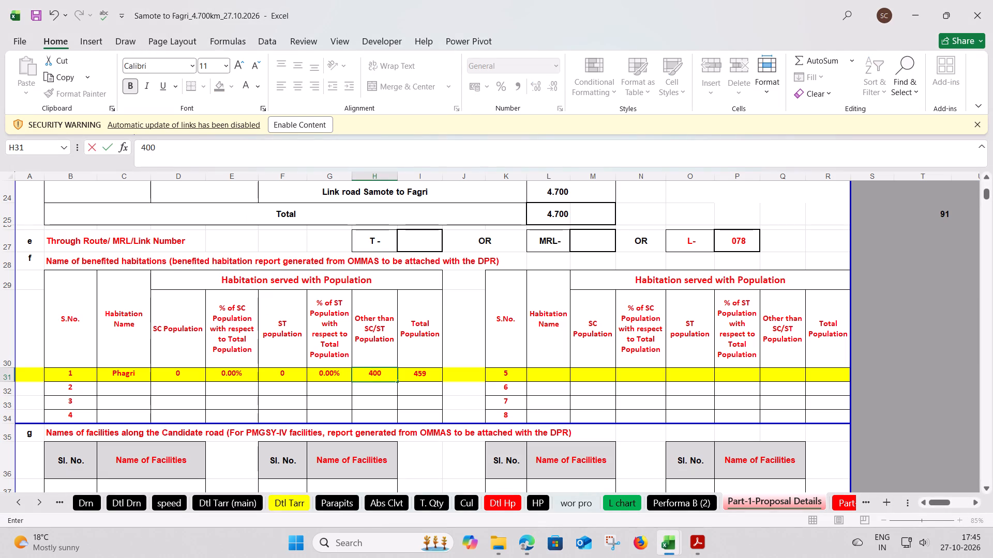
{"action": "key", "text": "Return"}
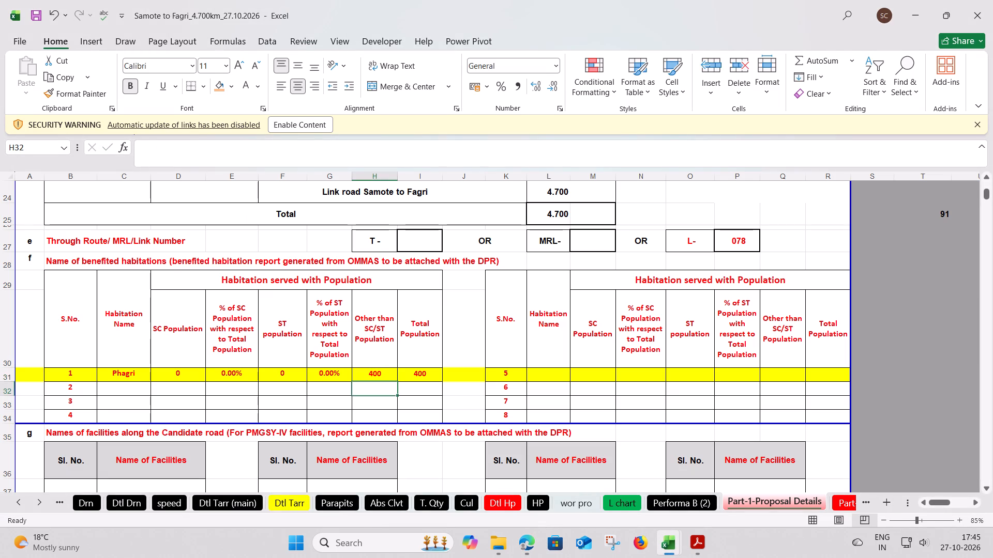
Review the Mehla block's CNCPL report in Edge from its first page and examine the column headings and the Samote to Phagri road row.
{"action": "key", "text": "alt+Tab"}
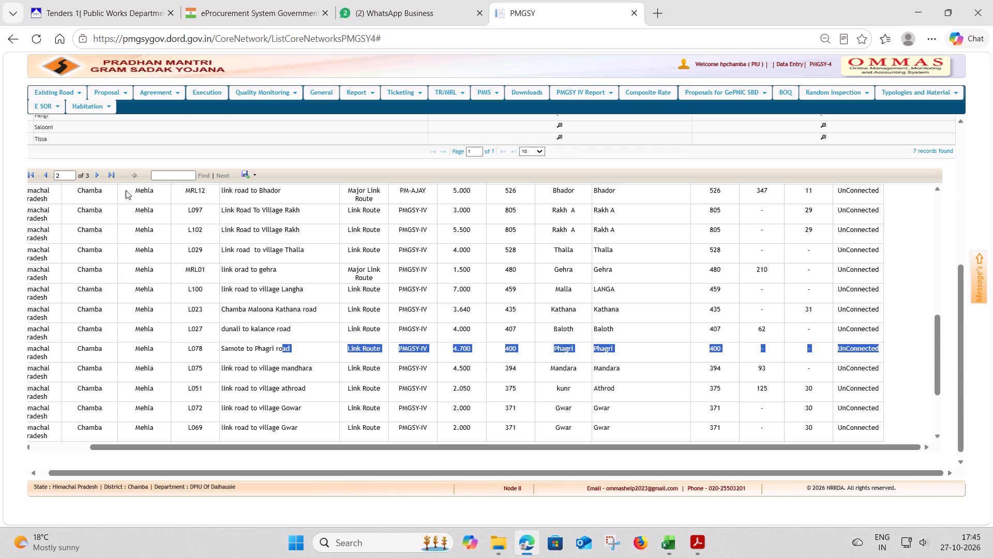
{"action": "left_click", "coordinate": [45, 176]}
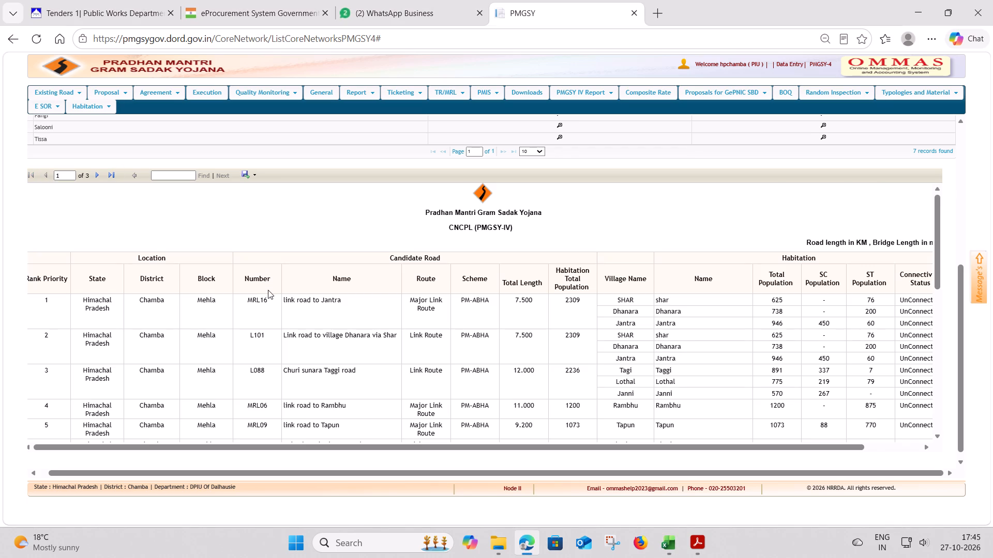
{"action": "scroll", "coordinate": [545, 328], "scroll_direction": "down", "scroll_amount": 3}
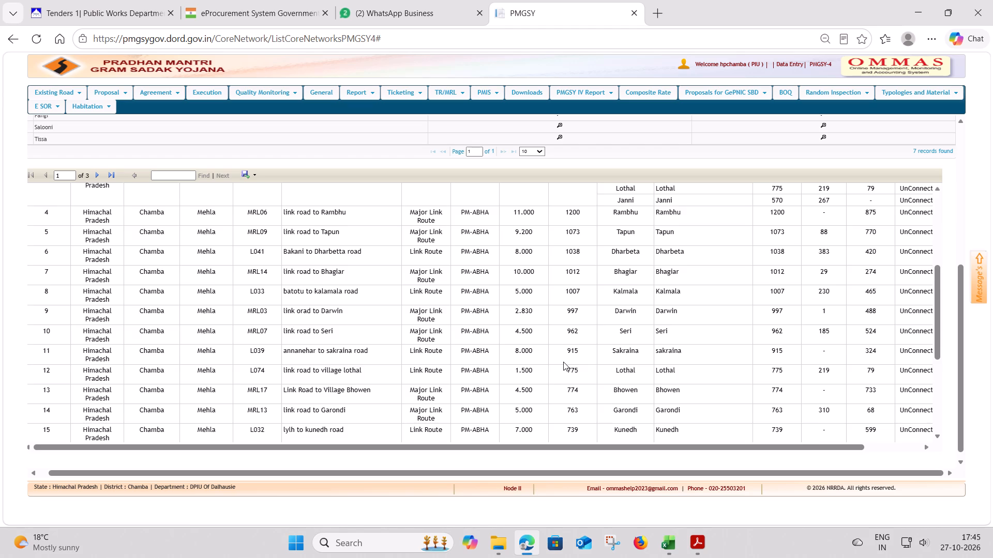
{"action": "scroll", "coordinate": [563, 362], "scroll_direction": "down", "scroll_amount": 4}
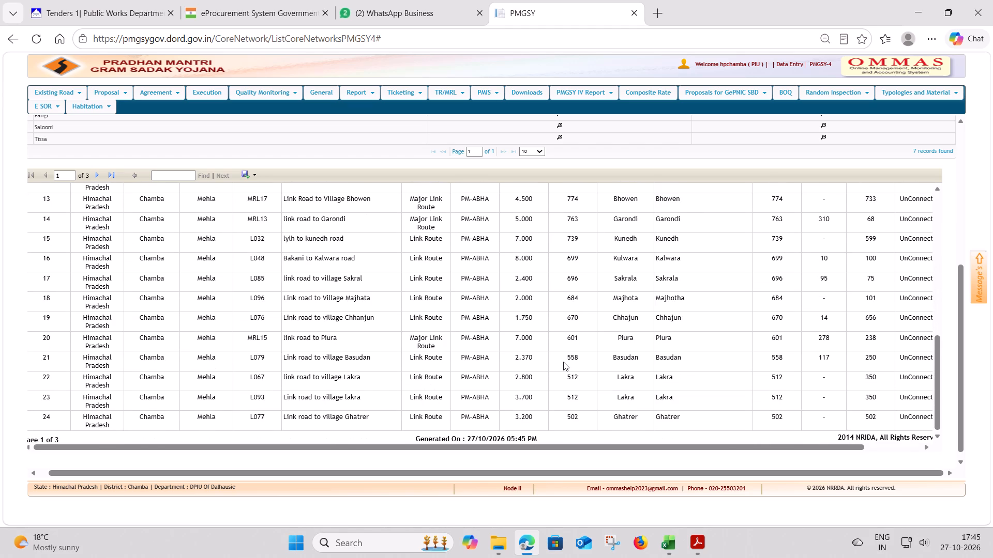
{"action": "left_click", "coordinate": [96, 175]}
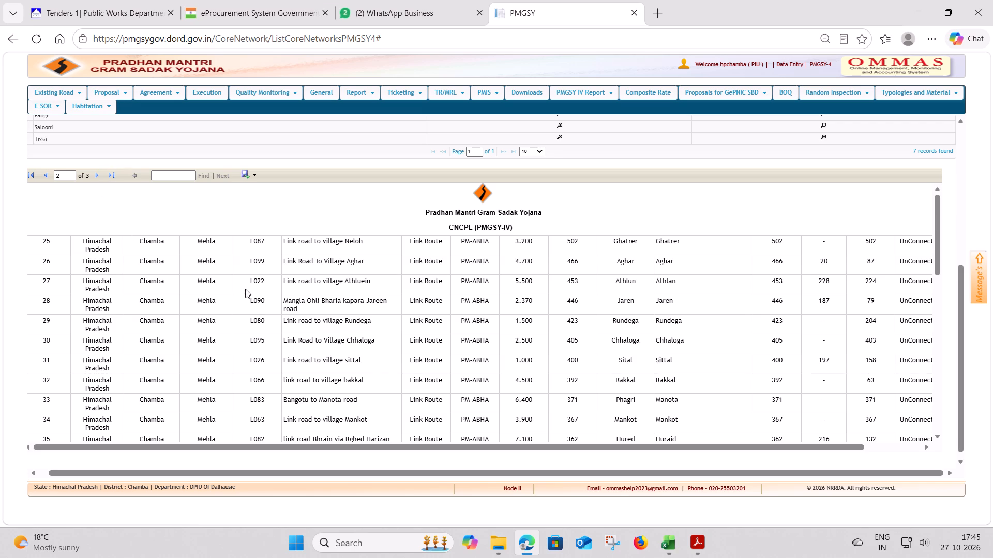
{"action": "scroll", "coordinate": [341, 309], "scroll_direction": "down", "scroll_amount": 3}
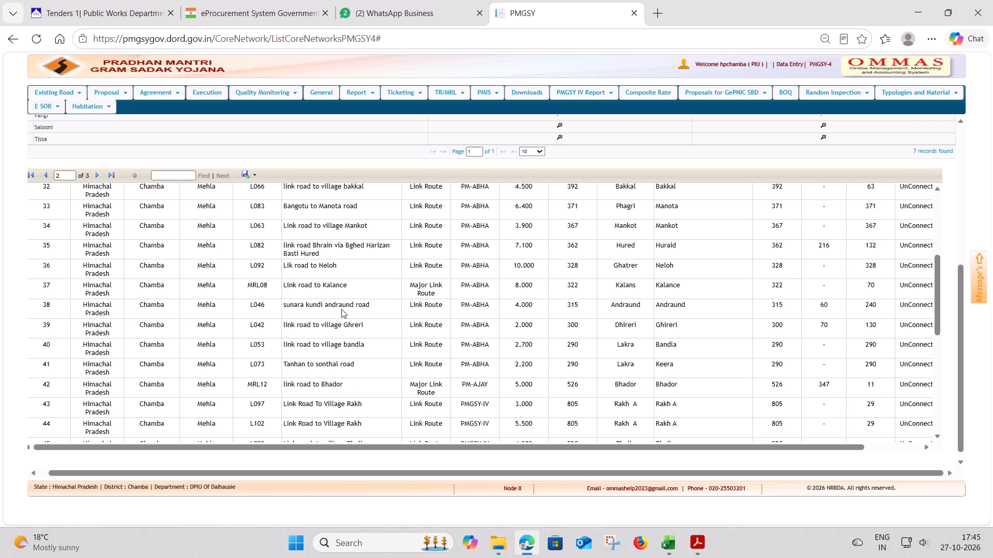
{"action": "scroll", "coordinate": [341, 309], "scroll_direction": "down", "scroll_amount": 2}
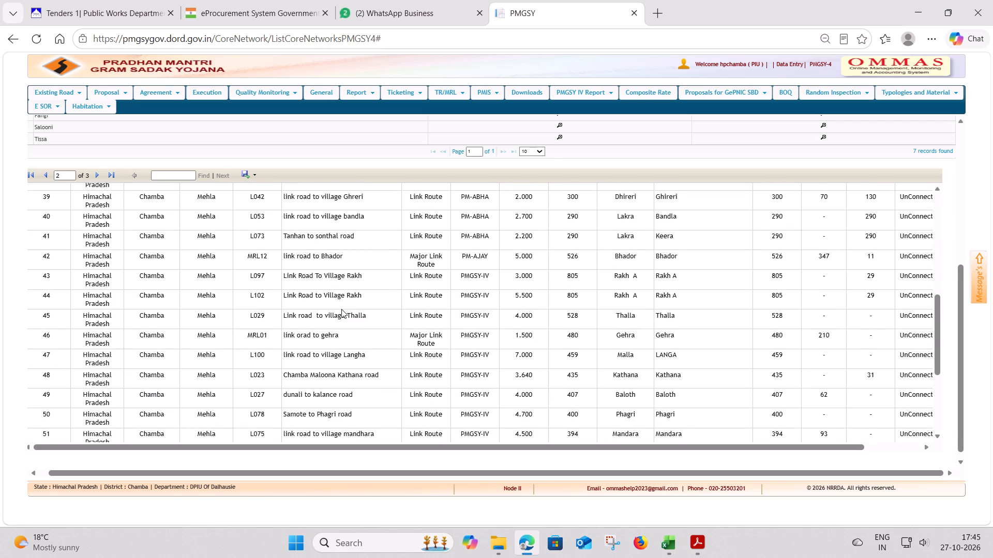
{"action": "scroll", "coordinate": [341, 309], "scroll_direction": "down", "scroll_amount": 3}
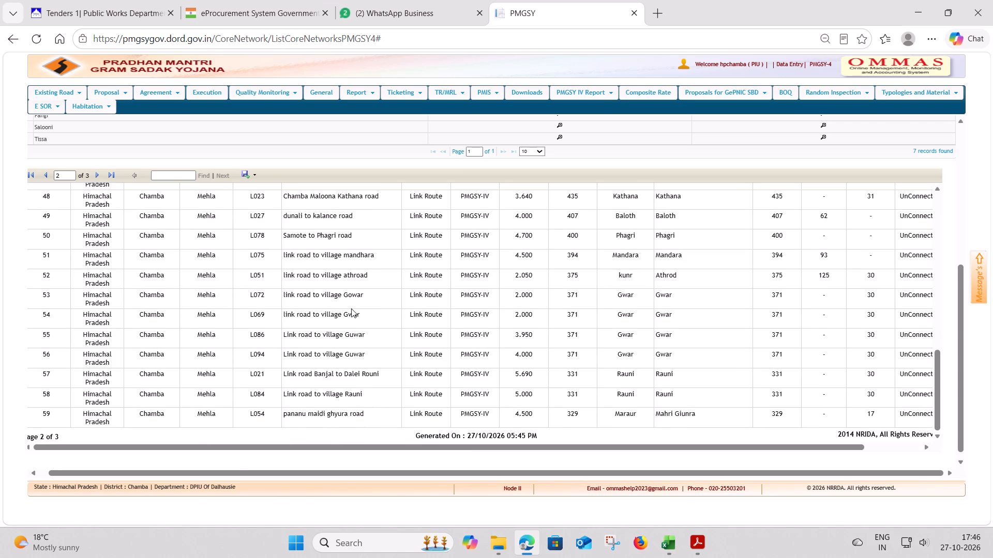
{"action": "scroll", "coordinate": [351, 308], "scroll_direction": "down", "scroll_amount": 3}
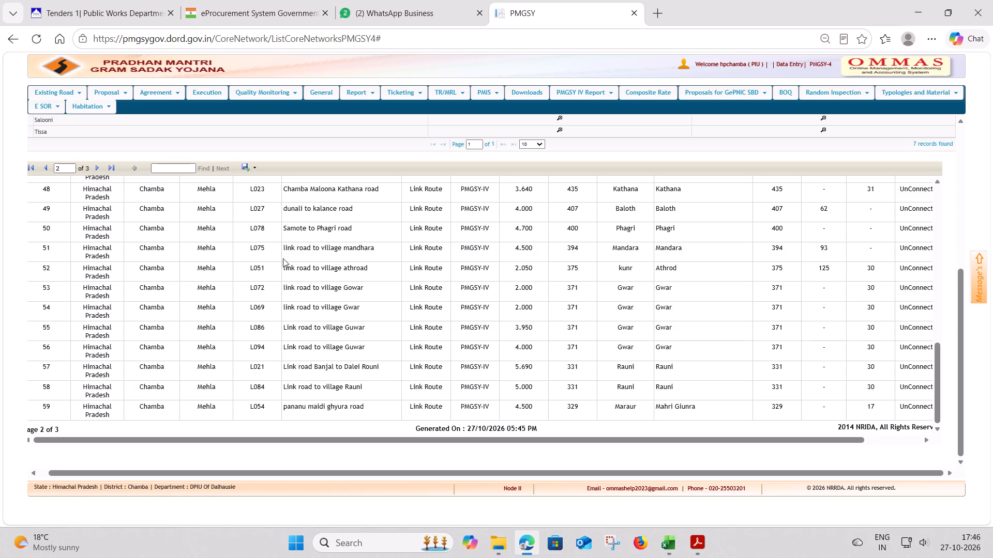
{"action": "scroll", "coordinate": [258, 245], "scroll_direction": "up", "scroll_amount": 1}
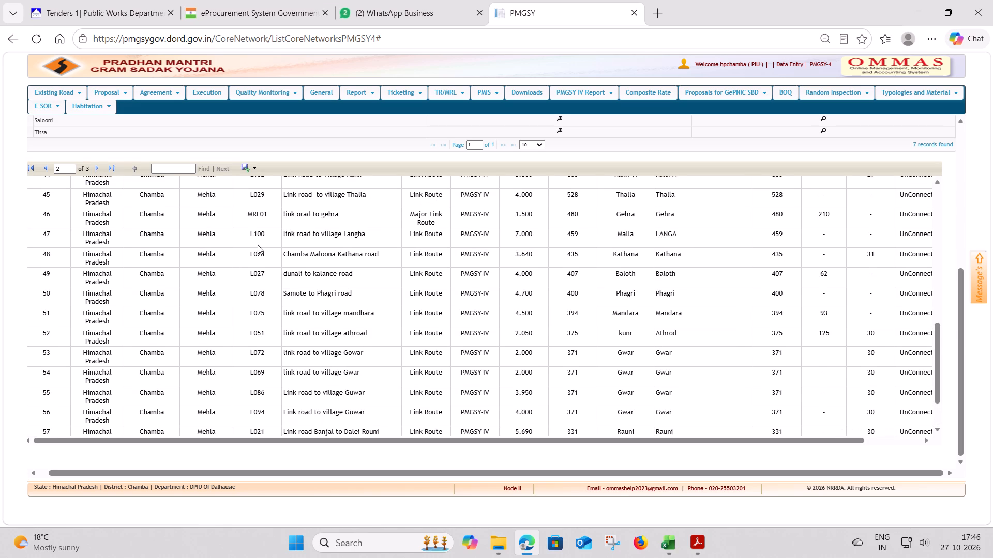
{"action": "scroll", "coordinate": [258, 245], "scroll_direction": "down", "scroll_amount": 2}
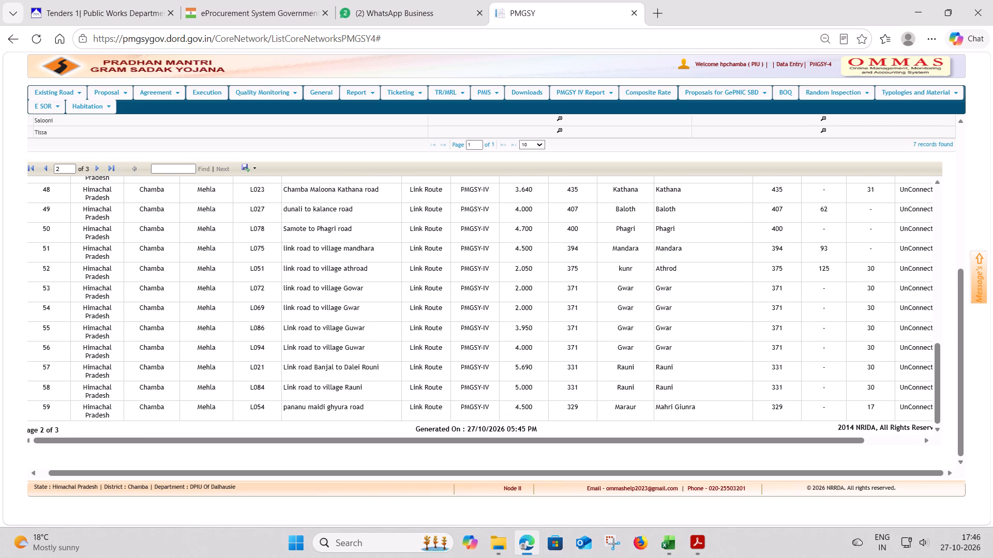
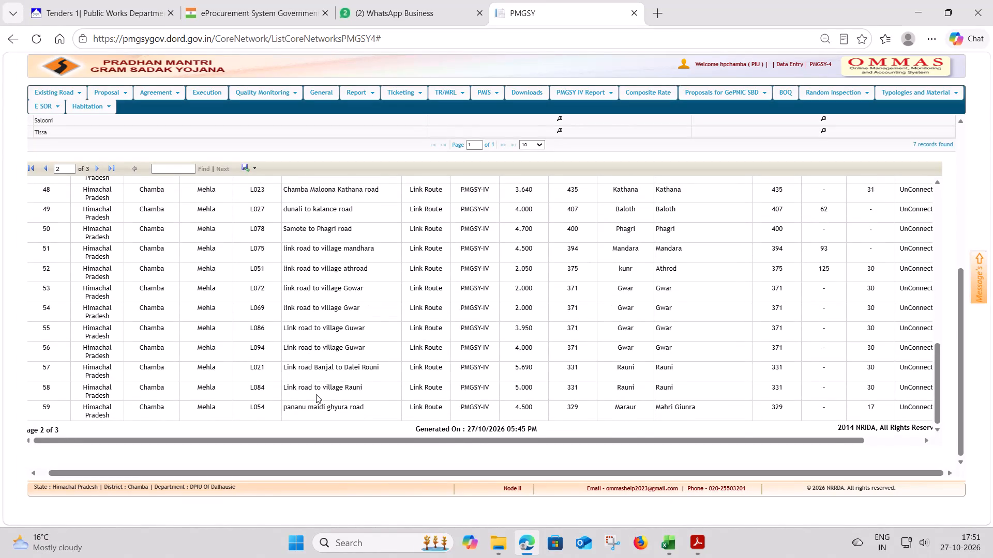
Examine the Samote to Phagri road row and the surrounding Mehla block roads in the CNCPL report, and return to the Excel estimate.
{"action": "scroll", "coordinate": [316, 394], "scroll_direction": "up", "scroll_amount": 1}
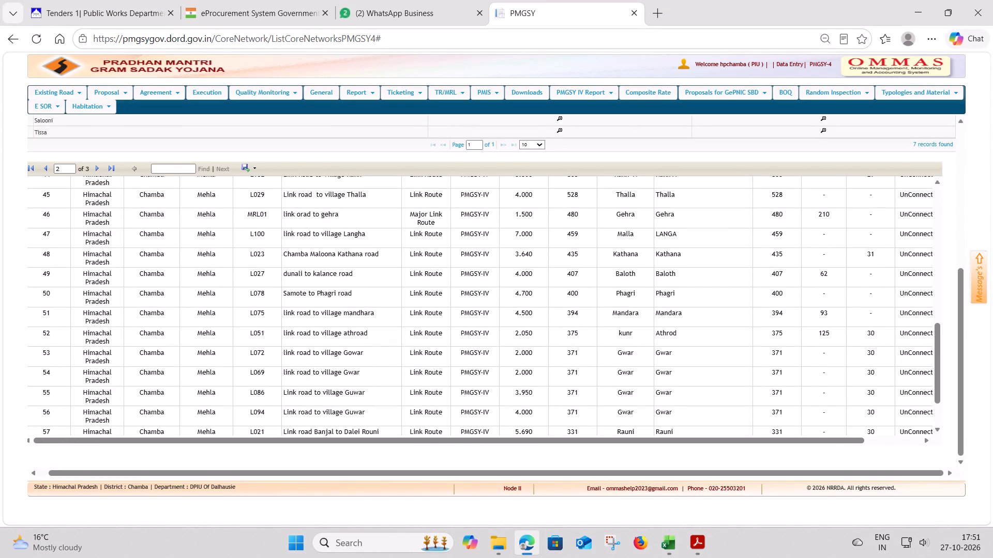
{"action": "scroll", "coordinate": [316, 394], "scroll_direction": "up", "scroll_amount": 1}
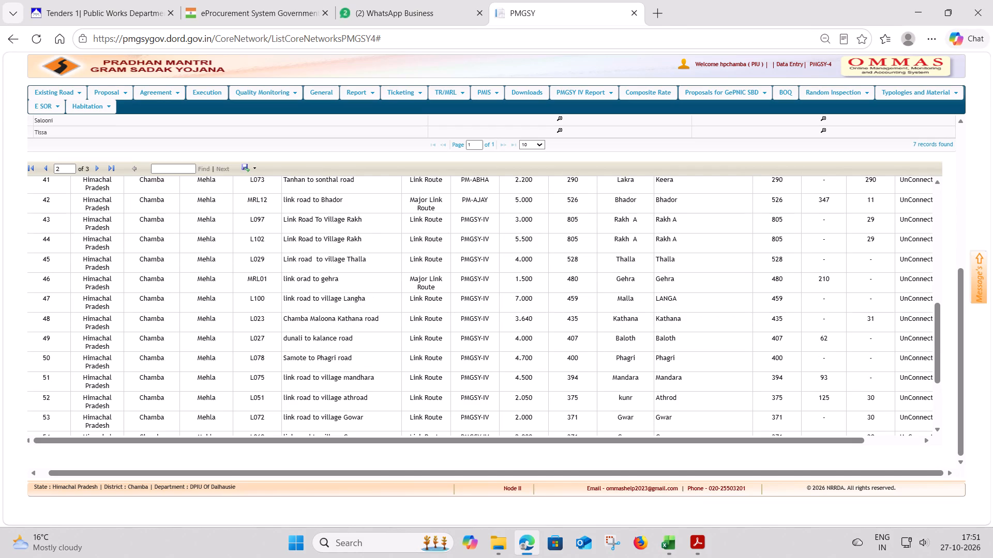
{"action": "scroll", "coordinate": [316, 394], "scroll_direction": "up", "scroll_amount": 2}
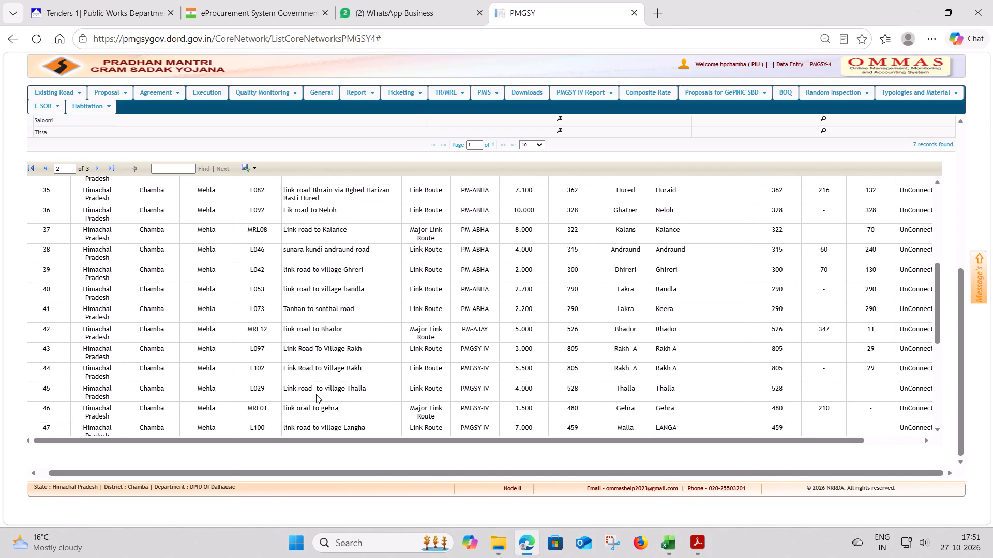
{"action": "scroll", "coordinate": [316, 394], "scroll_direction": "down", "scroll_amount": 1}
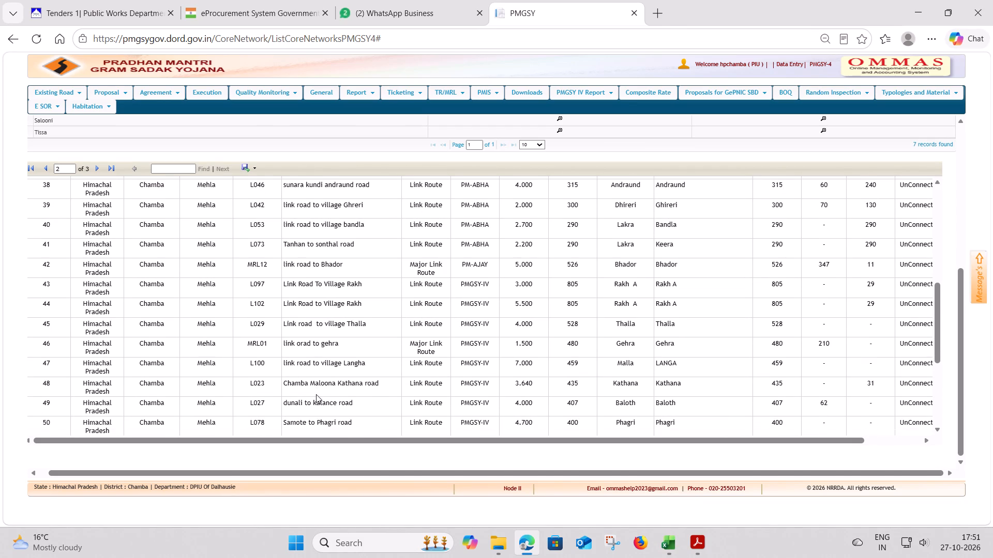
{"action": "scroll", "coordinate": [316, 394], "scroll_direction": "down", "scroll_amount": 1}
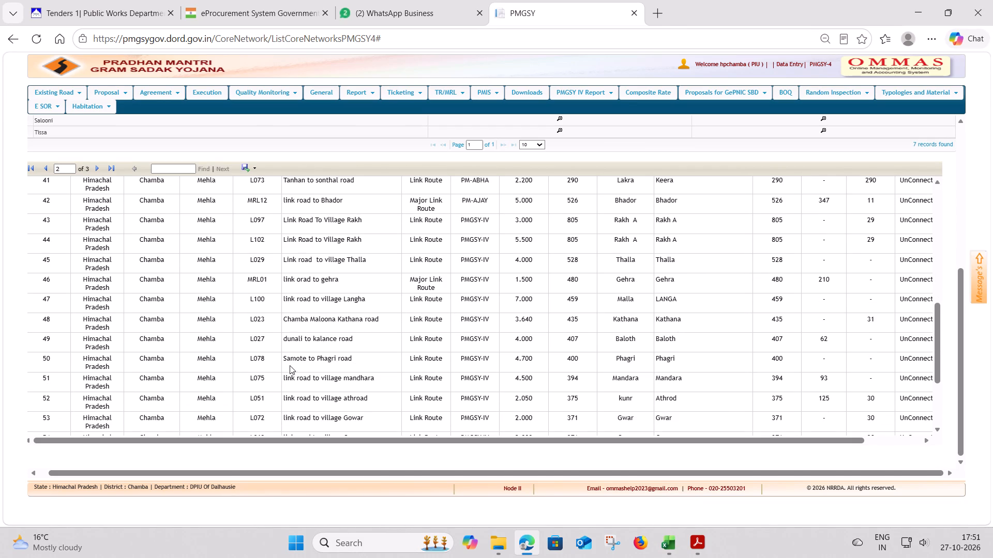
{"action": "key", "text": "alt+Tab"}
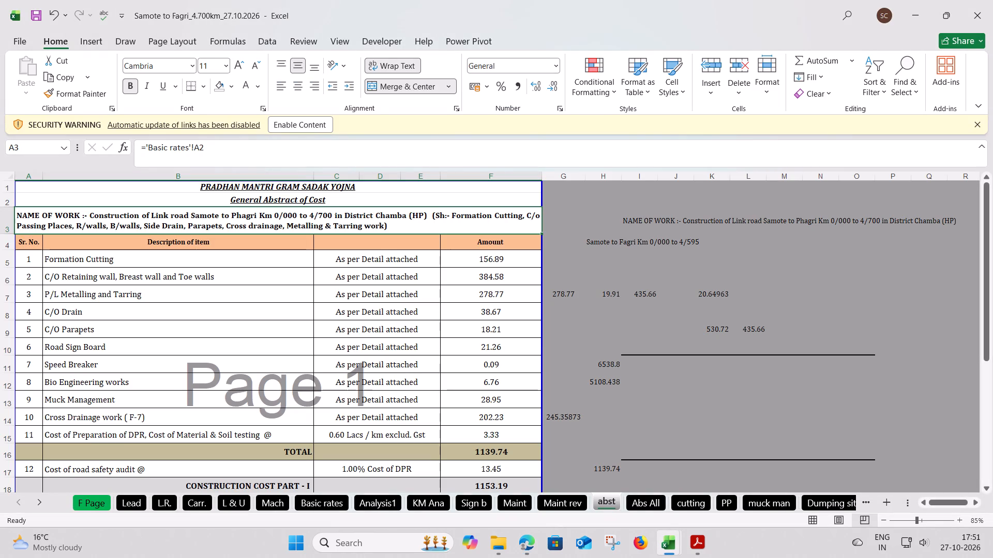
Review the PMGSY road list, the abst sheet's work name, and the Part I, Part II, total and per-km costs on F Page.
{"action": "key", "text": "alt+Tab"}
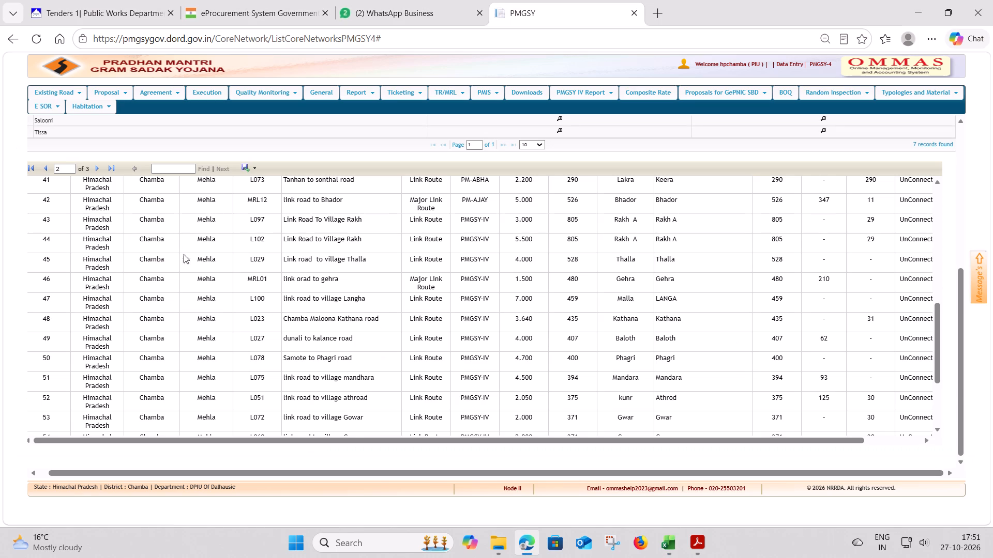
{"action": "key", "text": "alt+Tab"}
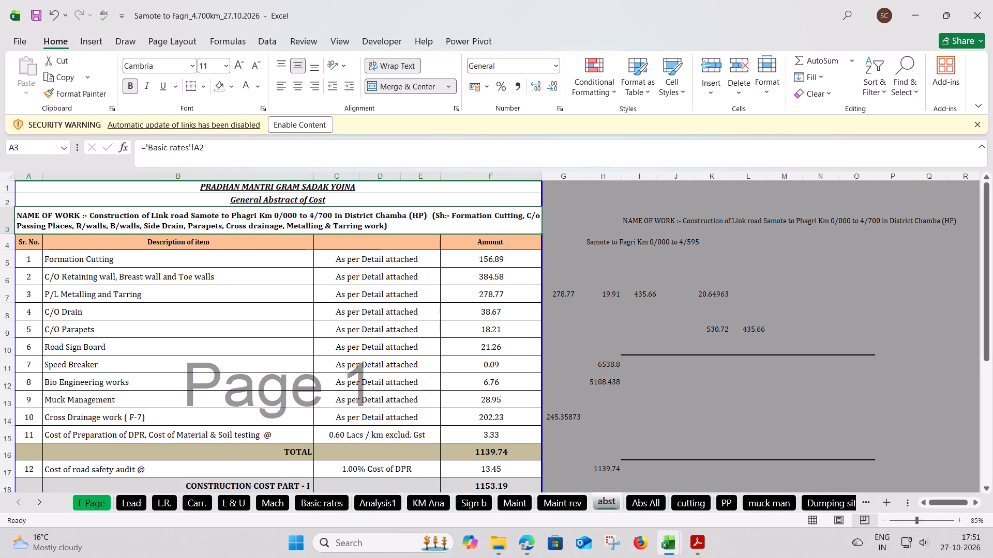
{"action": "left_click", "coordinate": [227, 293]}
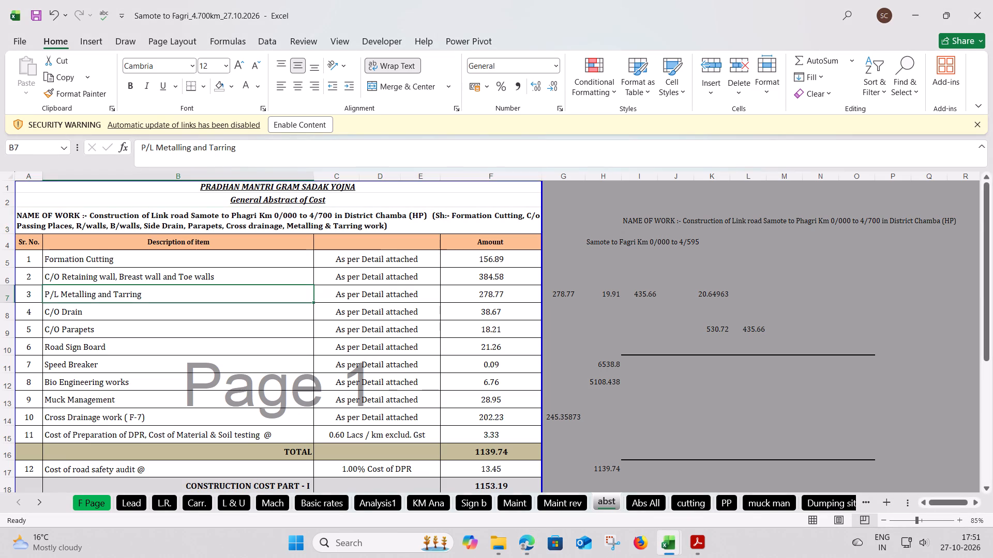
{"action": "left_click", "coordinate": [197, 225]}
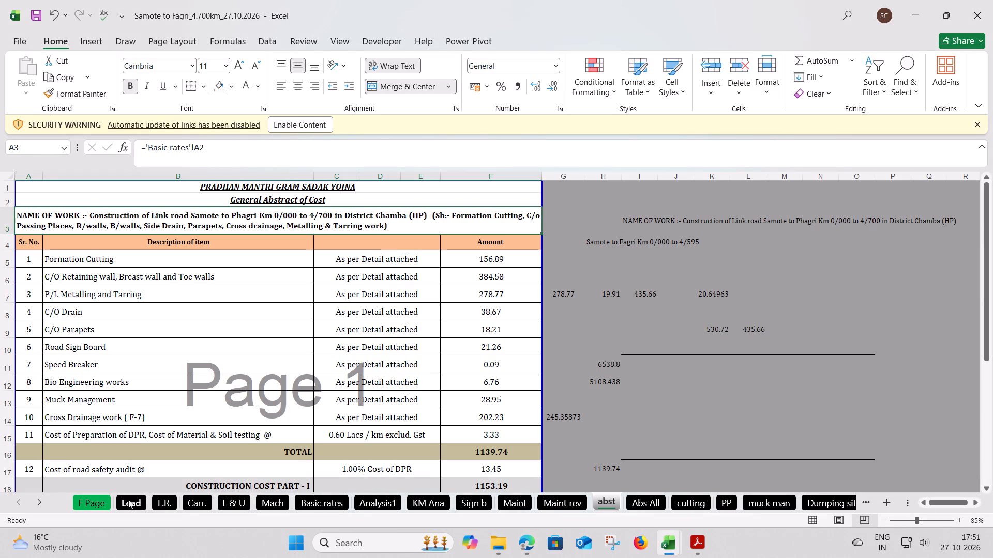
{"action": "left_click", "coordinate": [104, 505]}
{"action": "scroll", "coordinate": [210, 387], "scroll_direction": "down", "scroll_amount": 1}
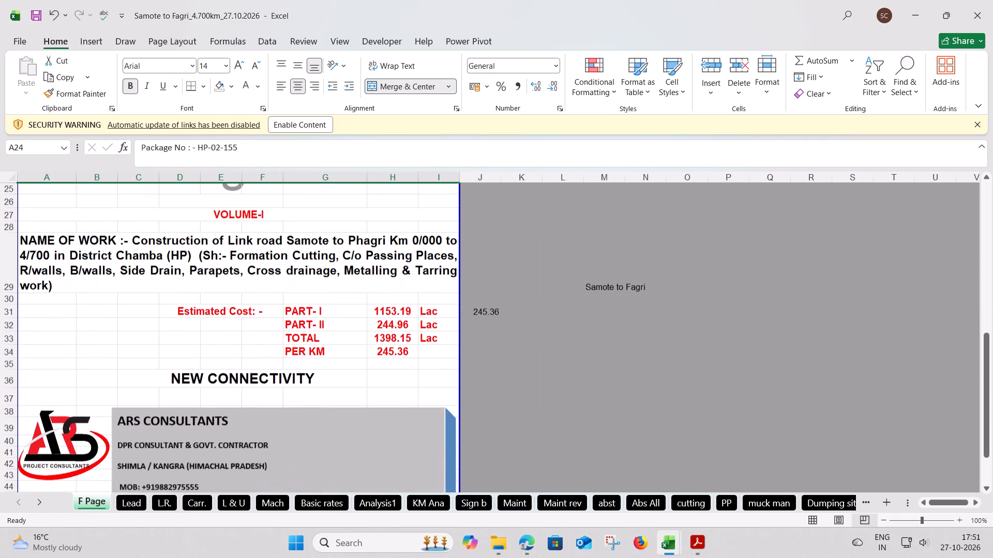
{"action": "left_click", "coordinate": [472, 309]}
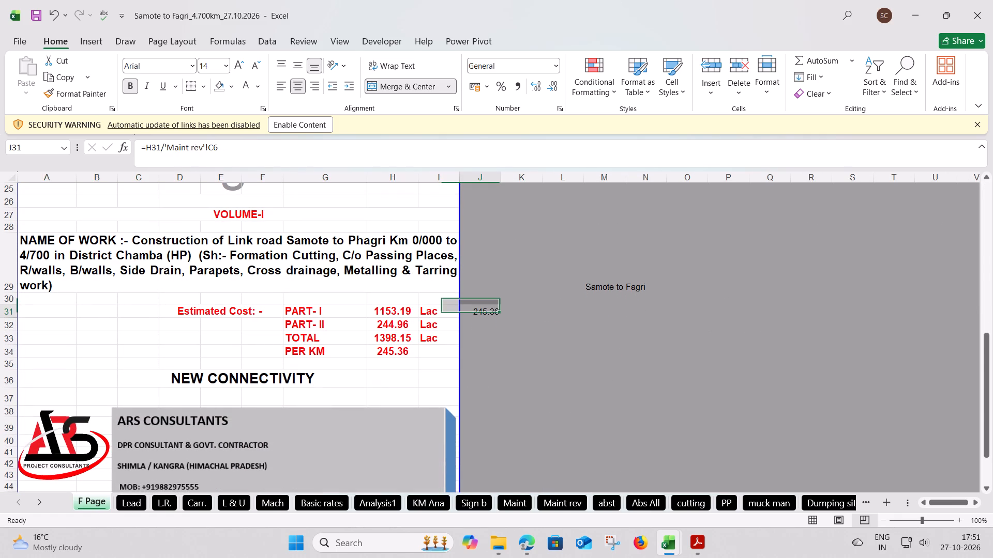
{"action": "left_click", "coordinate": [380, 345]}
{"action": "left_click", "coordinate": [379, 315]}
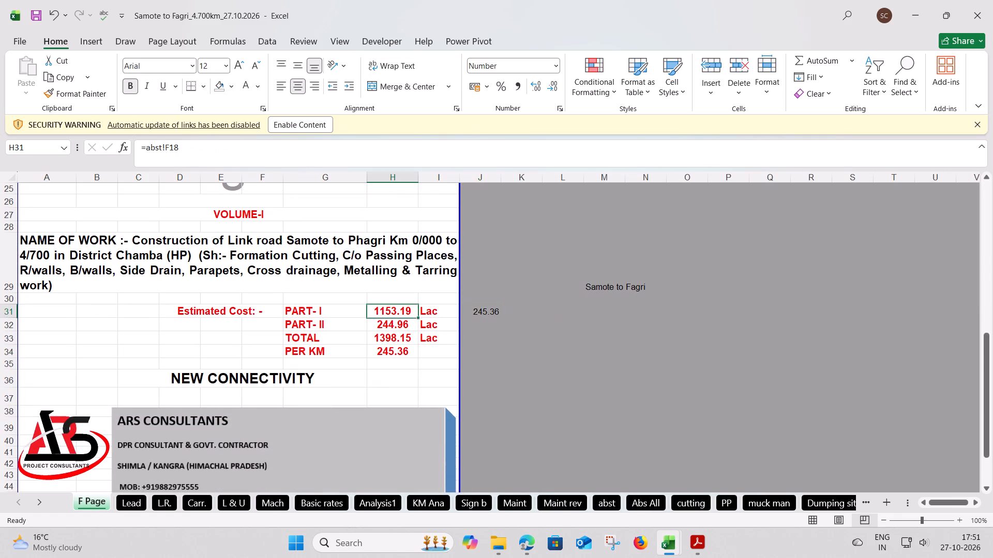
{"action": "left_click", "coordinate": [379, 335]}
{"action": "left_click", "coordinate": [381, 351]}
{"action": "left_click", "coordinate": [382, 329]}
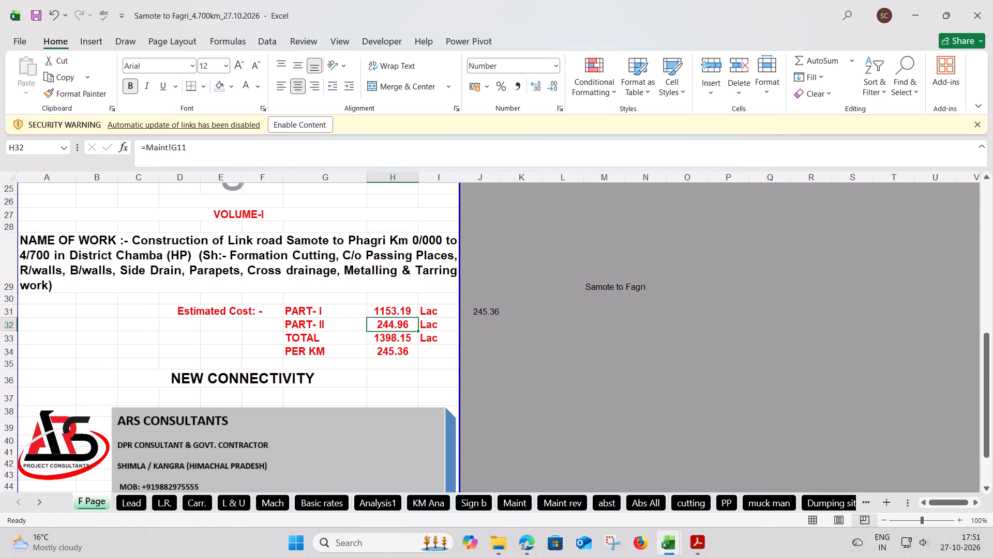
Review the F Page cover from the ministry heading to the consultant block, including project details and estimated costs, and open the Basic rates sheet.
{"action": "scroll", "coordinate": [201, 340], "scroll_direction": "up", "scroll_amount": 4}
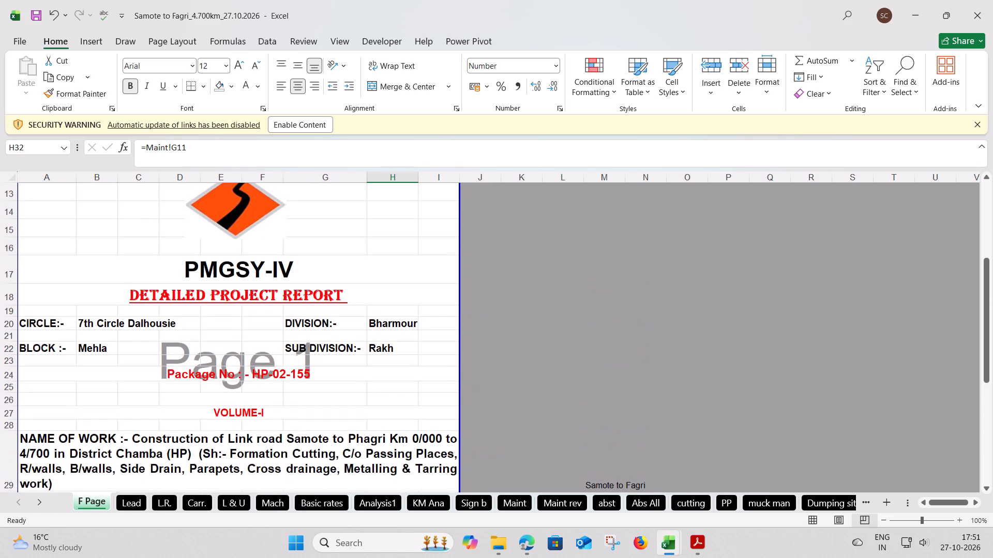
{"action": "scroll", "coordinate": [201, 340], "scroll_direction": "up", "scroll_amount": 2}
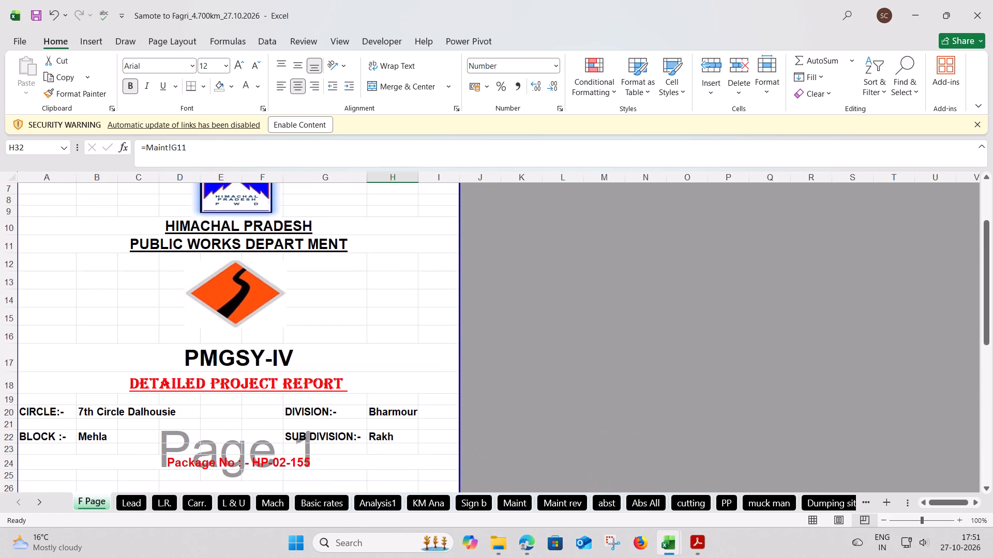
{"action": "scroll", "coordinate": [201, 340], "scroll_direction": "up", "scroll_amount": 5}
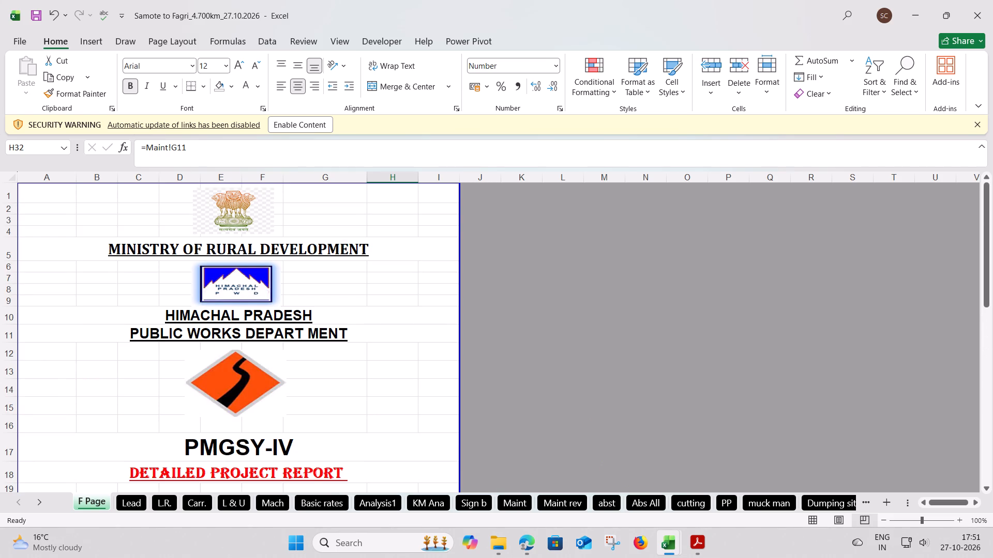
{"action": "scroll", "coordinate": [201, 340], "scroll_direction": "down", "scroll_amount": 8}
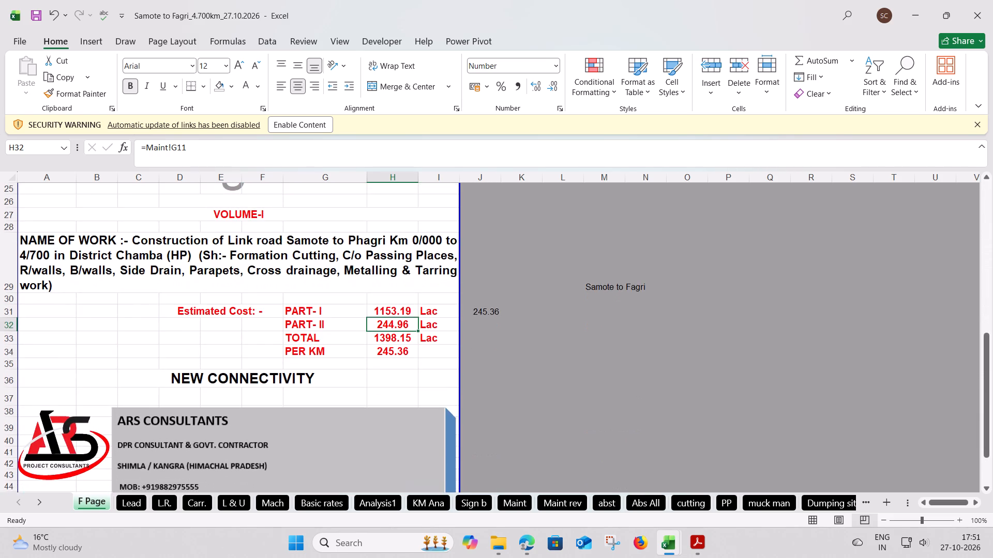
{"action": "scroll", "coordinate": [201, 340], "scroll_direction": "down", "scroll_amount": 2}
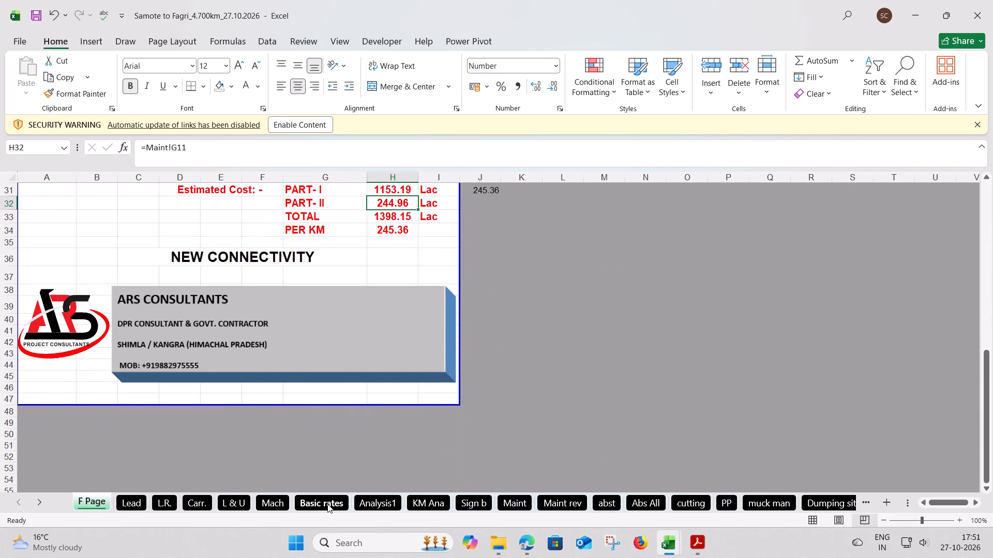
{"action": "left_click", "coordinate": [327, 504]}
Switch to the Volume Report (Samote To Phagri Road_4.700 Km) workbook and close it.
{"action": "key", "text": "alt+Tab"}
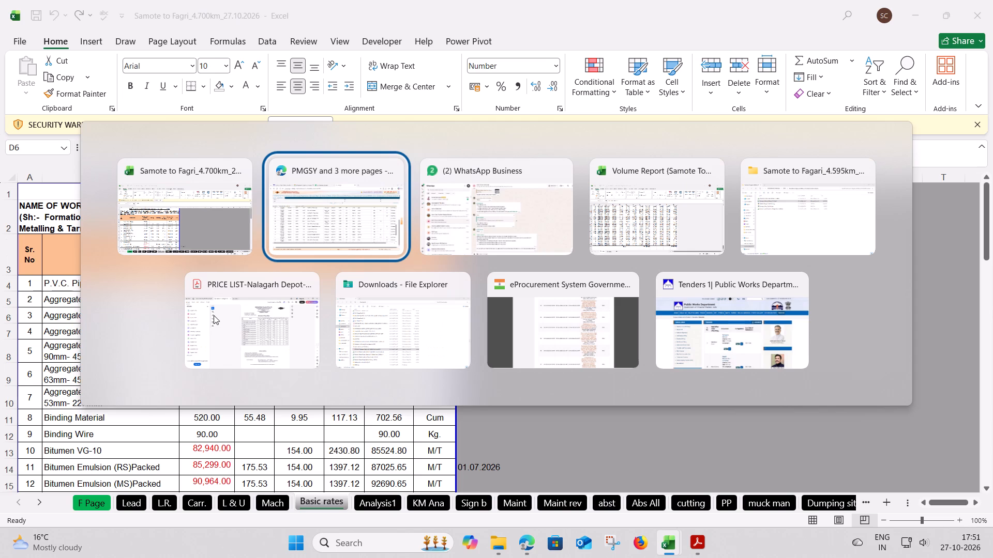
{"action": "key", "text": "alt+Tab"}
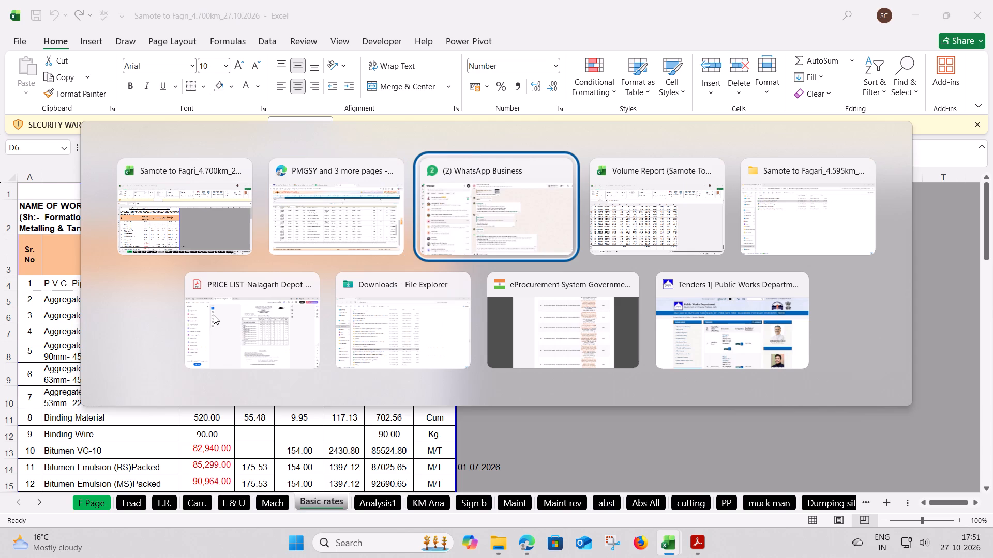
{"action": "key", "text": "alt+Tab"}
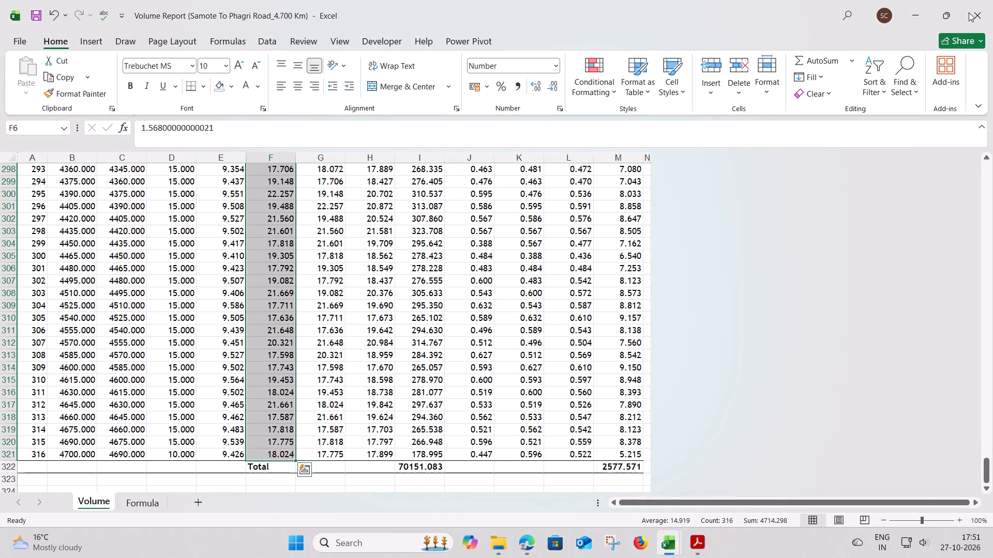
{"action": "left_click", "coordinate": [974, 12]}
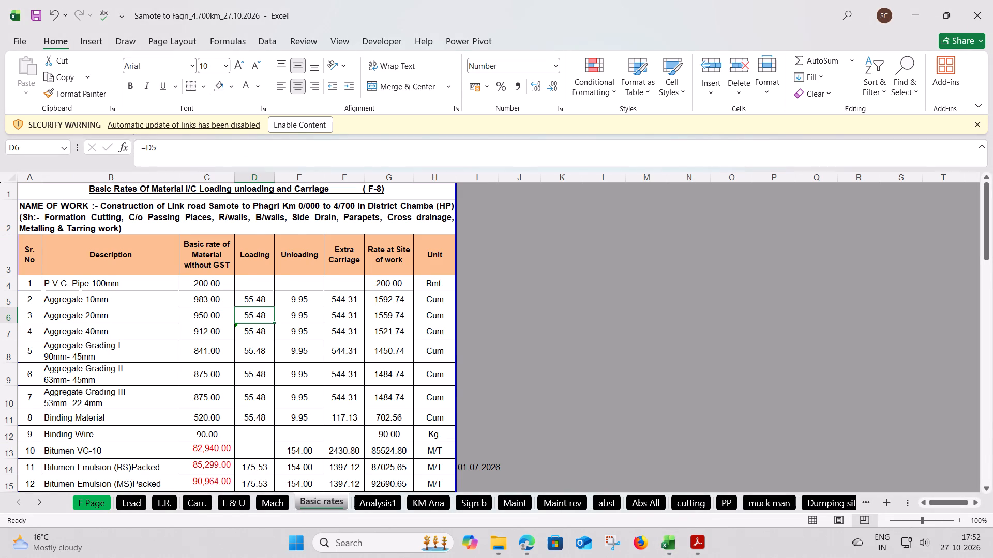
Examine the aggregate, bitumen, emulsion and cement rates on the Basic rates sheet.
{"action": "scroll", "coordinate": [115, 349], "scroll_direction": "down", "scroll_amount": 3}
{"action": "scroll", "coordinate": [115, 349], "scroll_direction": "up", "scroll_amount": 1}
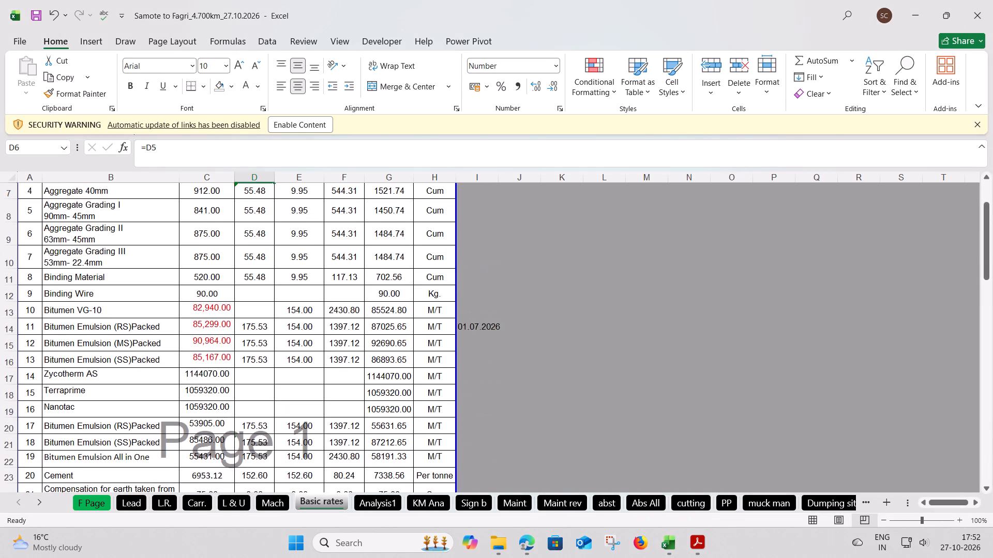
{"action": "scroll", "coordinate": [115, 349], "scroll_direction": "up", "scroll_amount": 1}
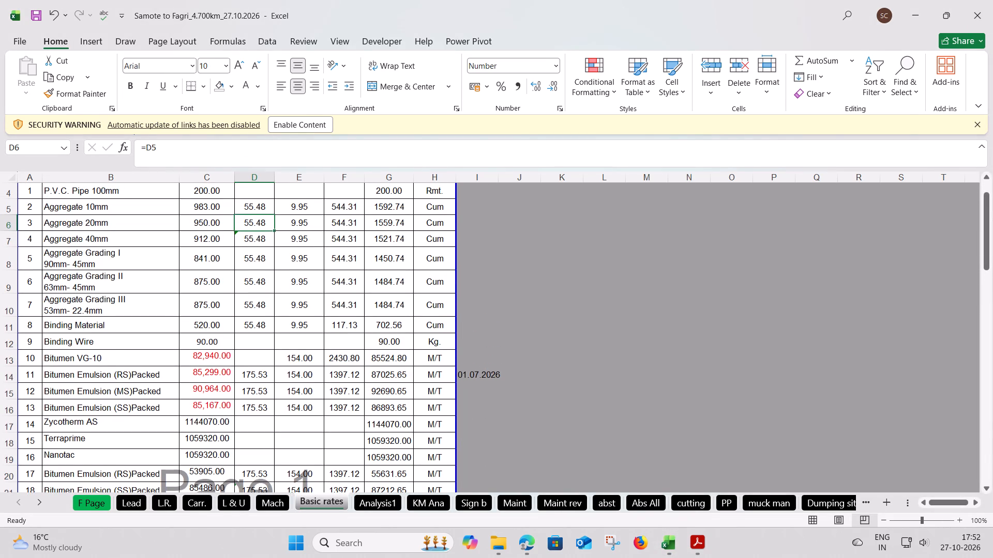
In File Explorer, open the ARS_PMGSY-IV-BATCH-II_2026 folder on New Volume (F:), inside ARS_FEB_2024's PMGSY-IV DATA and ARS PMGSY-IV BATCH-II_2026-27 folders.
{"action": "key", "text": "alt+Tab"}
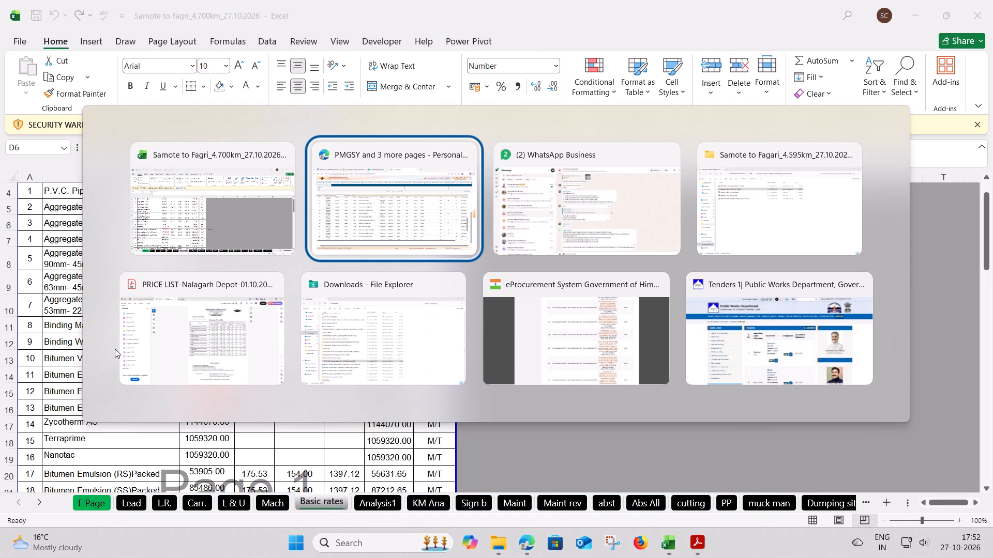
{"action": "key", "text": "alt+Tab"}
{"action": "key", "text": "alt+Tab"}
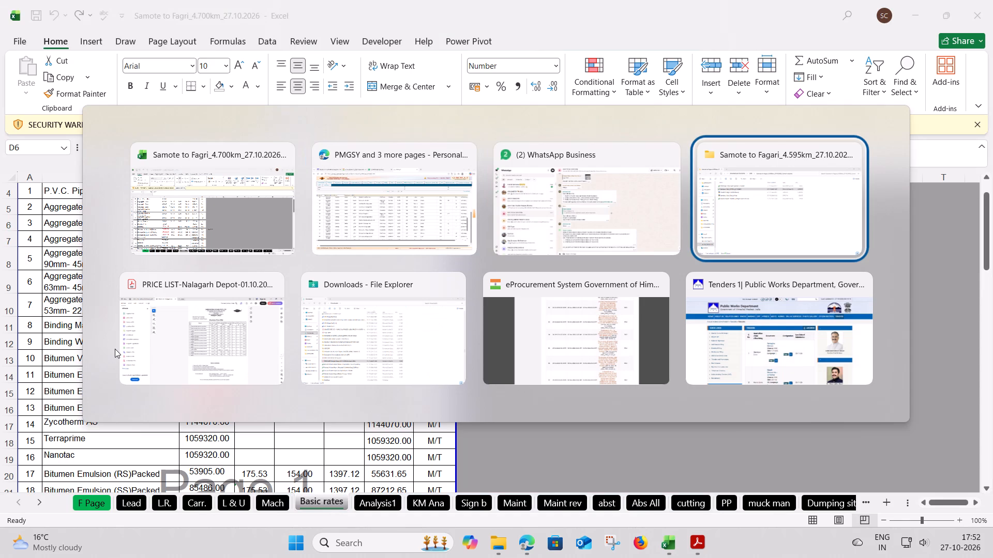
{"action": "key", "text": "alt+Tab"}
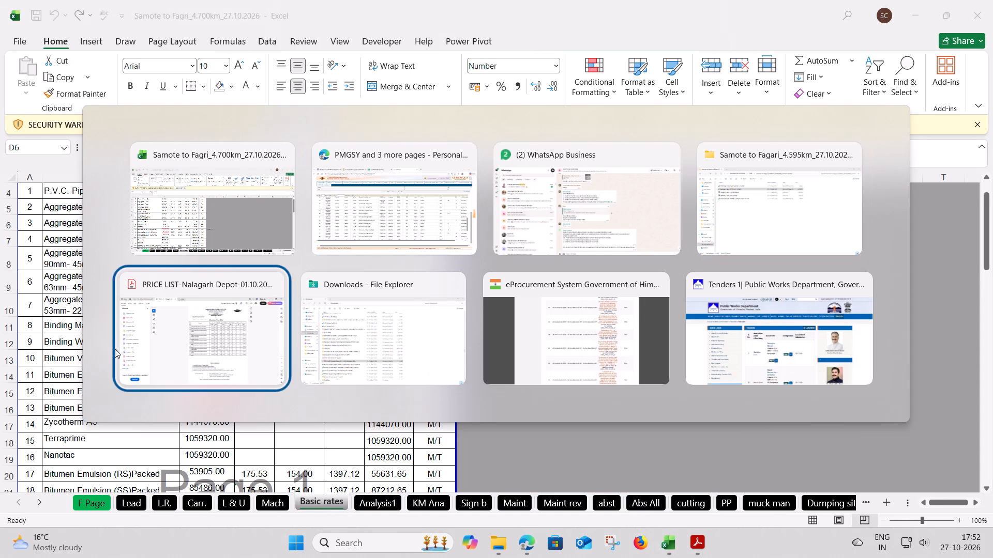
{"action": "key", "text": "alt+Tab"}
{"action": "left_click", "coordinate": [58, 447]}
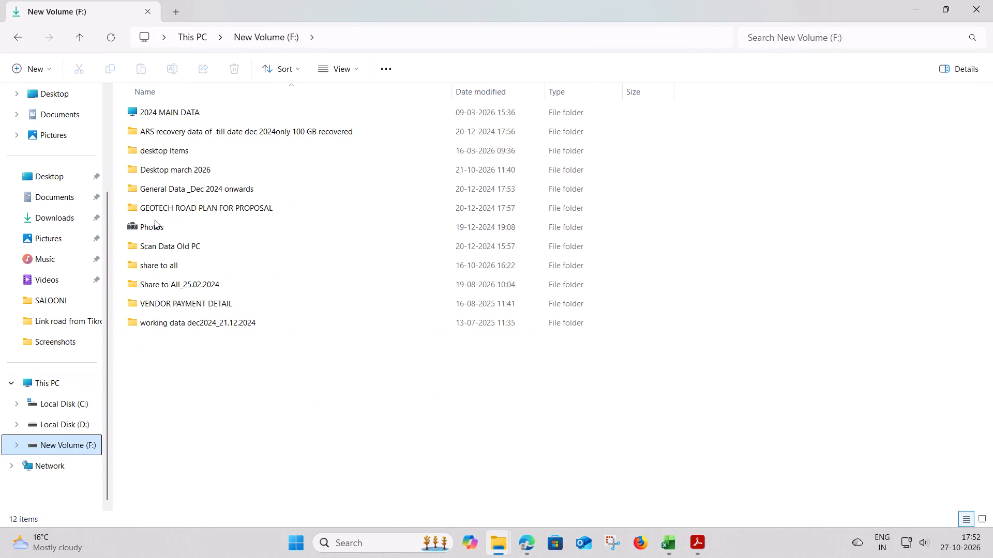
{"action": "double_click", "coordinate": [173, 116]}
{"action": "double_click", "coordinate": [173, 116]}
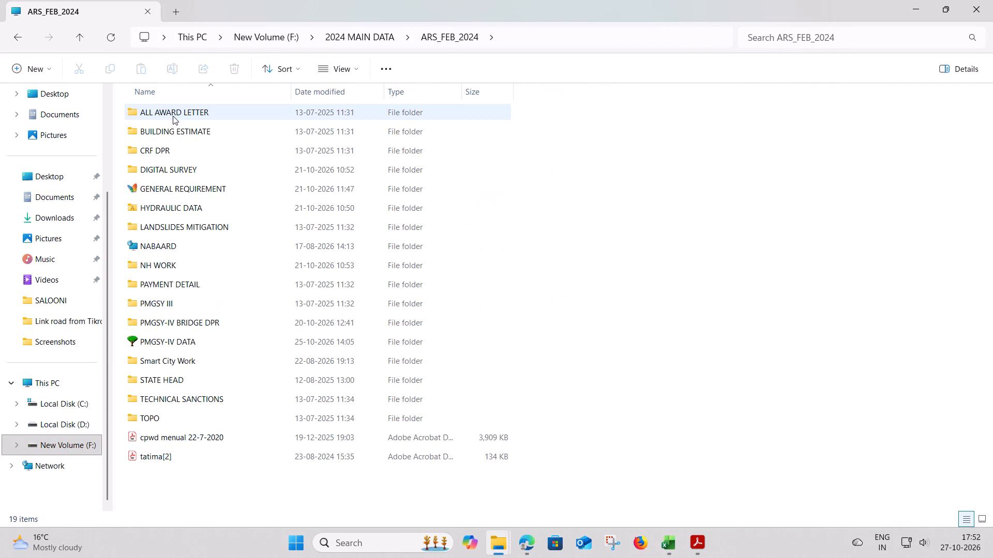
{"action": "double_click", "coordinate": [174, 345]}
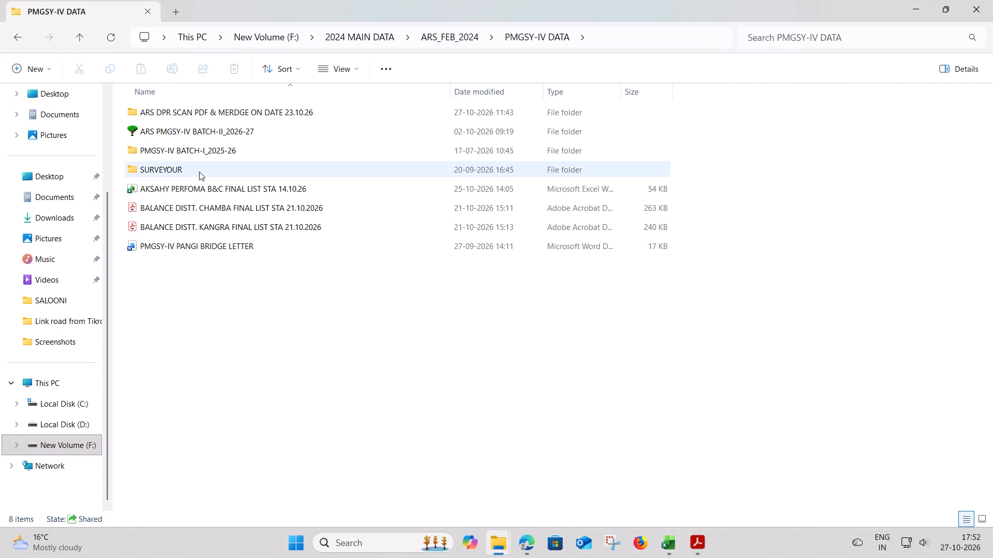
{"action": "double_click", "coordinate": [204, 133]}
{"action": "double_click", "coordinate": [202, 116]}
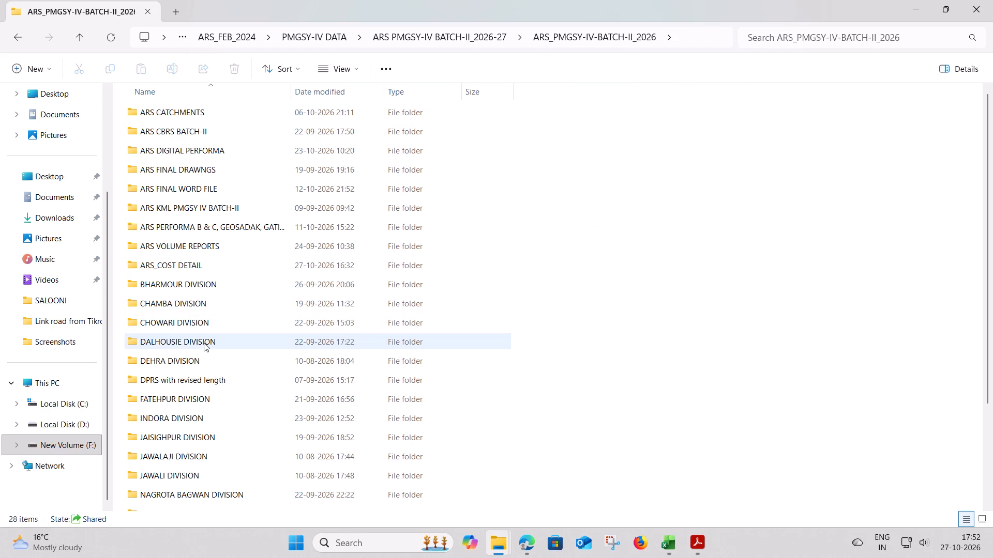
Open the workbook "Link road from Tikroo to Gahal_2.600km_23.10.2026" from its road folder under SALOONI DIVISION > DPR.
{"action": "scroll", "coordinate": [194, 409], "scroll_direction": "down", "scroll_amount": 7}
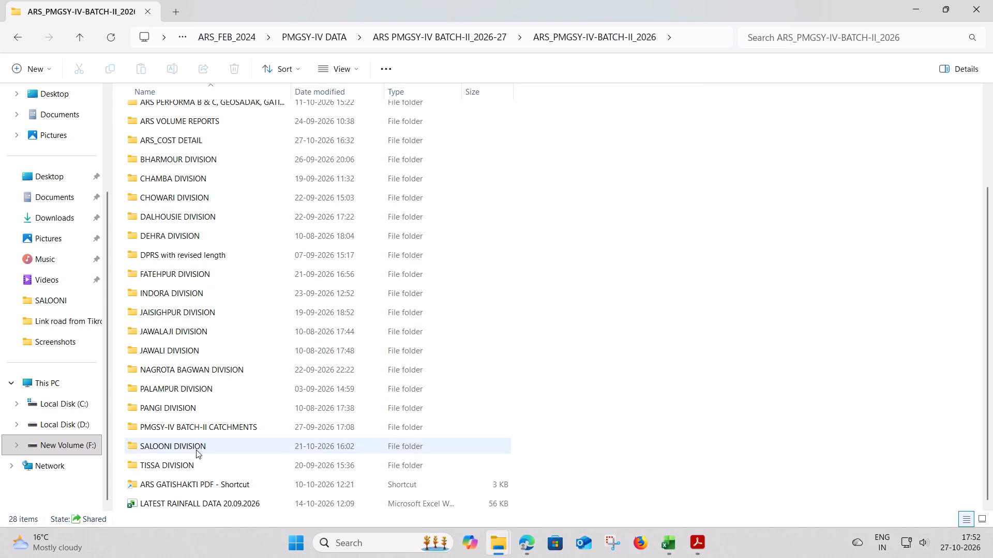
{"action": "double_click", "coordinate": [197, 448]}
{"action": "double_click", "coordinate": [171, 136]}
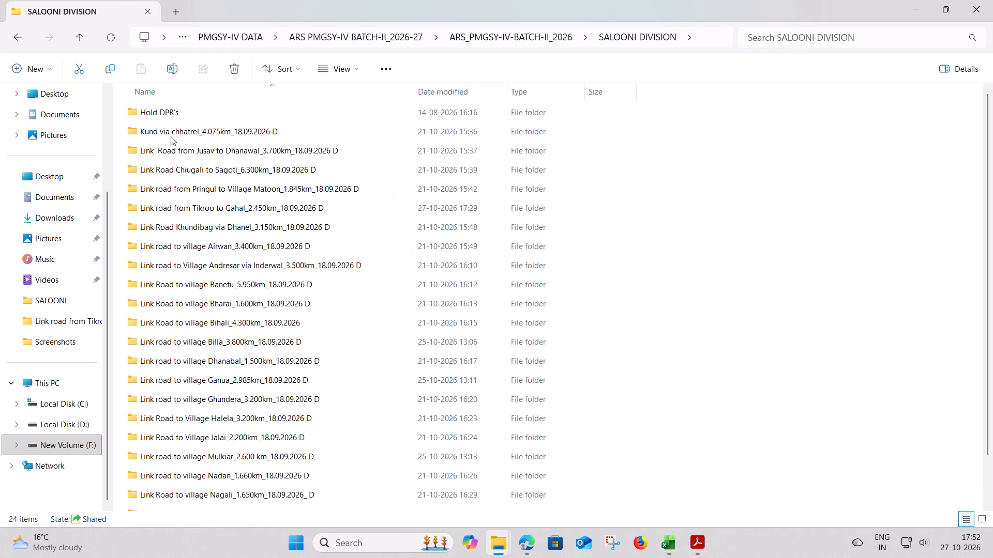
{"action": "scroll", "coordinate": [240, 271], "scroll_direction": "down", "scroll_amount": 11}
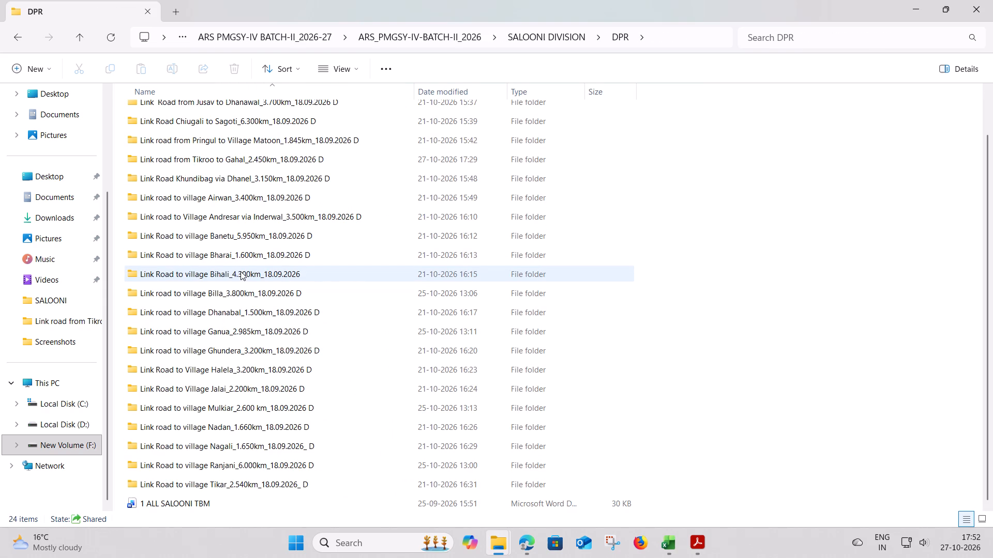
{"action": "double_click", "coordinate": [249, 158]}
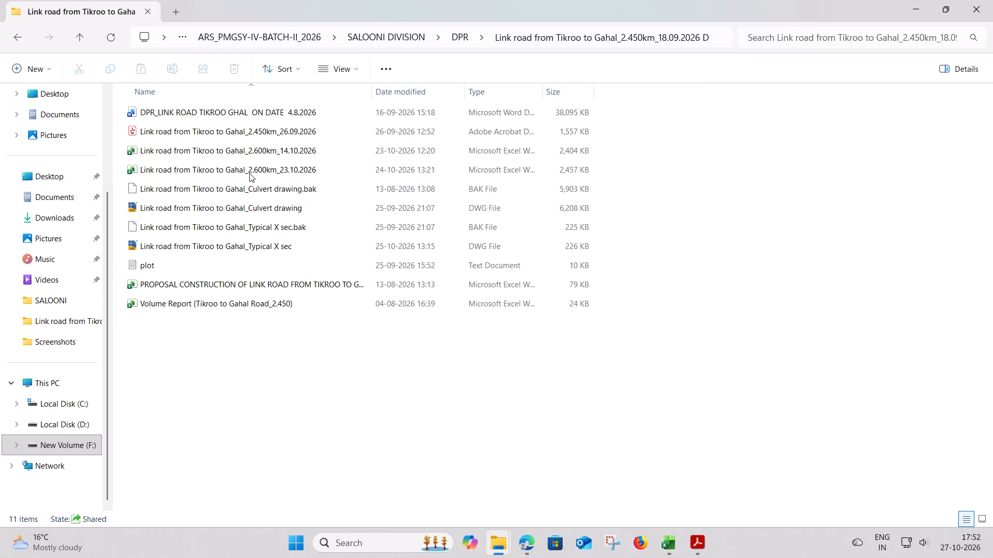
{"action": "double_click", "coordinate": [249, 172]}
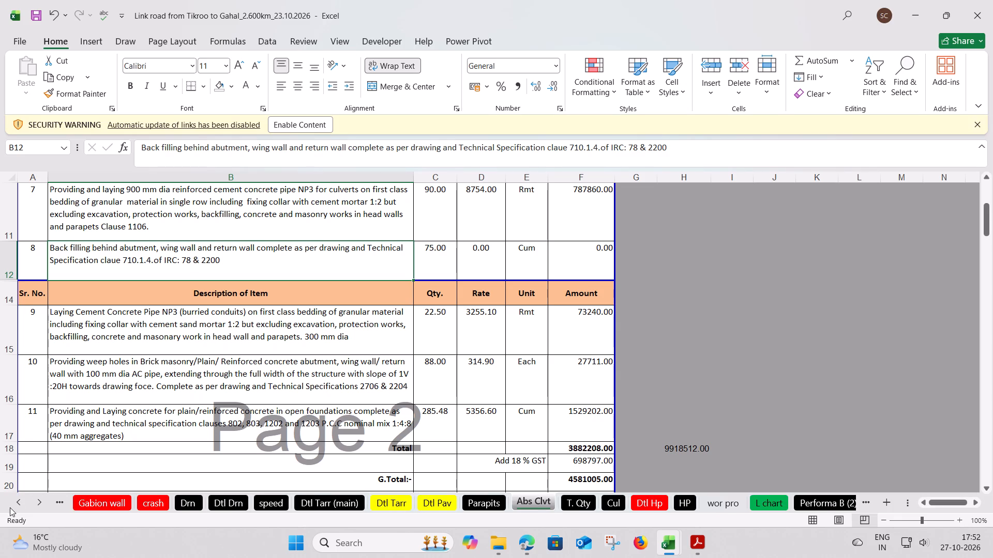
Copy the four Stone Screening Type A and Type B rates, C50 to C53, from the Tikroo to Gahal workbook's Basic rates sheet.
{"action": "triple_click", "coordinate": [16, 504]}
{"action": "triple_click", "coordinate": [16, 504]}
{"action": "triple_click", "coordinate": [16, 504]}
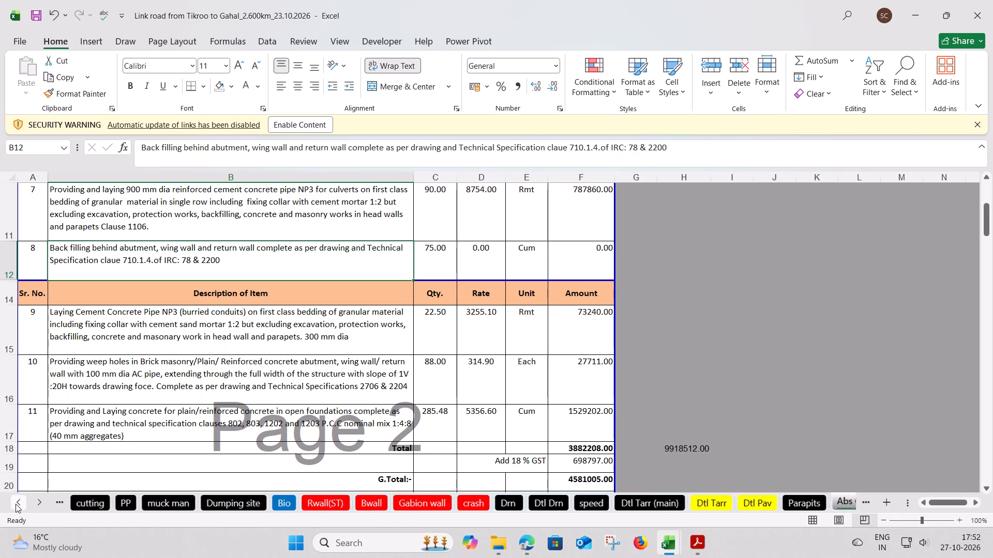
{"action": "left_click", "coordinate": [16, 504]}
{"action": "triple_click", "coordinate": [16, 504]}
{"action": "triple_click", "coordinate": [16, 504]}
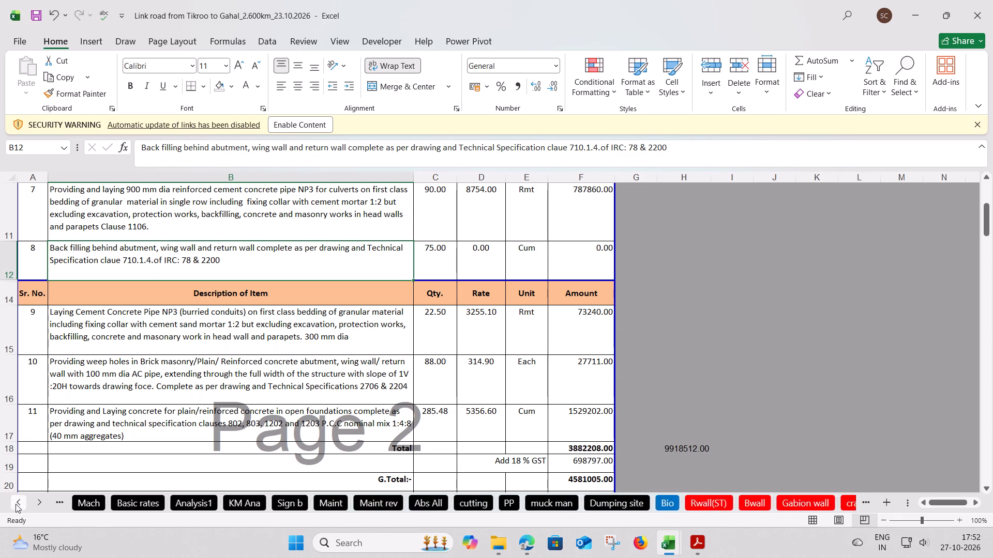
{"action": "left_click", "coordinate": [174, 505]}
{"action": "scroll", "coordinate": [148, 337], "scroll_direction": "up", "scroll_amount": 5}
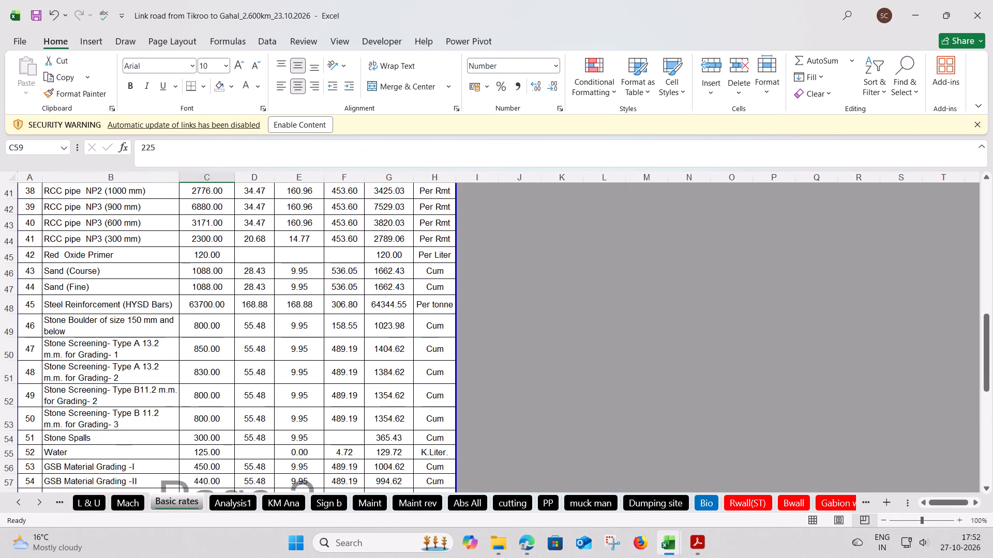
{"action": "scroll", "coordinate": [148, 337], "scroll_direction": "up", "scroll_amount": 1}
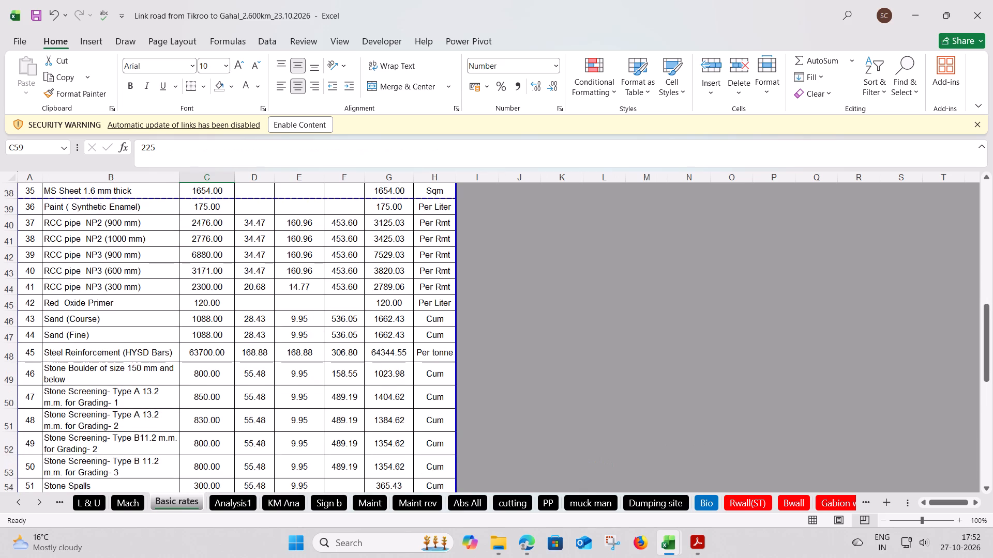
{"action": "scroll", "coordinate": [148, 337], "scroll_direction": "down", "scroll_amount": 2}
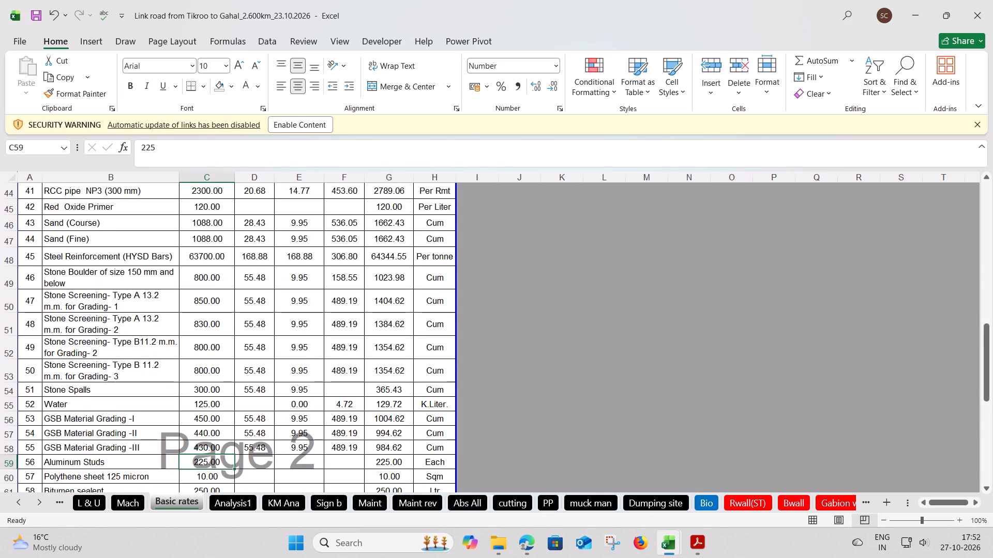
{"action": "left_click_drag", "start_coordinate": [206, 300], "coordinate": [207, 373]}
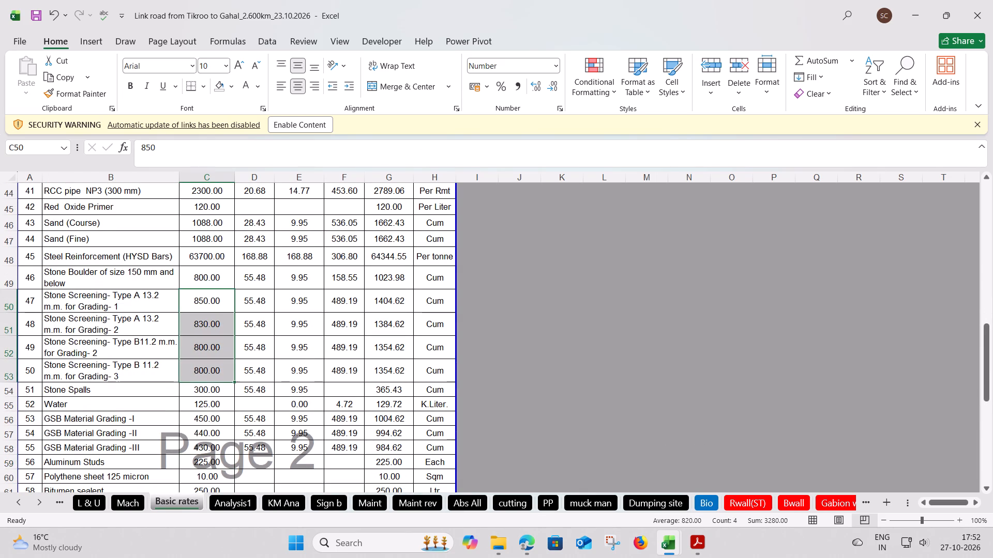
{"action": "key", "text": "ctrl+c"}
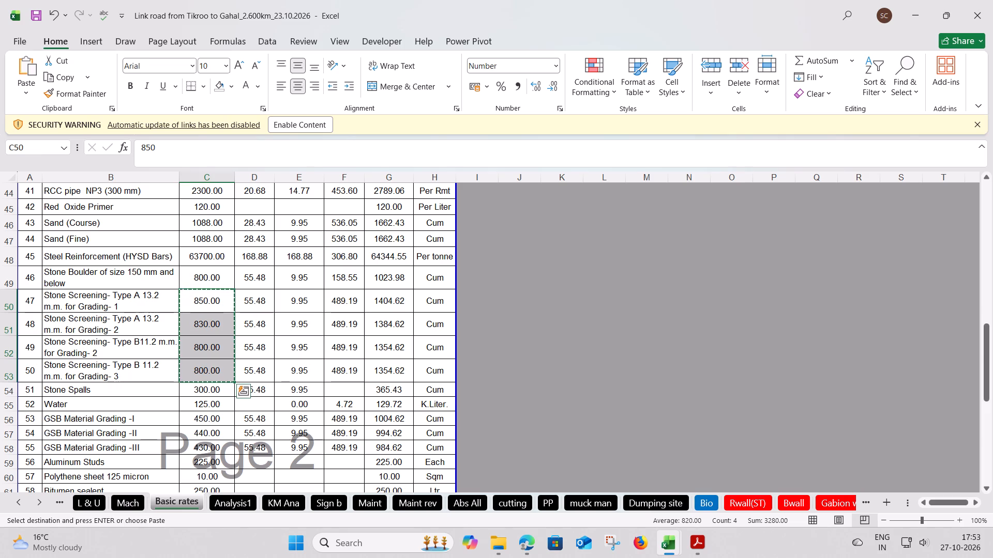
Paste the rates 850, 830, 800 and 800 as values only into the Stone Screening rows, C50 to C53, of the Samote to Fagri Basic rates sheet.
{"action": "key", "text": "alt+Tab"}
{"action": "scroll", "coordinate": [205, 349], "scroll_direction": "down", "scroll_amount": 7}
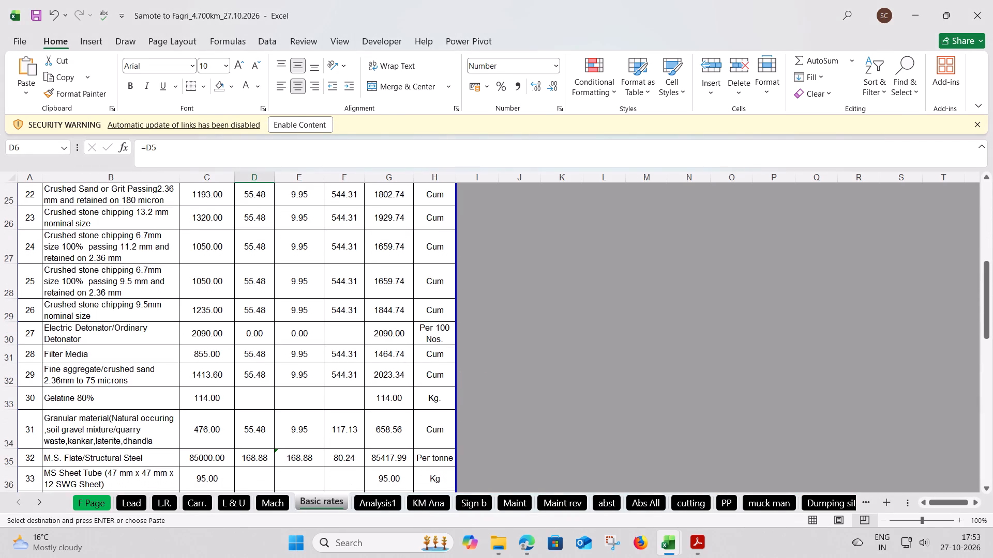
{"action": "scroll", "coordinate": [205, 349], "scroll_direction": "down", "scroll_amount": 6}
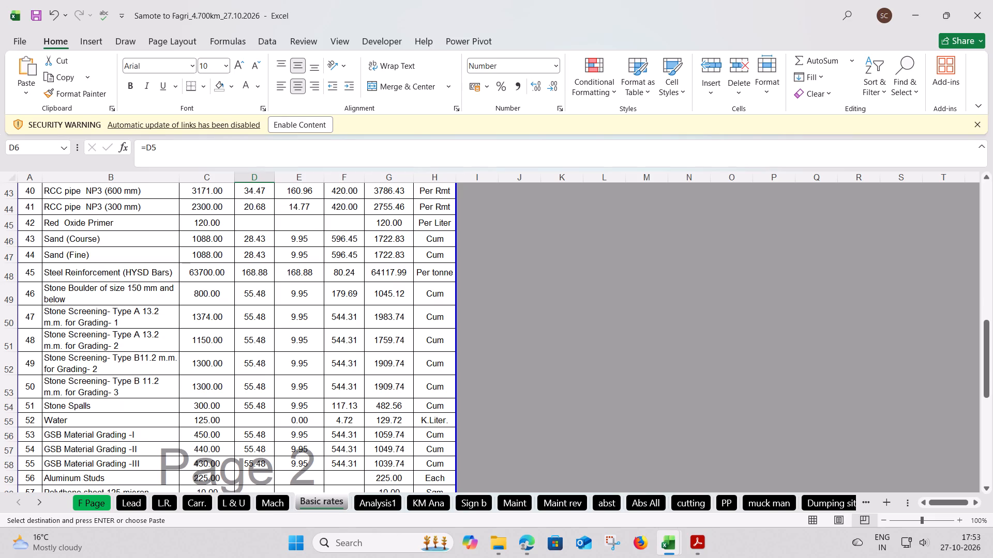
{"action": "left_click", "coordinate": [199, 318]}
{"action": "right_click", "coordinate": [199, 318]}
{"action": "left_click", "coordinate": [232, 302]}
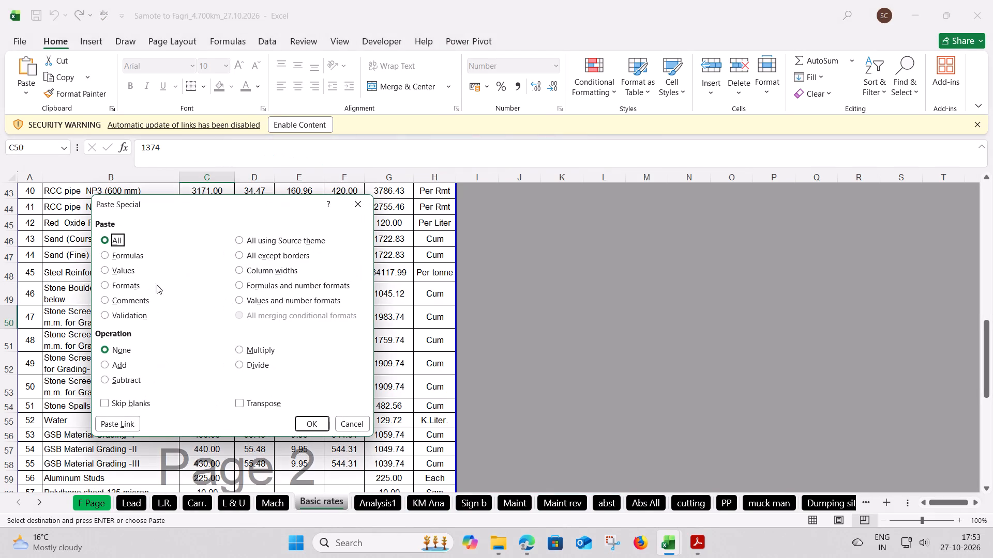
{"action": "left_click", "coordinate": [121, 271]}
{"action": "left_click", "coordinate": [303, 417]}
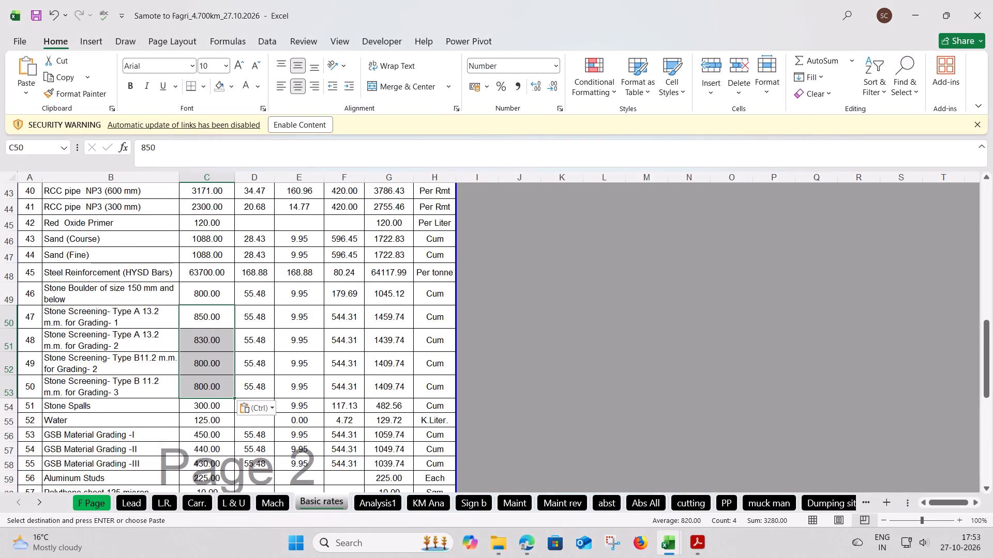
Copy the crushed sand and stone chipping rates for items 22 to 26, C25 to C29, from the Tikroo to Gahal workbook's Basic rates sheet.
{"action": "left_click", "coordinate": [209, 354]}
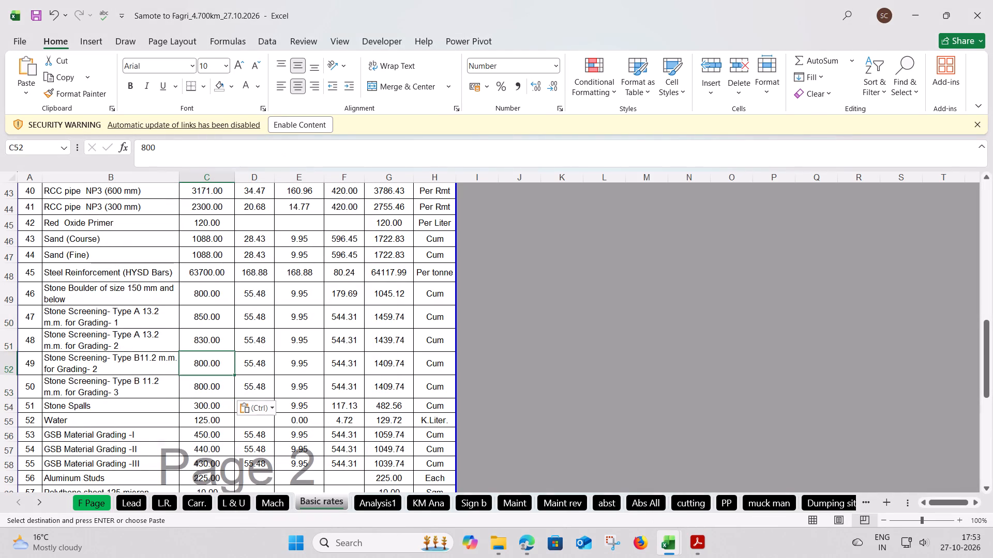
{"action": "scroll", "coordinate": [189, 395], "scroll_direction": "up", "scroll_amount": 5}
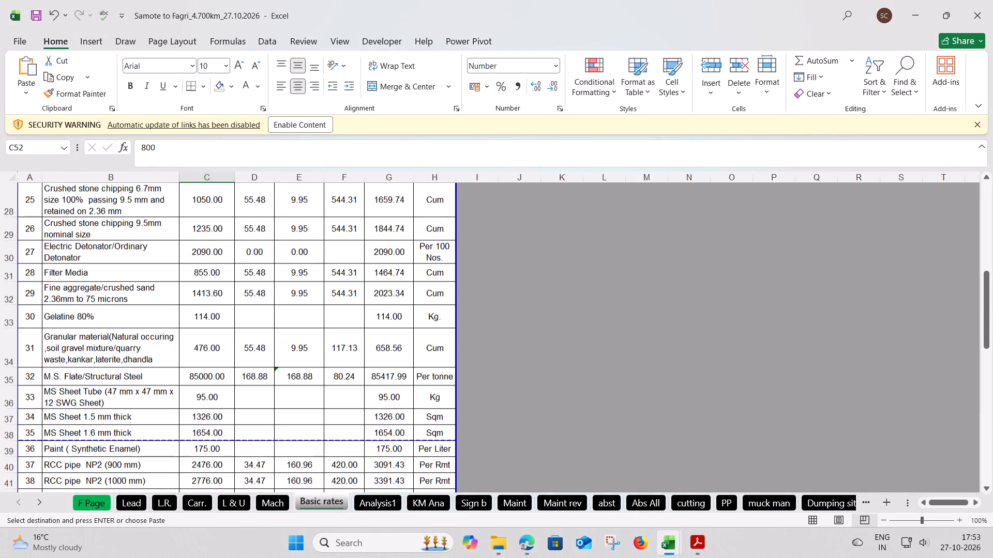
{"action": "scroll", "coordinate": [189, 395], "scroll_direction": "up", "scroll_amount": 3}
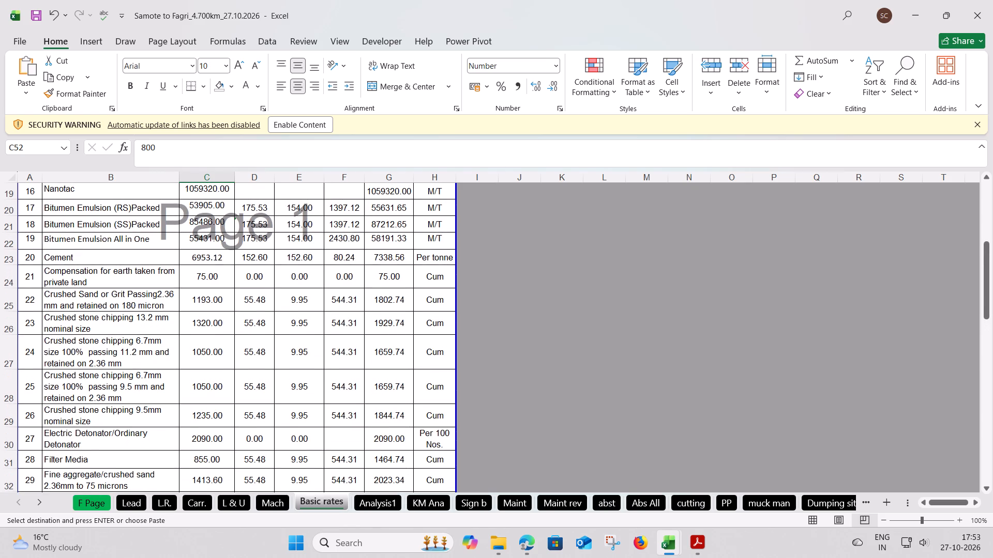
{"action": "left_click", "coordinate": [201, 304]}
{"action": "key", "text": "alt+Tab"}
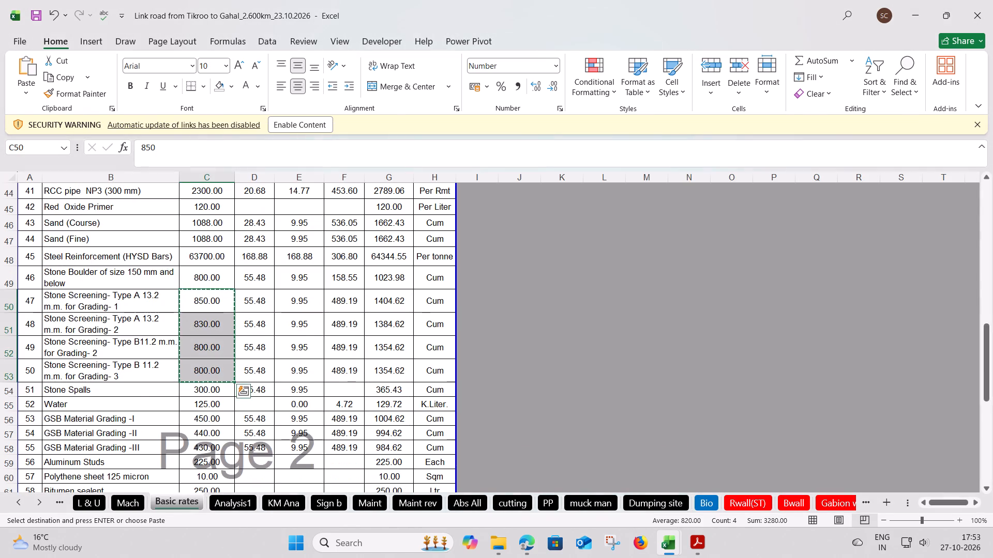
{"action": "scroll", "coordinate": [211, 347], "scroll_direction": "up", "scroll_amount": 5}
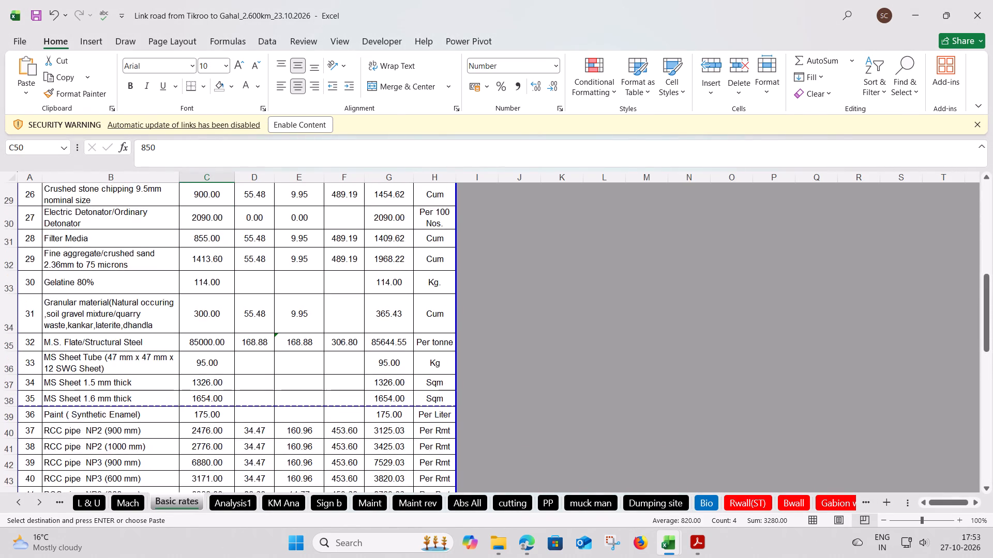
{"action": "scroll", "coordinate": [211, 347], "scroll_direction": "up", "scroll_amount": 3}
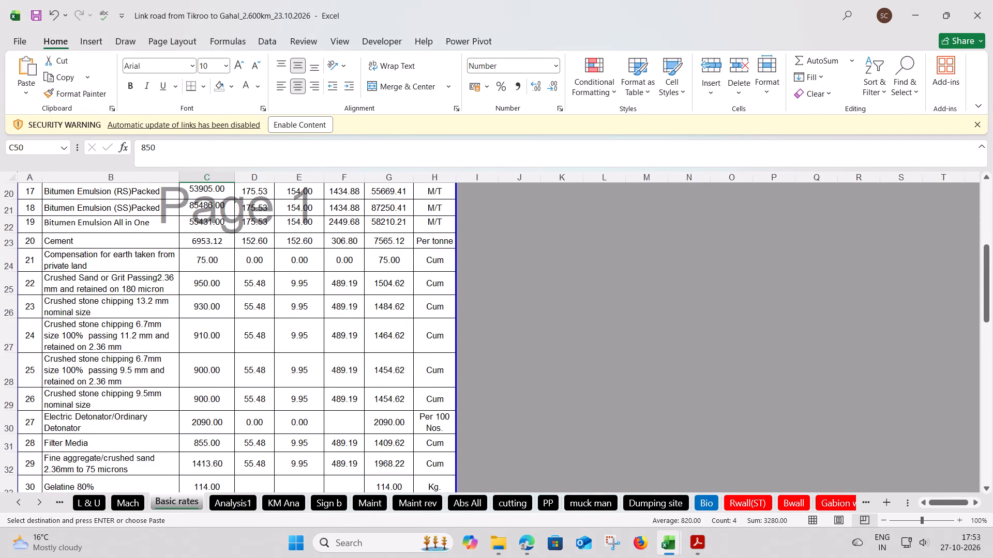
{"action": "left_click_drag", "start_coordinate": [209, 286], "coordinate": [210, 366]}
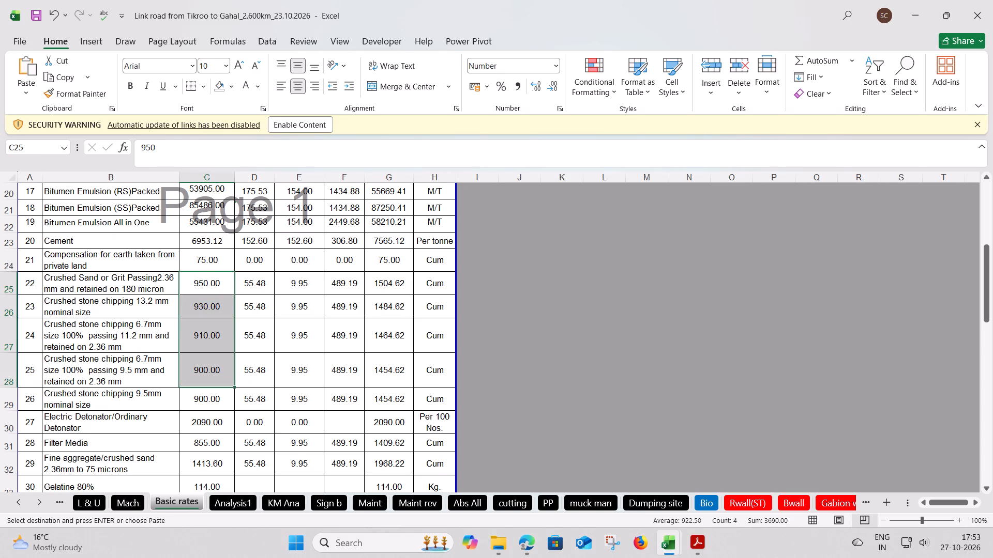
{"action": "left_click_drag", "start_coordinate": [214, 284], "coordinate": [207, 394]}
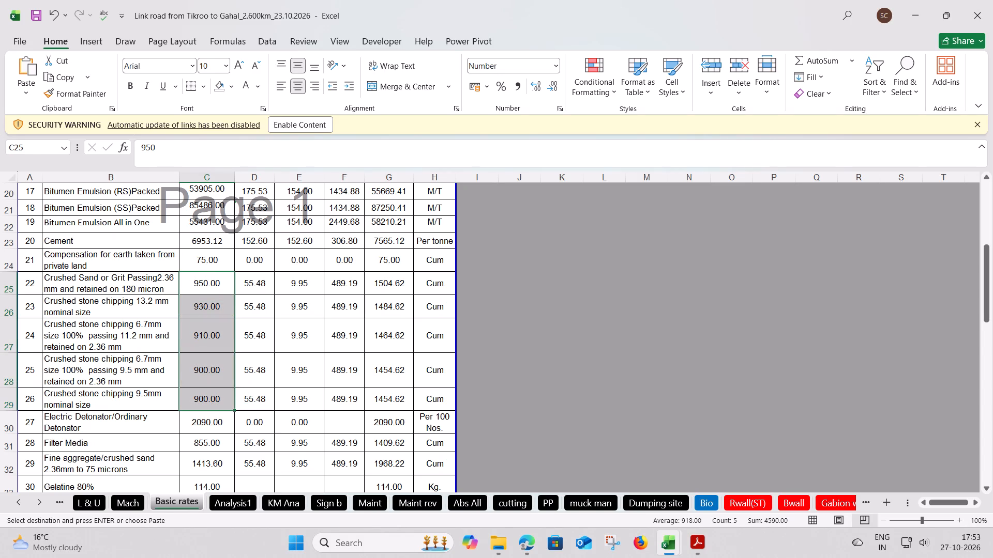
{"action": "key", "text": "ctrl+c"}
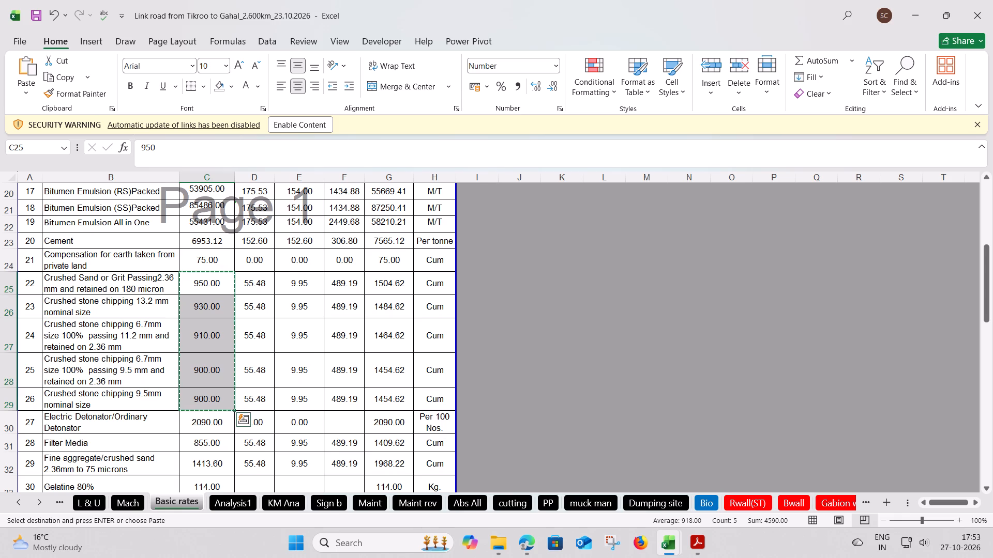
Paste 950, 930, 910, 900 and 900 as values only into C25 to C29 of Samote to Fagri's Basic rates, and check F Page's estimated cost.
{"action": "key", "text": "alt+Tab"}
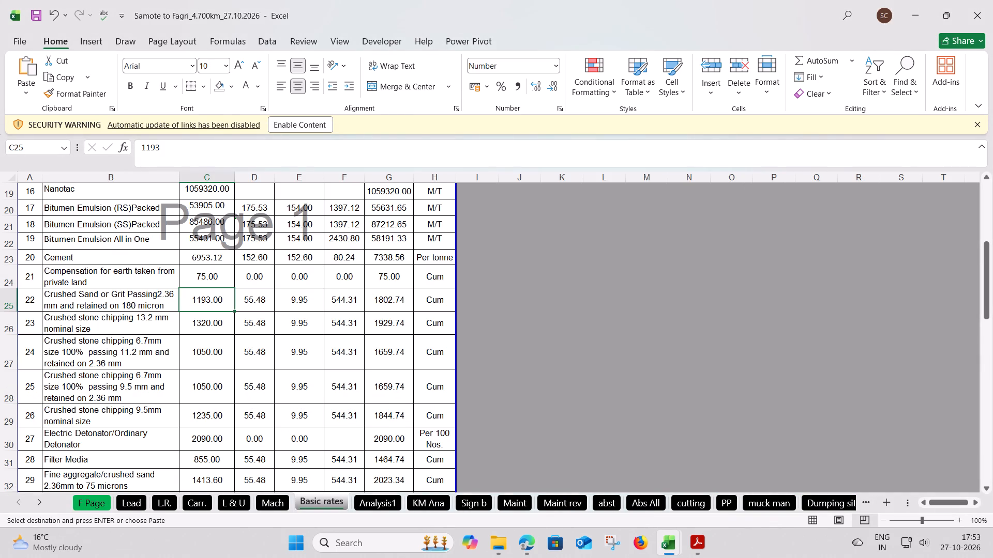
{"action": "right_click", "coordinate": [215, 304]}
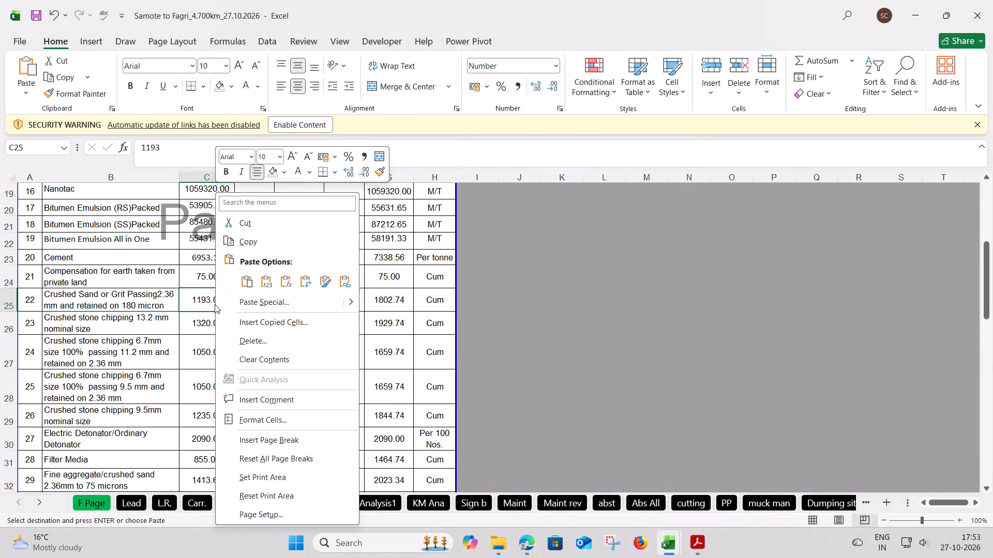
{"action": "left_click", "coordinate": [249, 303]}
{"action": "left_click", "coordinate": [139, 271]}
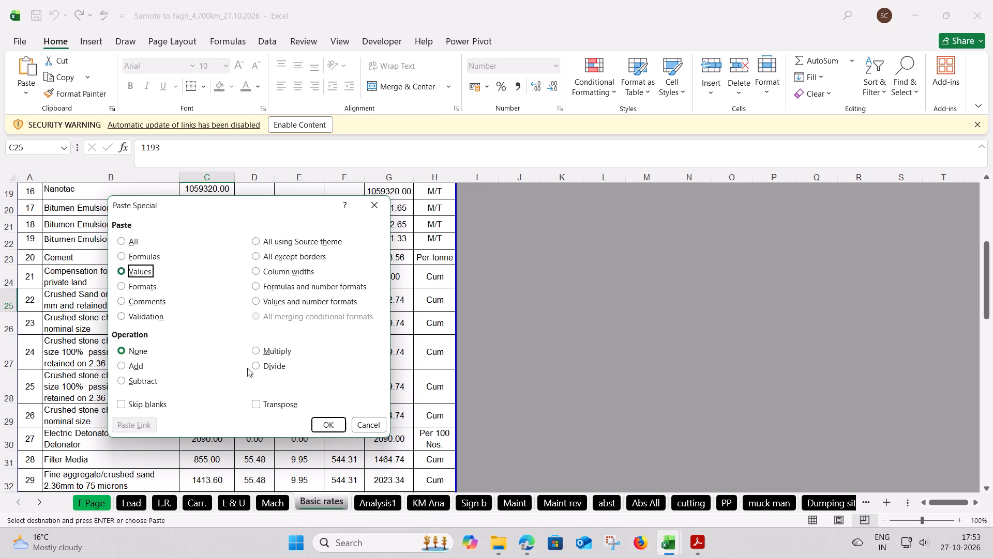
{"action": "left_click", "coordinate": [335, 423]}
{"action": "left_click", "coordinate": [208, 346]}
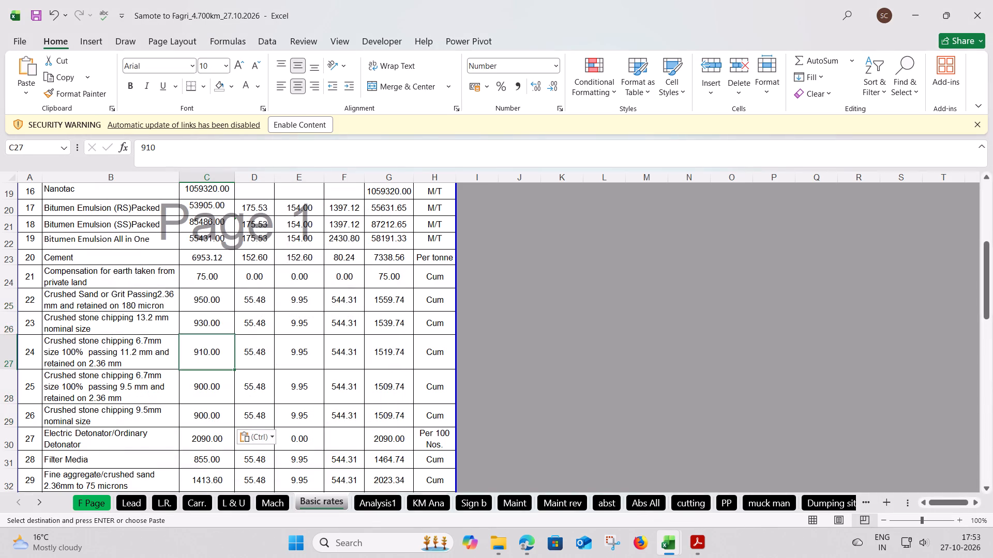
{"action": "left_click", "coordinate": [89, 506]}
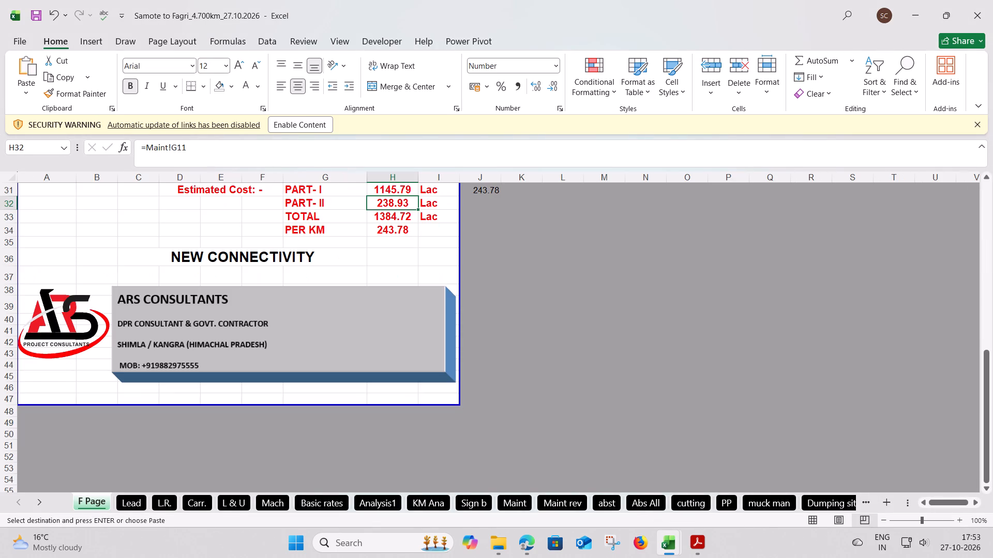
{"action": "scroll", "coordinate": [301, 390], "scroll_direction": "up", "scroll_amount": 2}
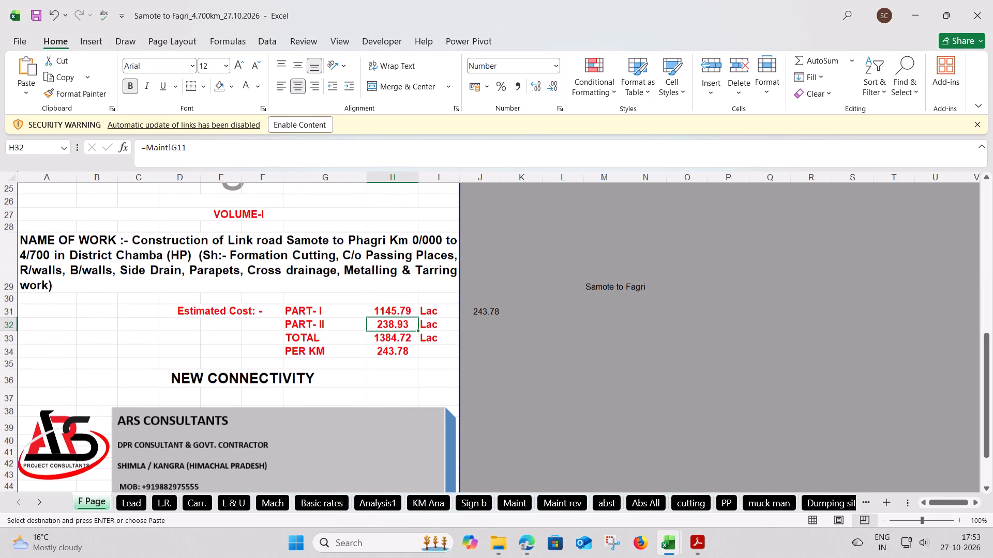
Copy the Aggregate rates for items 2 to 7, C5 to C10, from the Tikroo to Gahal workbook's Basic rates sheet.
{"action": "left_click", "coordinate": [337, 501]}
{"action": "scroll", "coordinate": [235, 352], "scroll_direction": "up", "scroll_amount": 1}
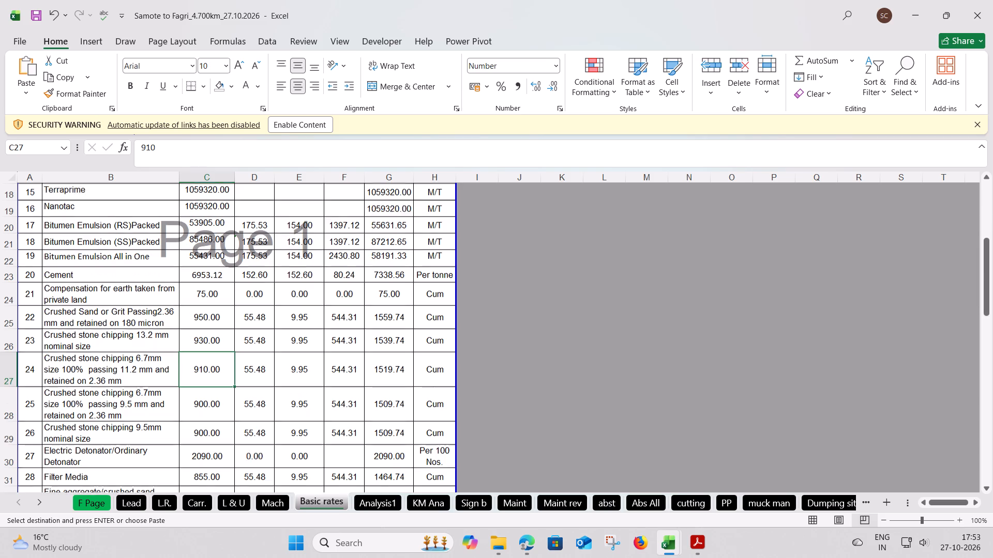
{"action": "scroll", "coordinate": [235, 352], "scroll_direction": "up", "scroll_amount": 5}
{"action": "scroll", "coordinate": [235, 352], "scroll_direction": "down", "scroll_amount": 1}
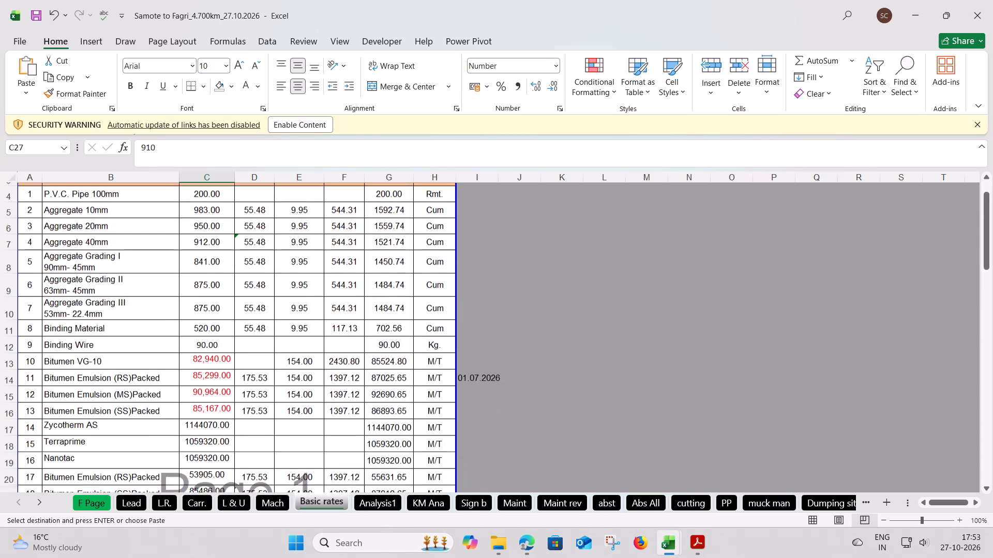
{"action": "key", "text": "alt+Tab"}
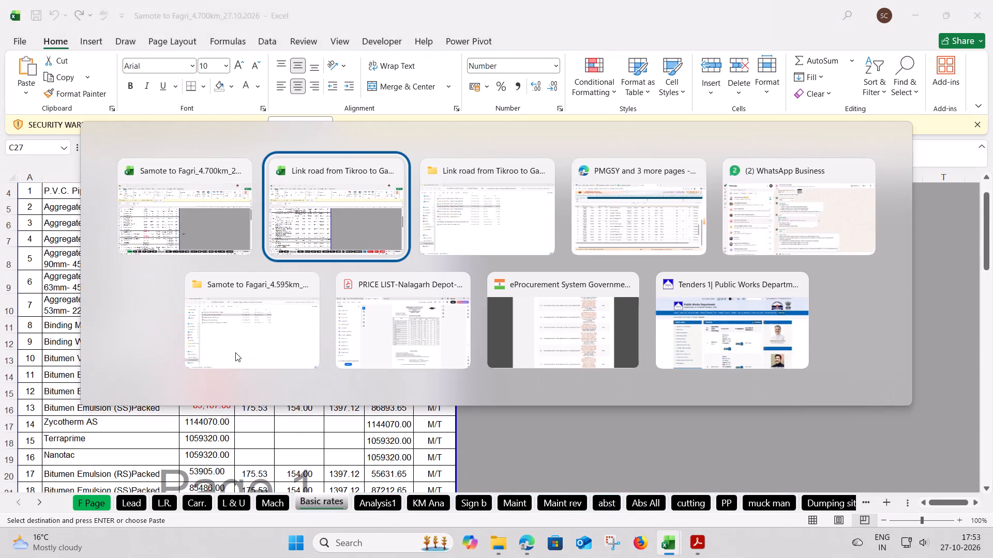
{"action": "scroll", "coordinate": [211, 321], "scroll_direction": "up", "scroll_amount": 9}
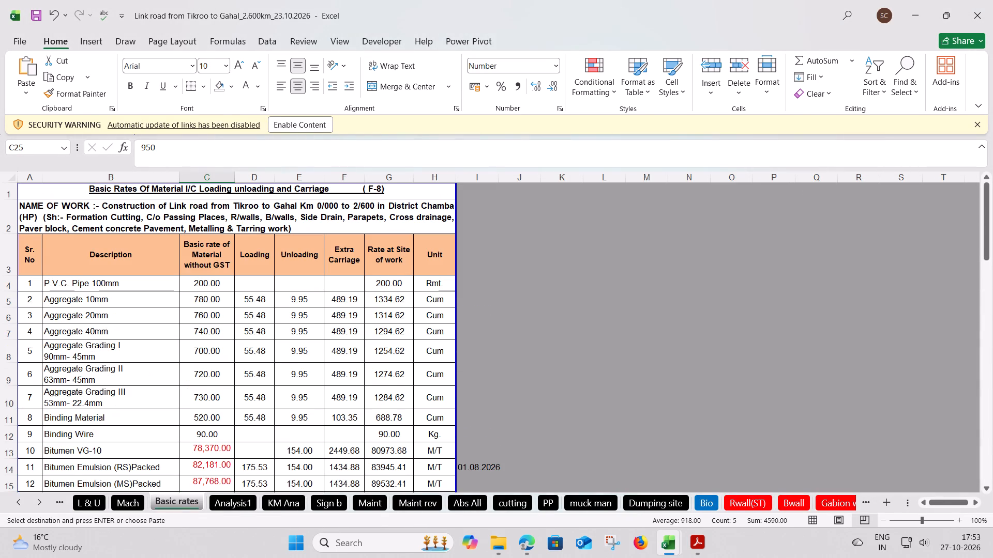
{"action": "scroll", "coordinate": [211, 321], "scroll_direction": "down", "scroll_amount": 1}
{"action": "scroll", "coordinate": [211, 321], "scroll_direction": "up", "scroll_amount": 1}
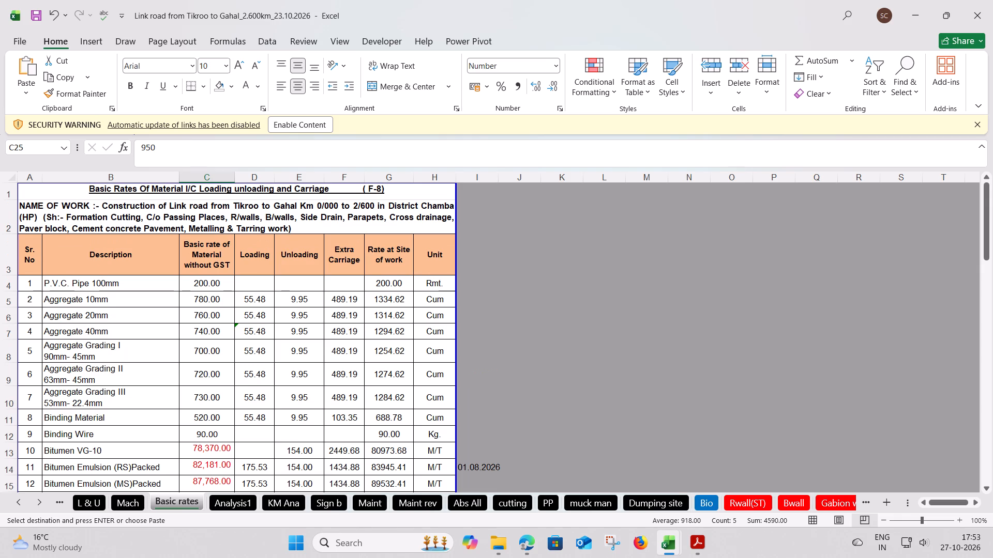
{"action": "left_click_drag", "start_coordinate": [208, 299], "coordinate": [214, 384]}
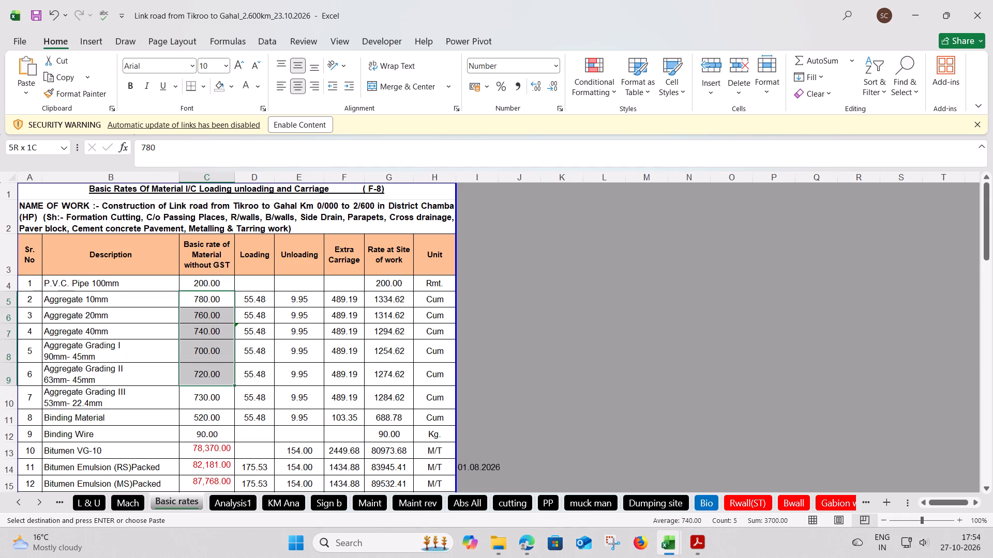
{"action": "left_click_drag", "start_coordinate": [214, 384], "coordinate": [213, 389]}
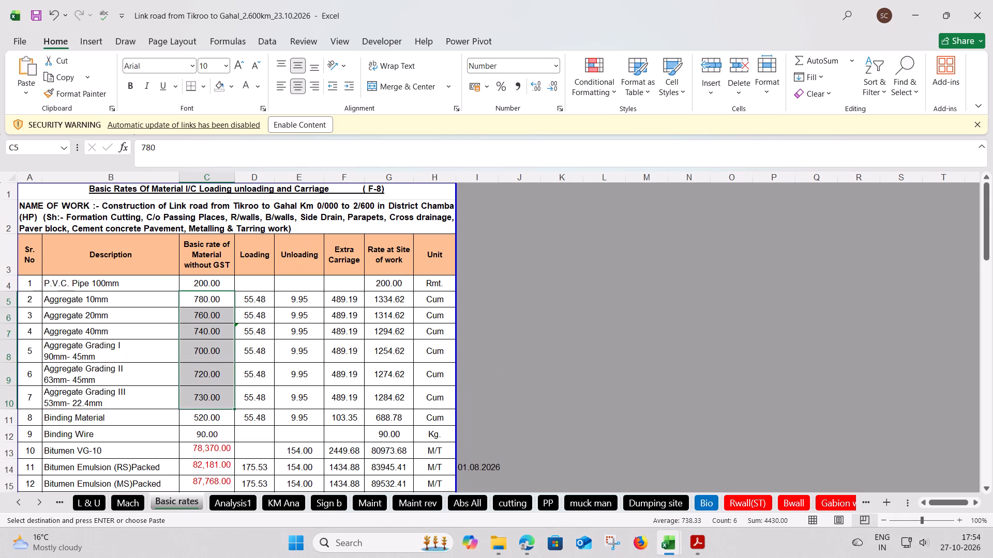
{"action": "key", "text": "ctrl+c"}
Paste 780, 760, 740, 700, 720 and 730 as values only into C5 to C10 of Samote to Fagri's Basic rates, and check F Page's per-km cost.
{"action": "key", "text": "alt+Tab"}
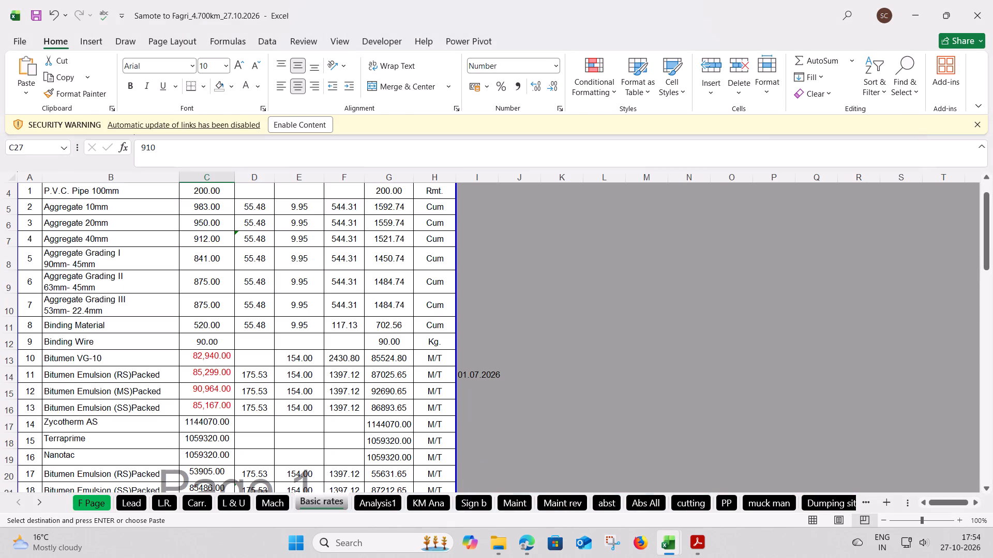
{"action": "scroll", "coordinate": [195, 262], "scroll_direction": "up", "scroll_amount": 1}
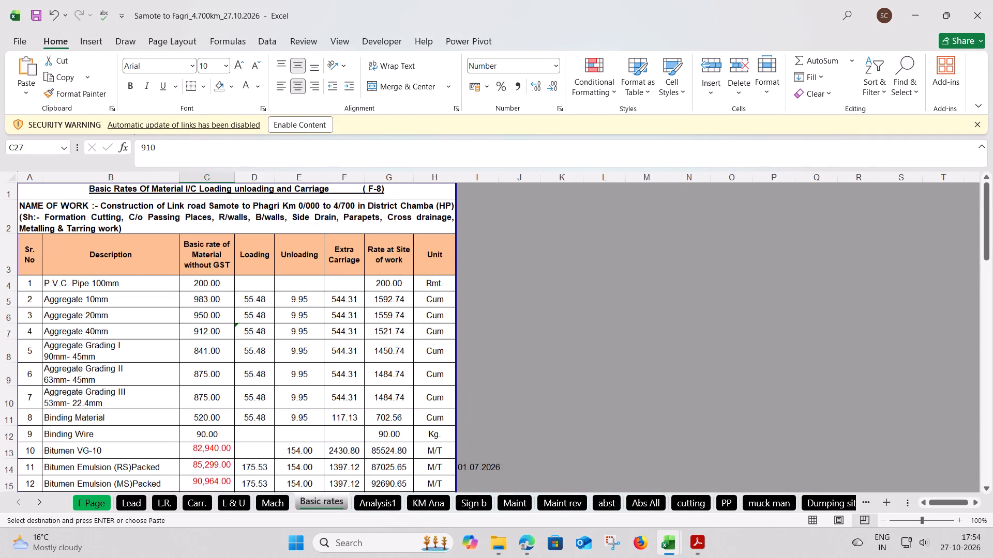
{"action": "left_click", "coordinate": [198, 301]}
{"action": "right_click", "coordinate": [198, 301]}
{"action": "left_click", "coordinate": [238, 302]}
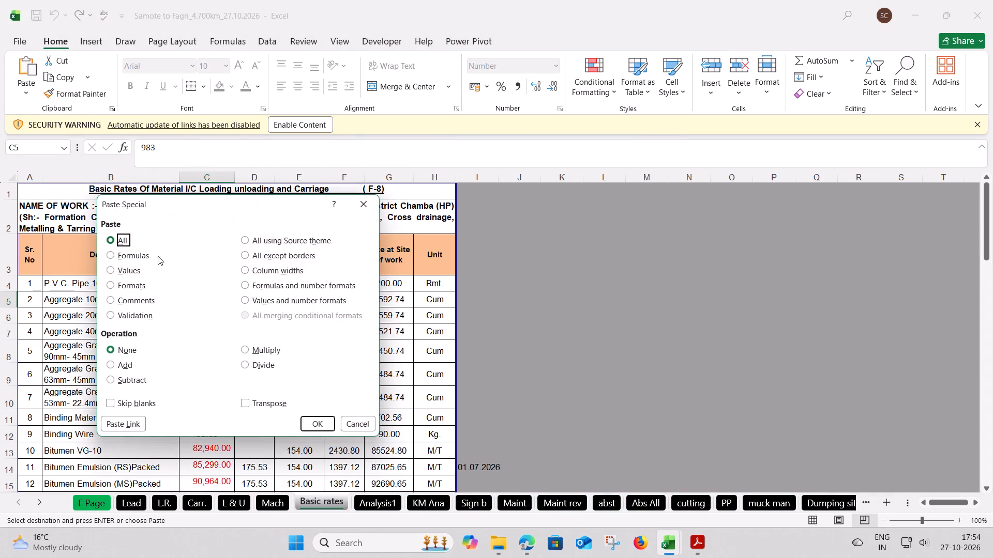
{"action": "left_click", "coordinate": [129, 272]}
{"action": "left_click", "coordinate": [309, 420]}
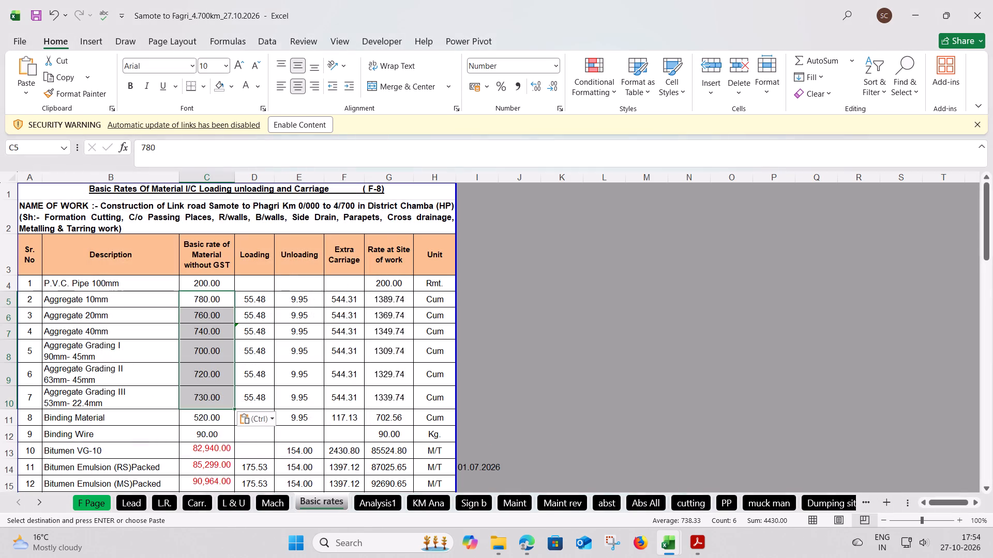
{"action": "left_click", "coordinate": [217, 367]}
{"action": "left_click", "coordinate": [104, 504]}
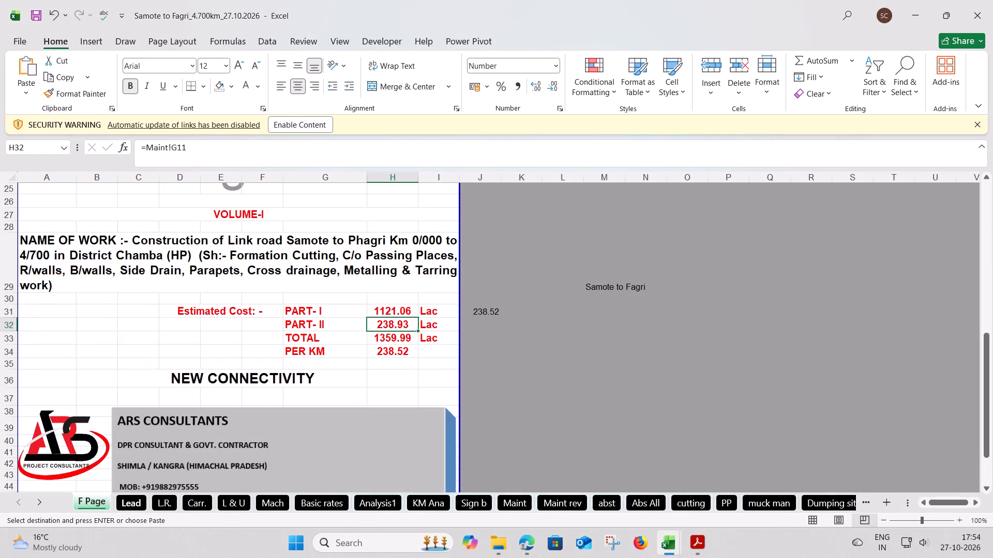
{"action": "left_click", "coordinate": [383, 367]}
{"action": "left_click", "coordinate": [394, 353]}
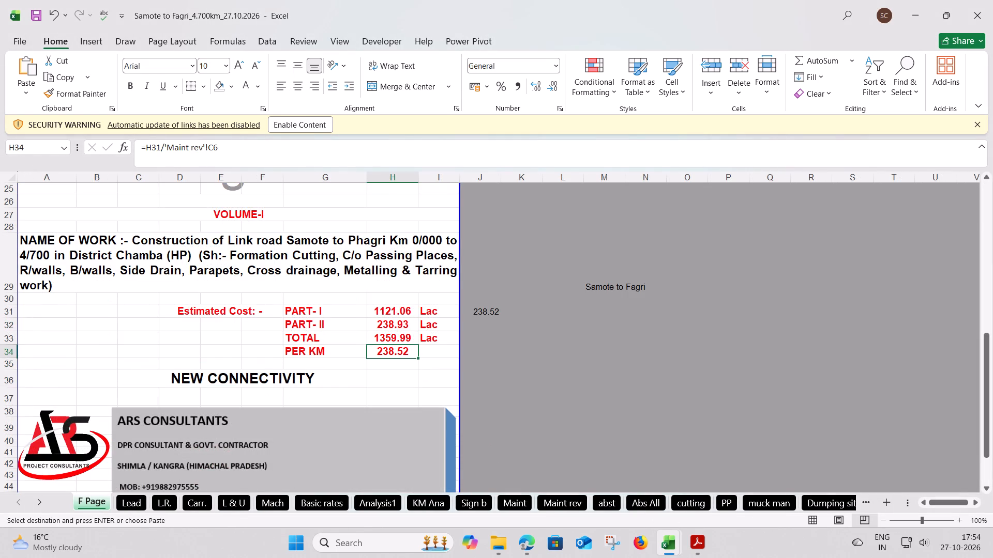
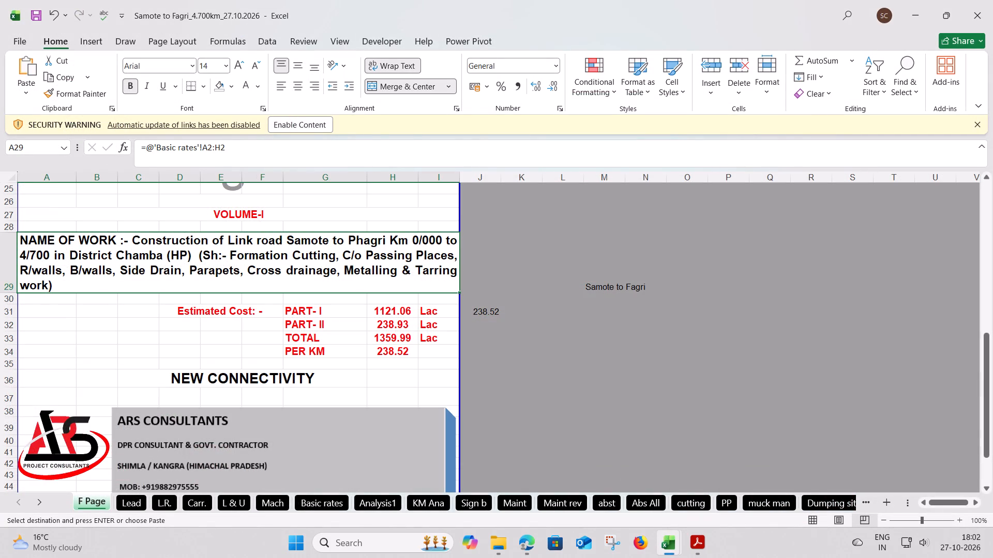
Review the remaining material rates on the Basic rates sheet, from the aggregates through the stone screening and GSB items.
{"action": "scroll", "coordinate": [221, 379], "scroll_direction": "down", "scroll_amount": 2}
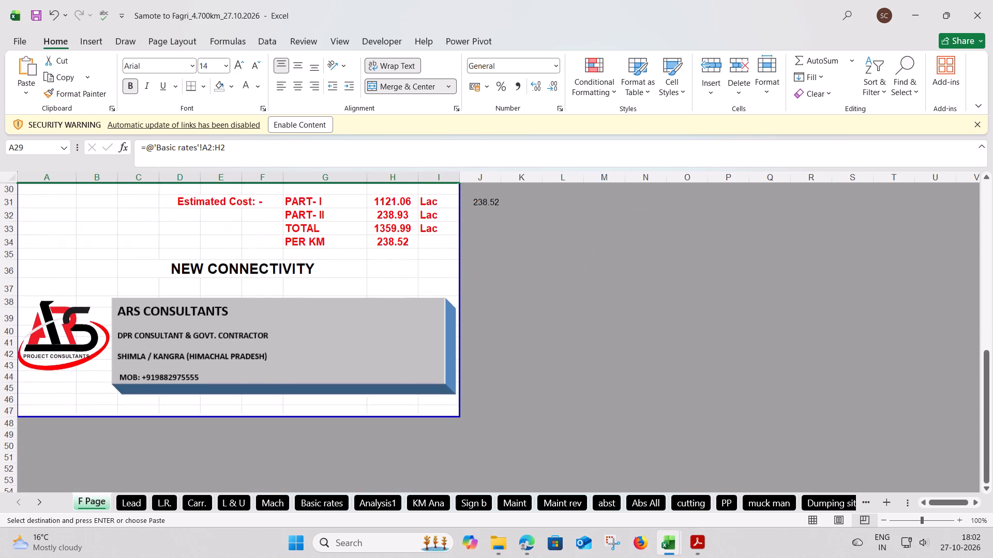
{"action": "left_click", "coordinate": [323, 499]}
{"action": "scroll", "coordinate": [207, 348], "scroll_direction": "down", "scroll_amount": 3}
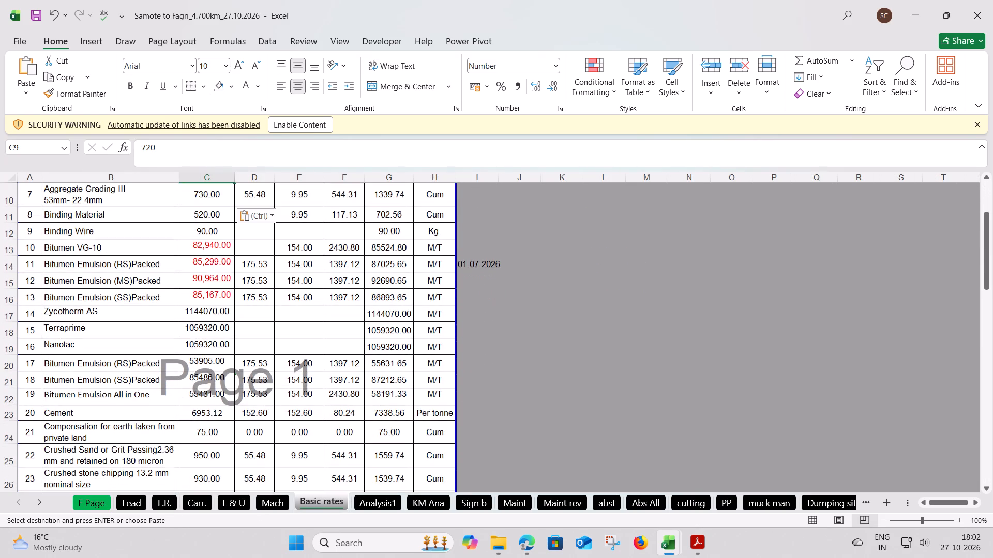
{"action": "scroll", "coordinate": [207, 348], "scroll_direction": "down", "scroll_amount": 1}
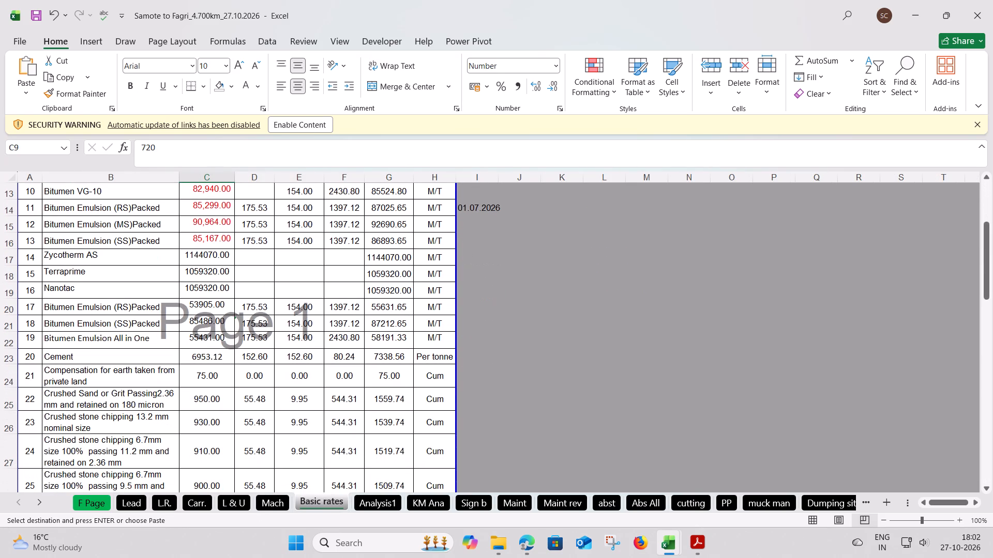
{"action": "scroll", "coordinate": [207, 348], "scroll_direction": "down", "scroll_amount": 1}
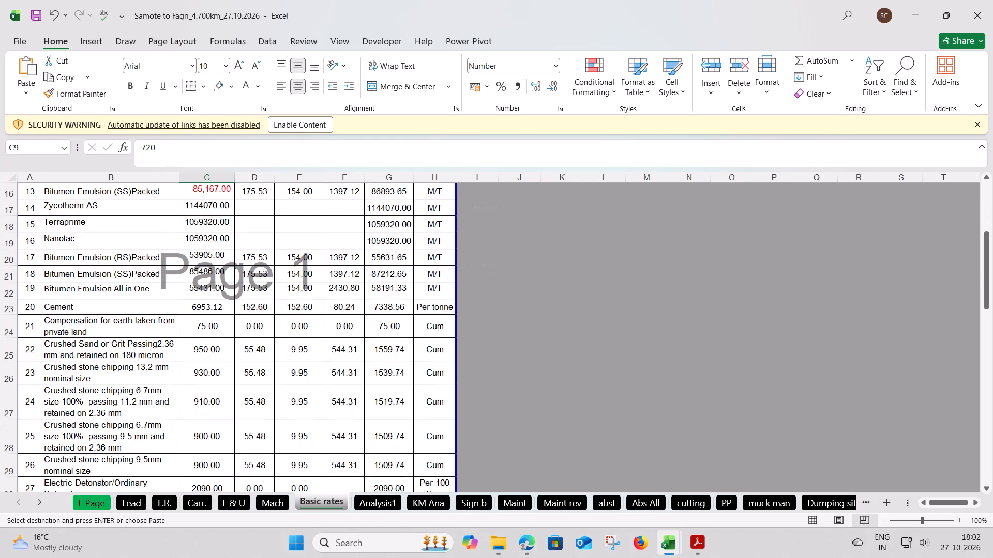
{"action": "scroll", "coordinate": [207, 348], "scroll_direction": "down", "scroll_amount": 8}
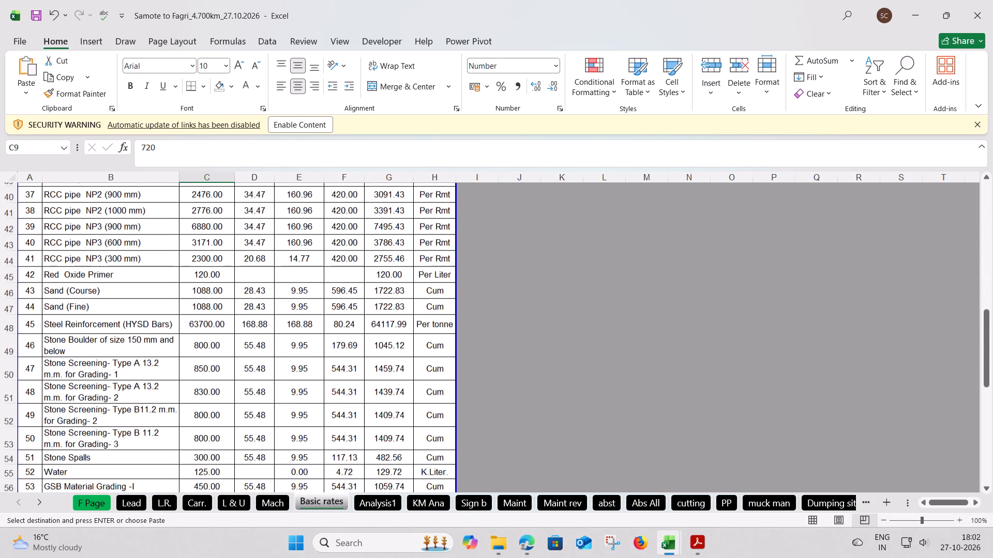
{"action": "scroll", "coordinate": [207, 348], "scroll_direction": "up", "scroll_amount": 1}
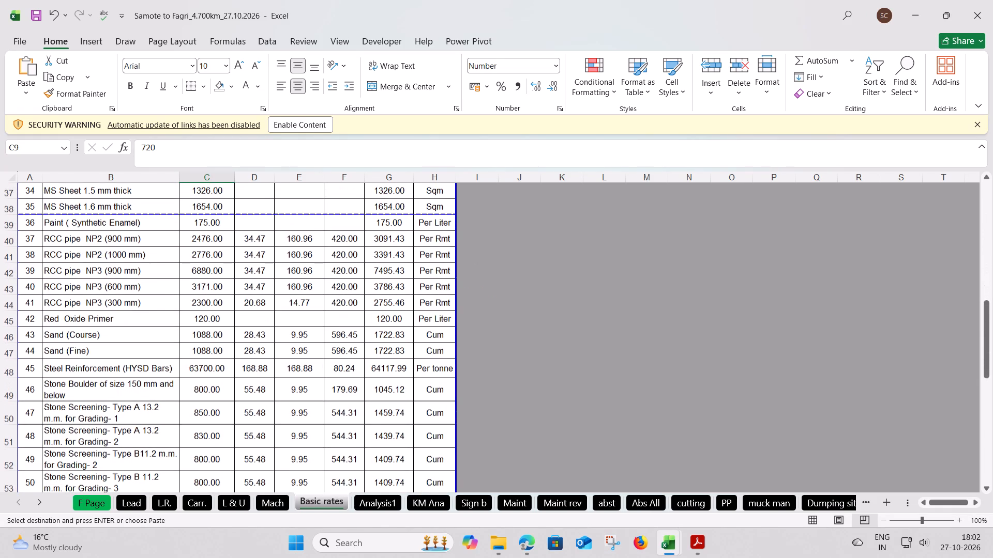
{"action": "scroll", "coordinate": [207, 348], "scroll_direction": "up", "scroll_amount": 1}
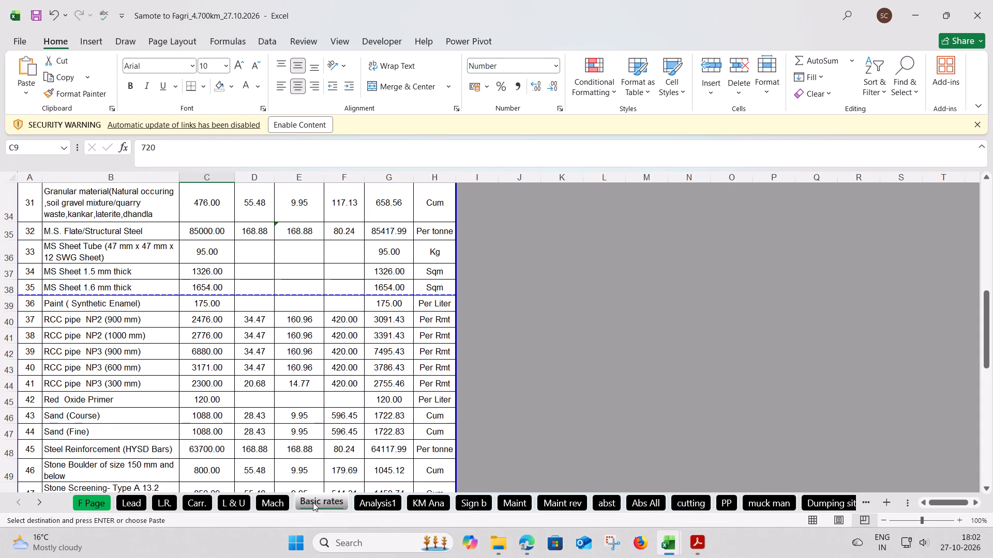
On the Abs All sheet, insert a page break above row 223, the Abstract of Cost (Maintenace Renewal Coat) heading.
{"action": "left_click", "coordinate": [650, 506]}
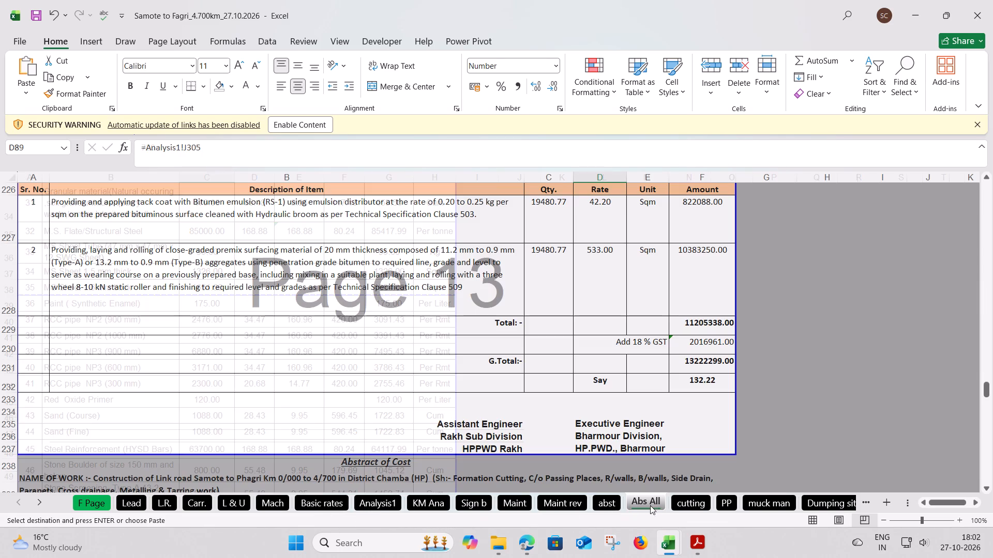
{"action": "scroll", "coordinate": [262, 365], "scroll_direction": "up", "scroll_amount": 2}
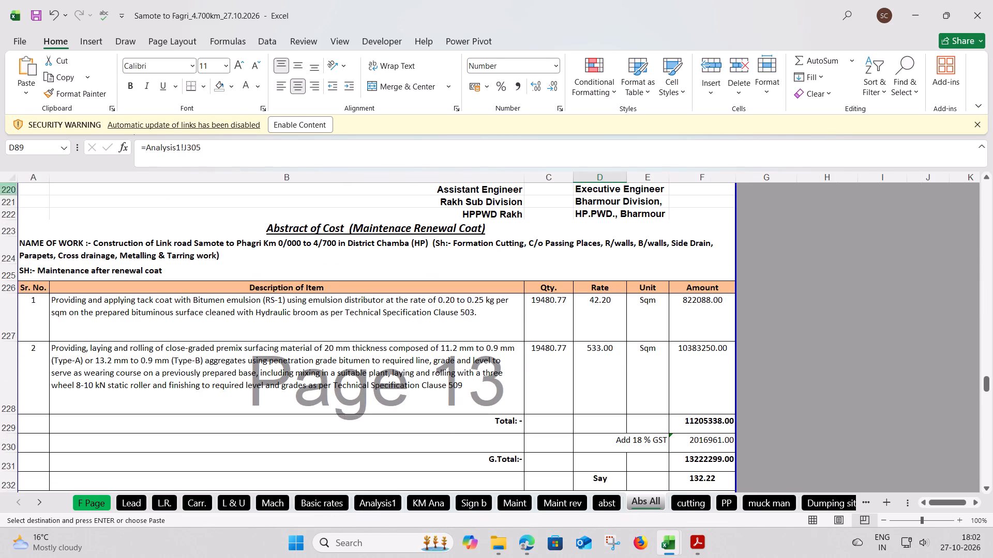
{"action": "left_click", "coordinate": [7, 229]}
{"action": "right_click", "coordinate": [7, 229]}
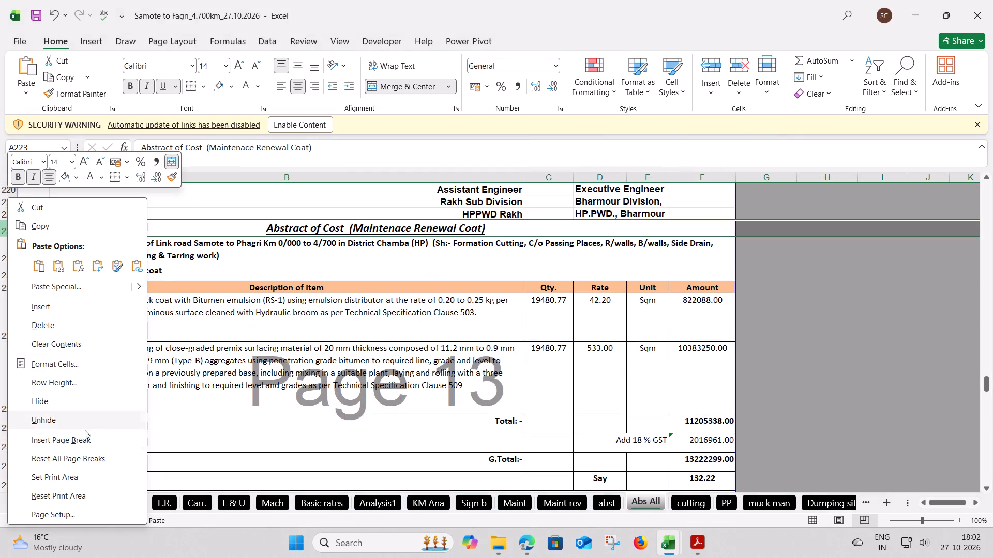
{"action": "left_click", "coordinate": [77, 439]}
{"action": "left_click", "coordinate": [223, 359]}
Insert a page break above row 206, the Abstract of Cost (Dumping Site) heading.
{"action": "scroll", "coordinate": [223, 359], "scroll_direction": "up", "scroll_amount": 6}
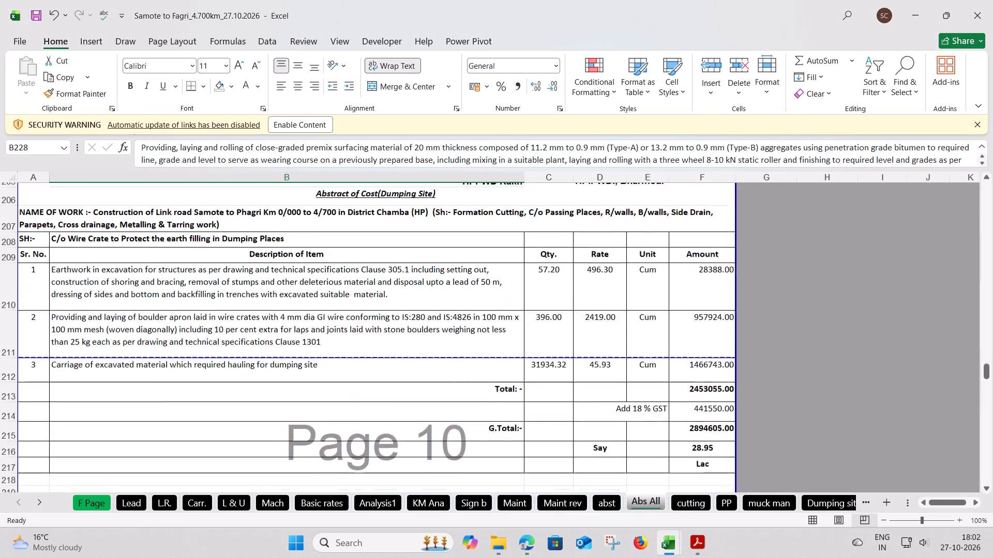
{"action": "left_click", "coordinate": [3, 244]}
{"action": "right_click", "coordinate": [3, 244]}
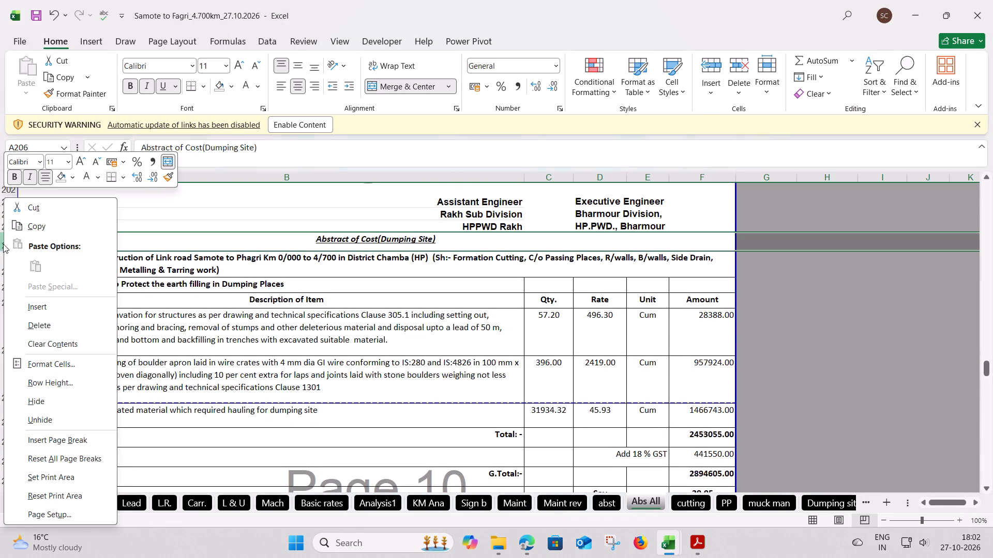
{"action": "left_click", "coordinate": [85, 442]}
{"action": "left_click", "coordinate": [277, 348]}
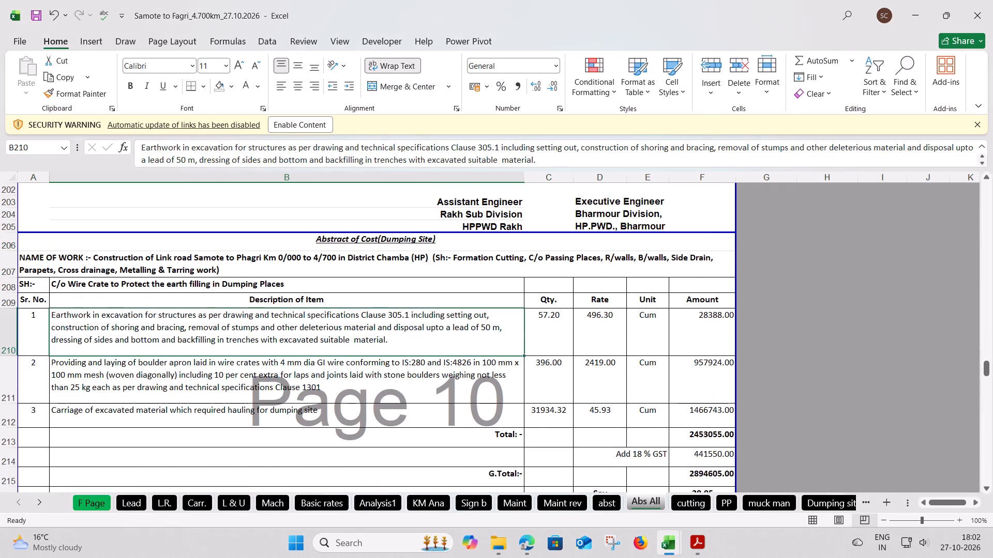
Insert a page break above row 190, the Abstract of Cost (Bio Engineering) heading.
{"action": "scroll", "coordinate": [277, 348], "scroll_direction": "up", "scroll_amount": 6}
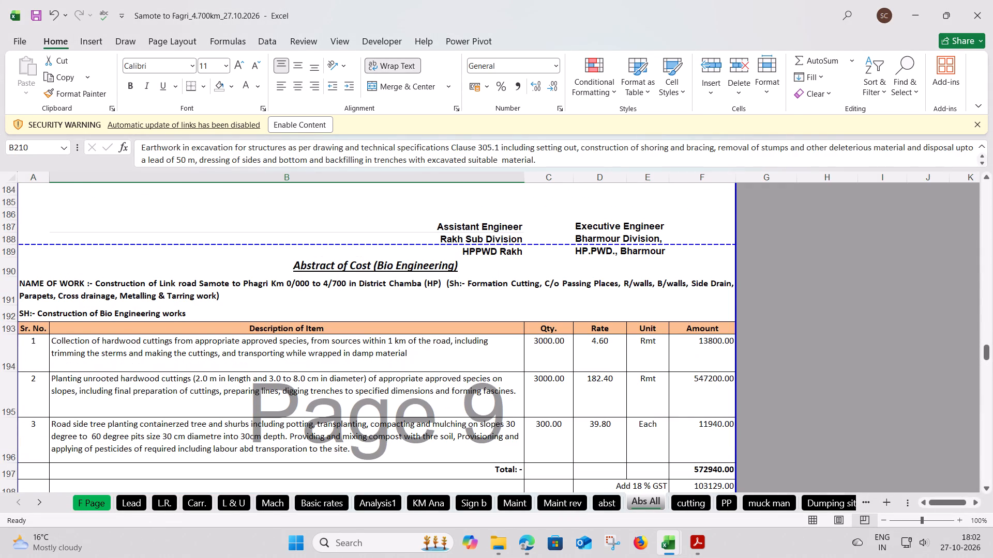
{"action": "left_click", "coordinate": [10, 268]}
{"action": "right_click", "coordinate": [9, 268]}
{"action": "left_click", "coordinate": [64, 443]}
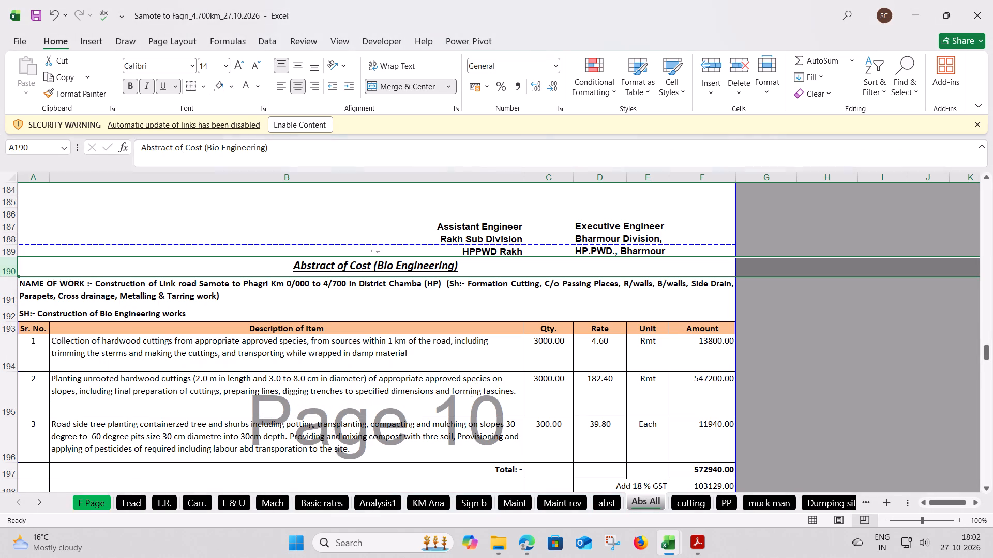
{"action": "left_click", "coordinate": [191, 363]}
Insert a page break above row 172, the Abstract of Cost (Speed Breaker) heading.
{"action": "scroll", "coordinate": [191, 363], "scroll_direction": "up", "scroll_amount": 6}
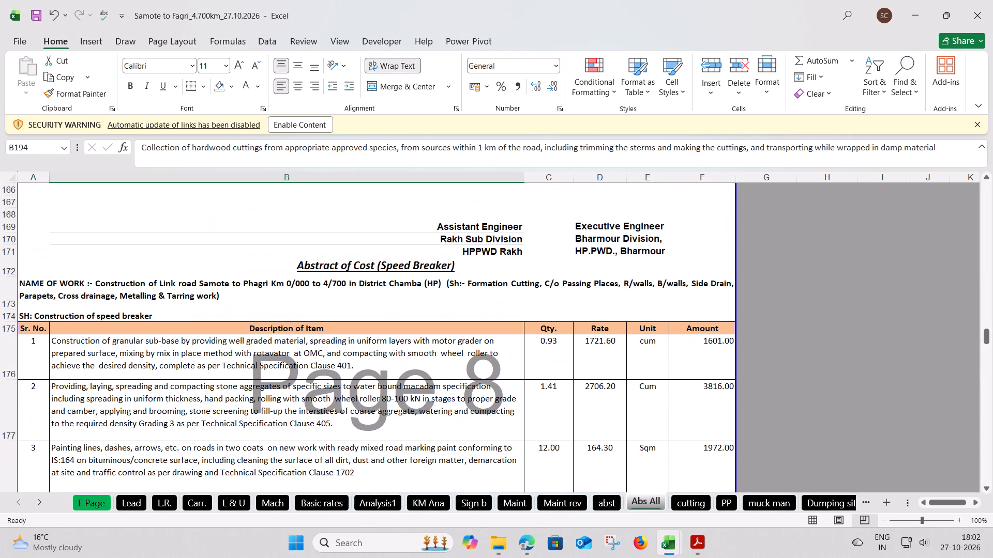
{"action": "left_click", "coordinate": [7, 266]}
{"action": "right_click", "coordinate": [7, 266]}
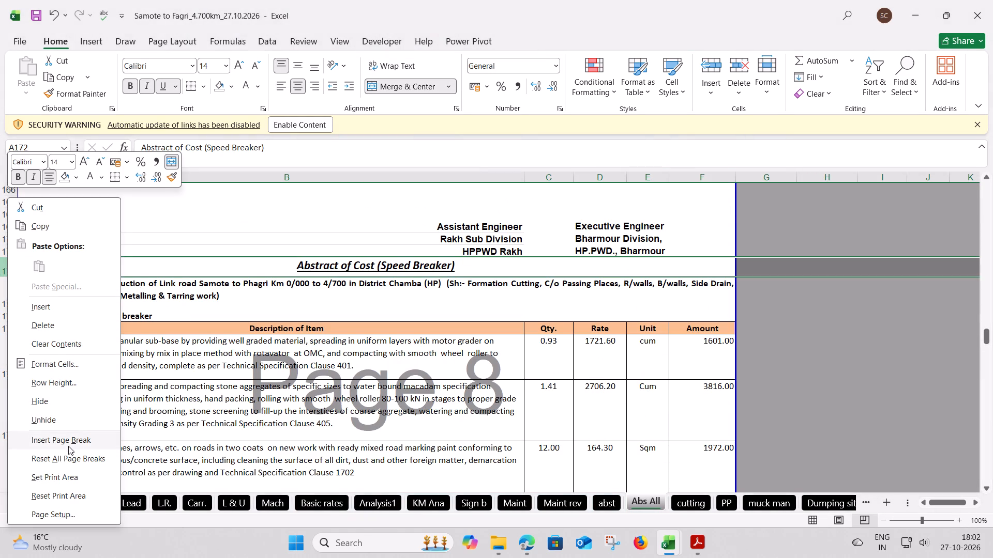
{"action": "left_click", "coordinate": [68, 446]}
{"action": "left_click", "coordinate": [197, 379]}
Insert a page break above row 152, the Abstract of Cost (Parapets) heading.
{"action": "scroll", "coordinate": [197, 379], "scroll_direction": "up", "scroll_amount": 7}
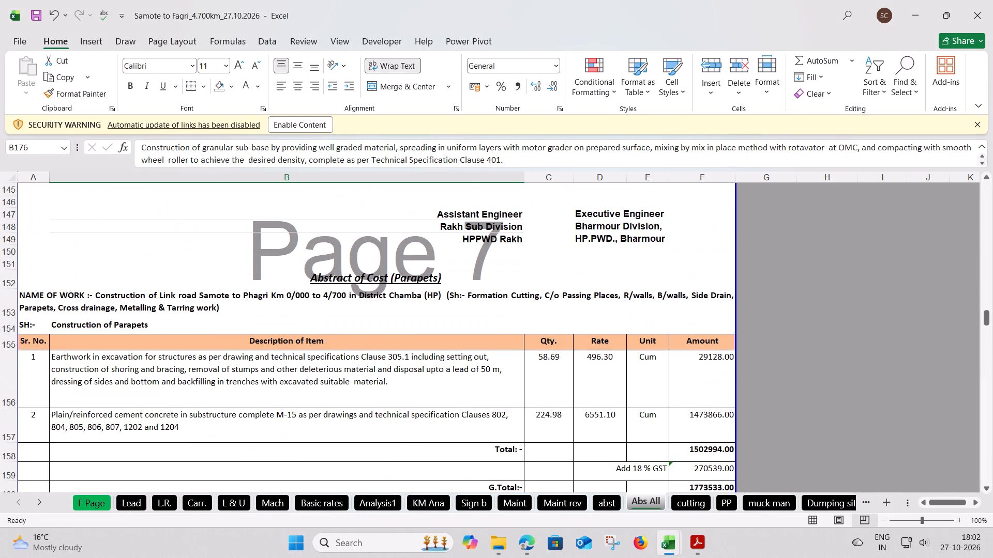
{"action": "left_click", "coordinate": [8, 279]}
{"action": "right_click", "coordinate": [8, 279]}
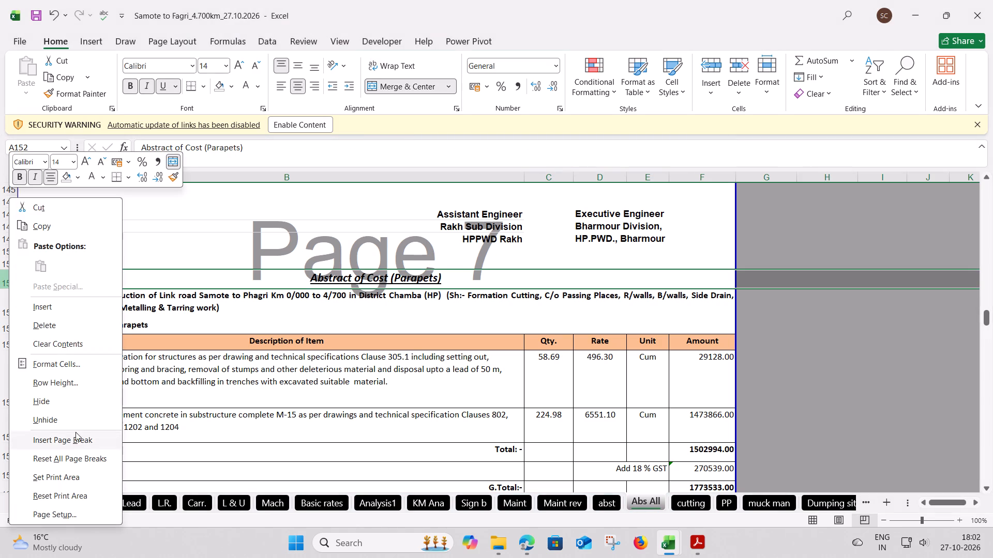
{"action": "left_click", "coordinate": [71, 440]}
{"action": "left_click", "coordinate": [184, 378]}
Insert a page break above row 129, the Abstract of Cost (Drain) heading.
{"action": "scroll", "coordinate": [184, 378], "scroll_direction": "up", "scroll_amount": 6}
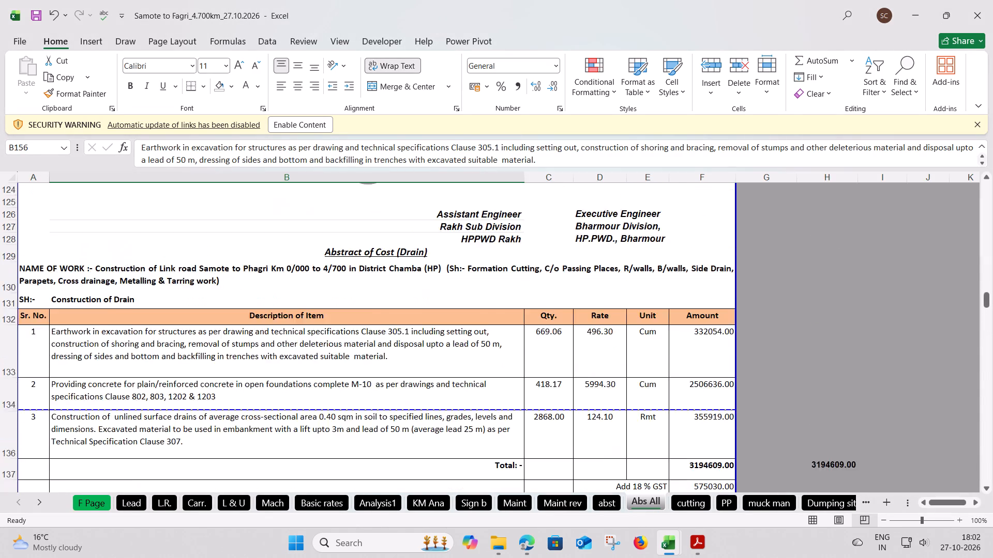
{"action": "scroll", "coordinate": [184, 378], "scroll_direction": "up", "scroll_amount": 2}
{"action": "left_click", "coordinate": [9, 304]}
{"action": "right_click", "coordinate": [9, 304]}
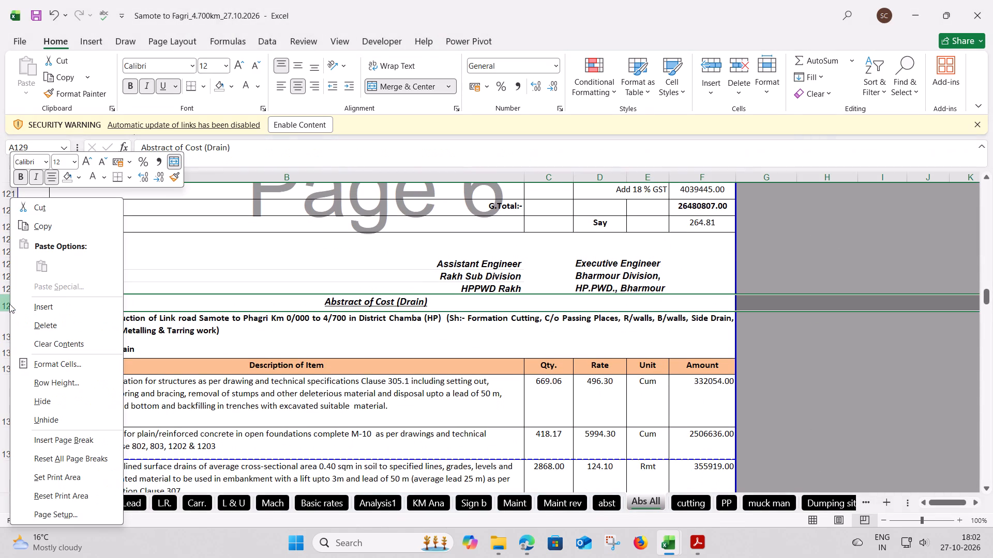
{"action": "left_click", "coordinate": [66, 442]}
{"action": "left_click", "coordinate": [192, 365]}
Insert a page break above row 101, the Abstract of Cost Pavement (Flexible Pavement) heading.
{"action": "scroll", "coordinate": [192, 365], "scroll_direction": "up", "scroll_amount": 3}
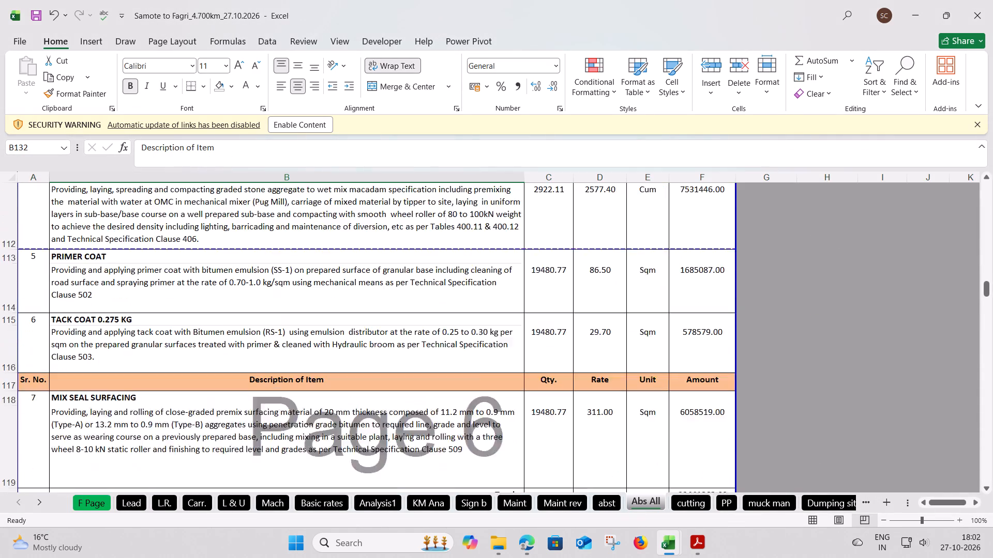
{"action": "scroll", "coordinate": [192, 365], "scroll_direction": "up", "scroll_amount": 5}
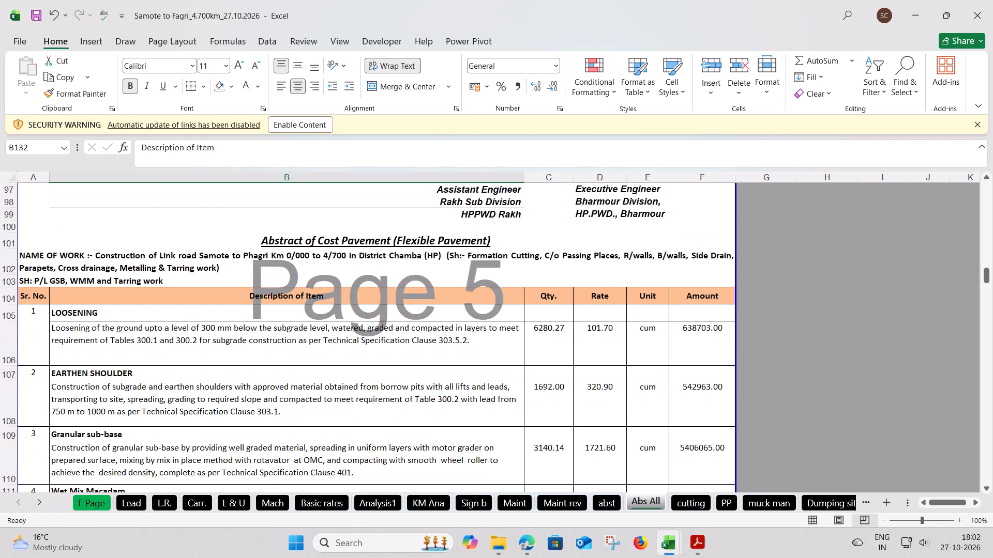
{"action": "left_click", "coordinate": [11, 242]}
{"action": "right_click", "coordinate": [11, 242]}
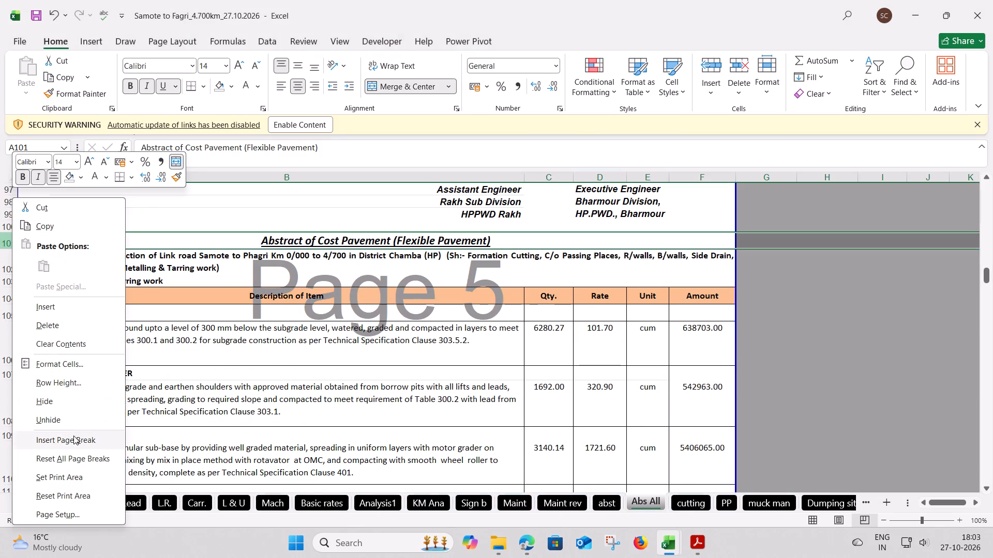
{"action": "left_click", "coordinate": [73, 436]}
{"action": "left_click", "coordinate": [196, 388]}
Insert a page break above row 117, the repeated column header before the Mix Seal Surfacing item.
{"action": "scroll", "coordinate": [196, 388], "scroll_direction": "down", "scroll_amount": 6}
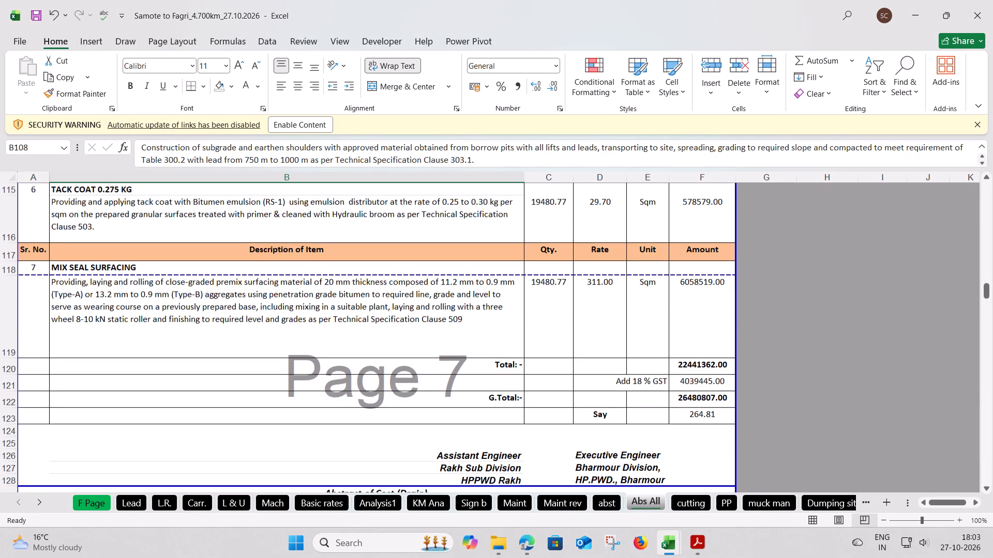
{"action": "left_click", "coordinate": [3, 251]}
{"action": "right_click", "coordinate": [3, 251]}
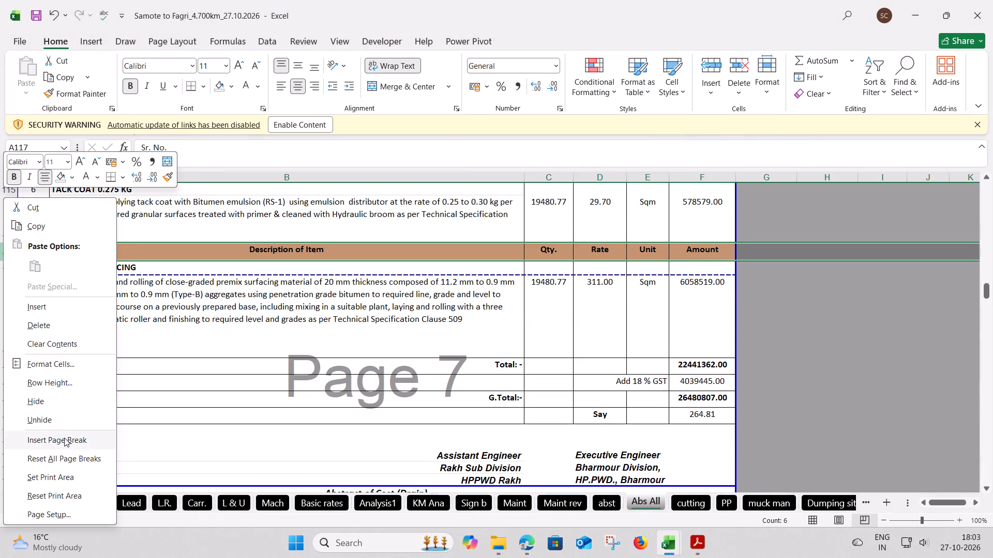
{"action": "left_click", "coordinate": [64, 438]}
{"action": "left_click", "coordinate": [213, 334]}
Insert a page break above row 83, the Abstract of Cost (Gabion walls) heading.
{"action": "scroll", "coordinate": [213, 334], "scroll_direction": "up", "scroll_amount": 10}
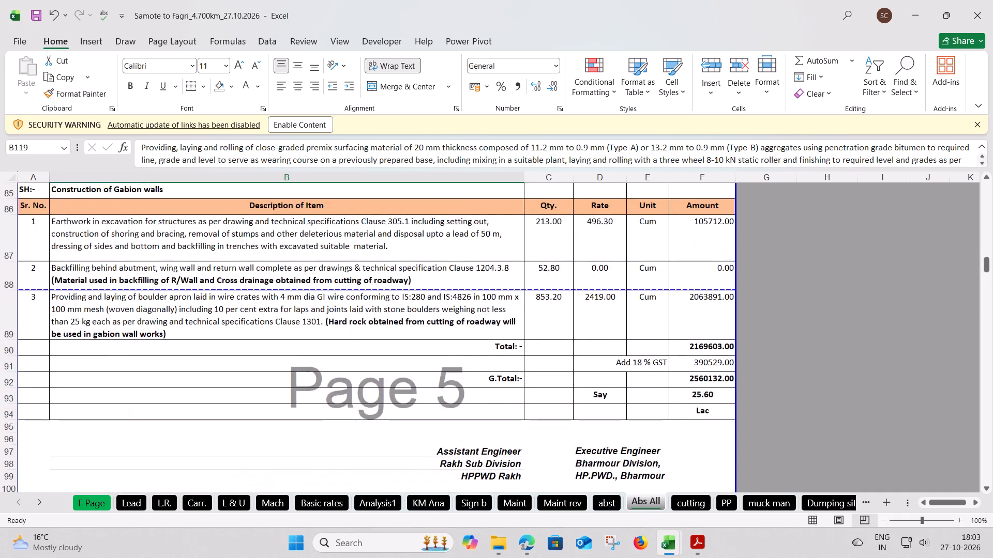
{"action": "scroll", "coordinate": [213, 334], "scroll_direction": "up", "scroll_amount": 2}
{"action": "left_click", "coordinate": [12, 240]}
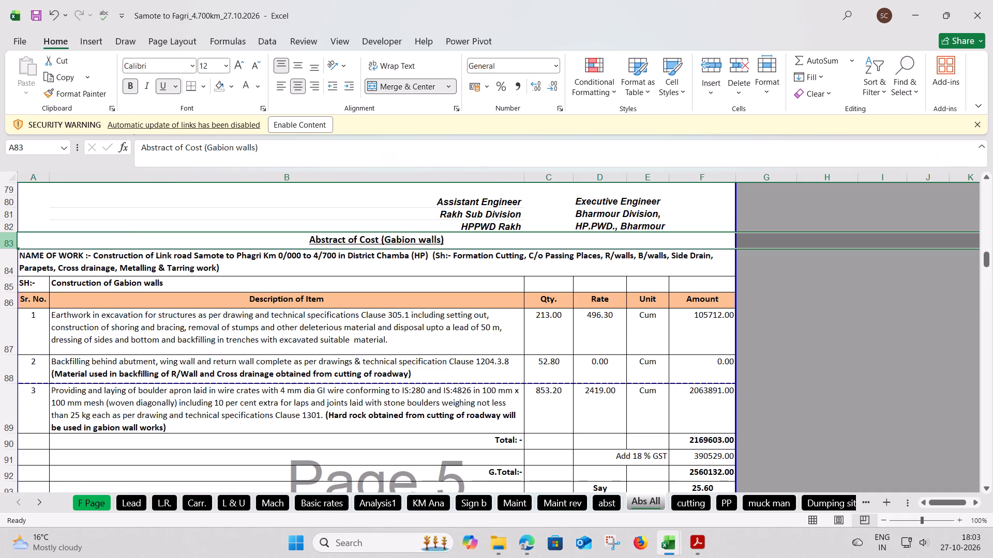
{"action": "right_click", "coordinate": [12, 240]}
{"action": "left_click", "coordinate": [72, 436]}
{"action": "left_click", "coordinate": [211, 376]}
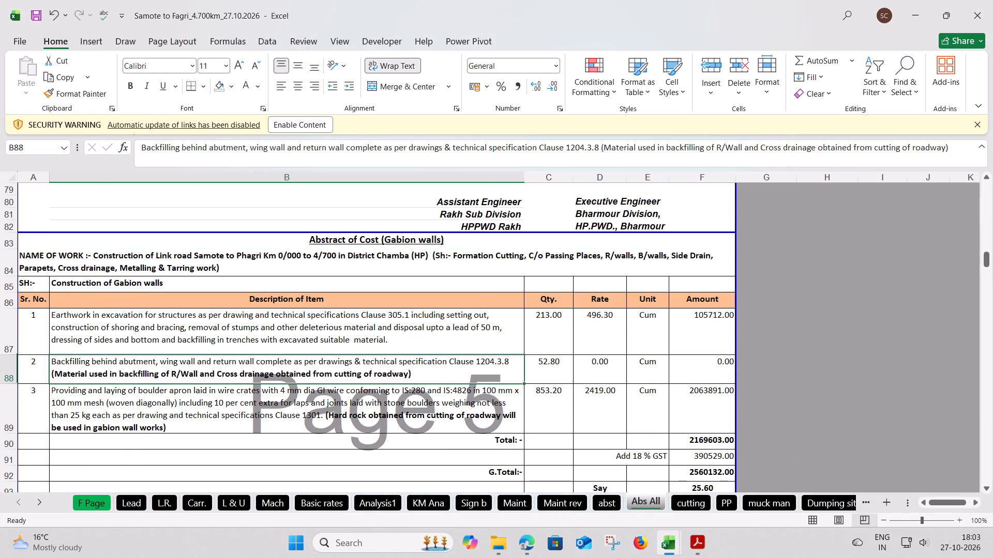
Check the page divisions of the breast wall, retaining wall and formation cutting abstracts up to the top of Abs All.
{"action": "scroll", "coordinate": [211, 376], "scroll_direction": "up", "scroll_amount": 8}
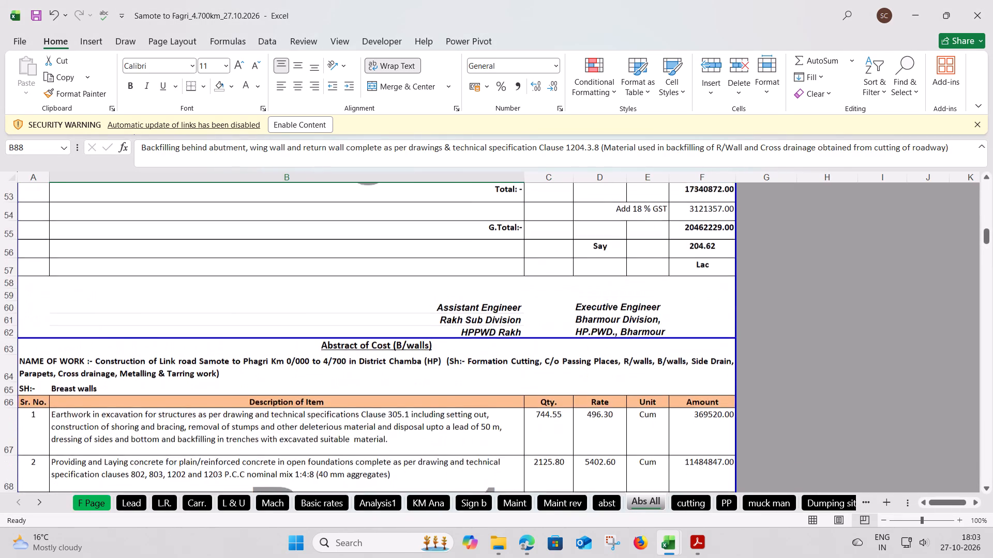
{"action": "scroll", "coordinate": [211, 376], "scroll_direction": "down", "scroll_amount": 6}
{"action": "scroll", "coordinate": [211, 376], "scroll_direction": "up", "scroll_amount": 7}
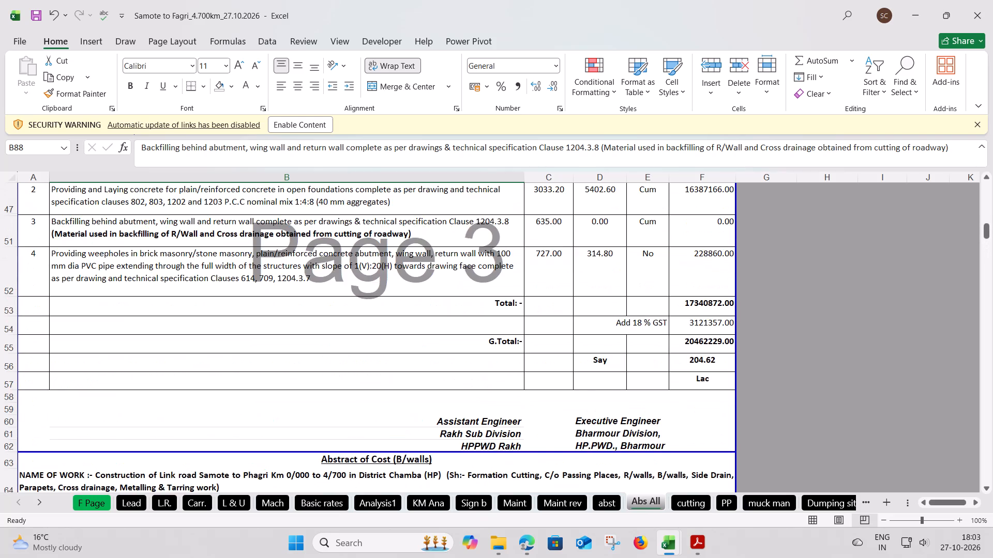
{"action": "scroll", "coordinate": [211, 376], "scroll_direction": "up", "scroll_amount": 9}
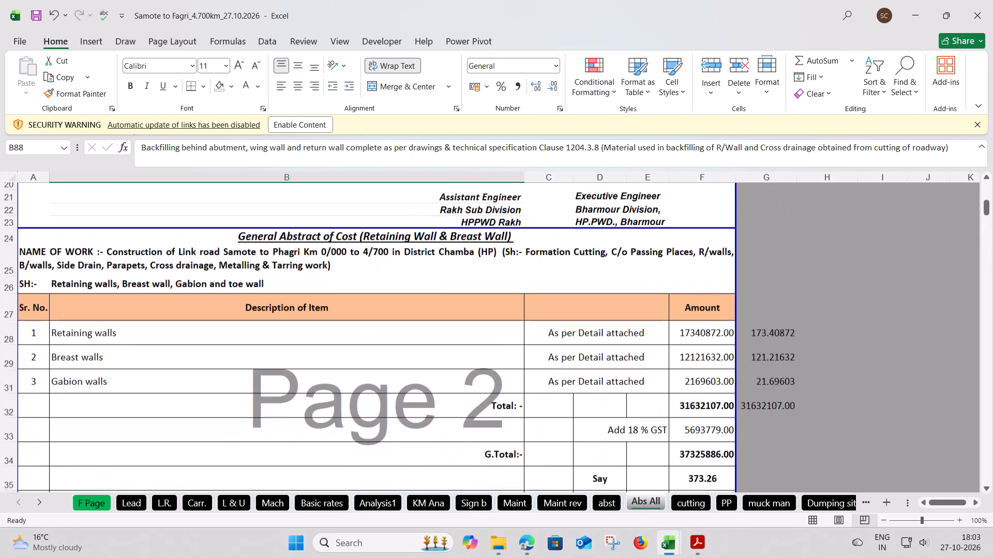
{"action": "scroll", "coordinate": [211, 376], "scroll_direction": "up", "scroll_amount": 5}
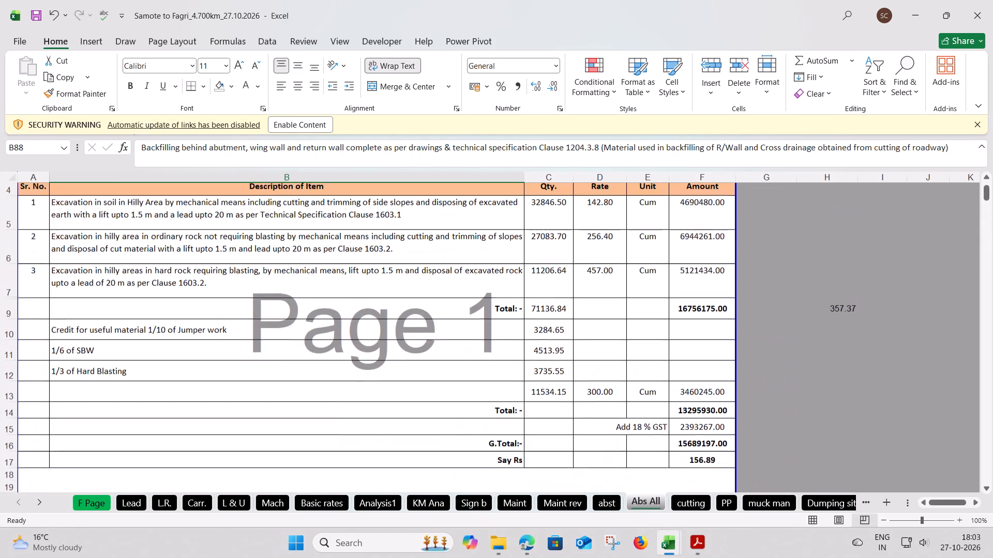
{"action": "scroll", "coordinate": [211, 376], "scroll_direction": "up", "scroll_amount": 6}
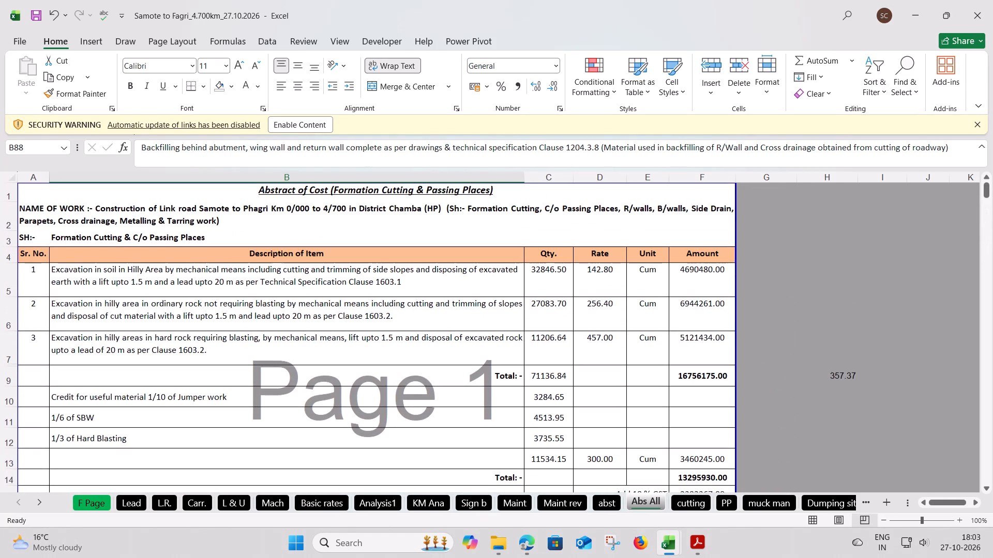
{"action": "left_click", "coordinate": [169, 337]}
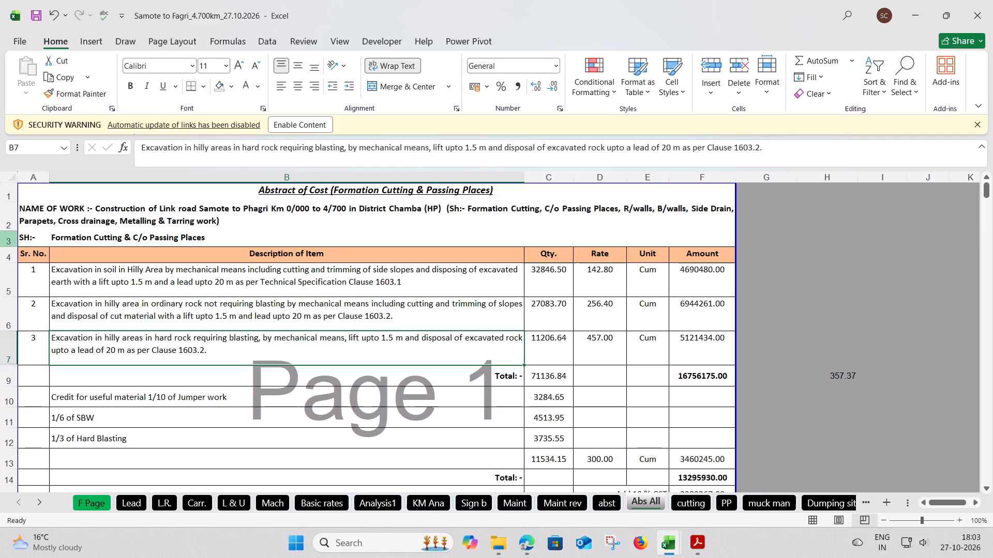
Middle-align vertically the title, name-of-work and SH sub-head rows 1 to 3 of the formation cutting abstract.
{"action": "left_click", "coordinate": [6, 236]}
{"action": "left_click", "coordinate": [297, 65]}
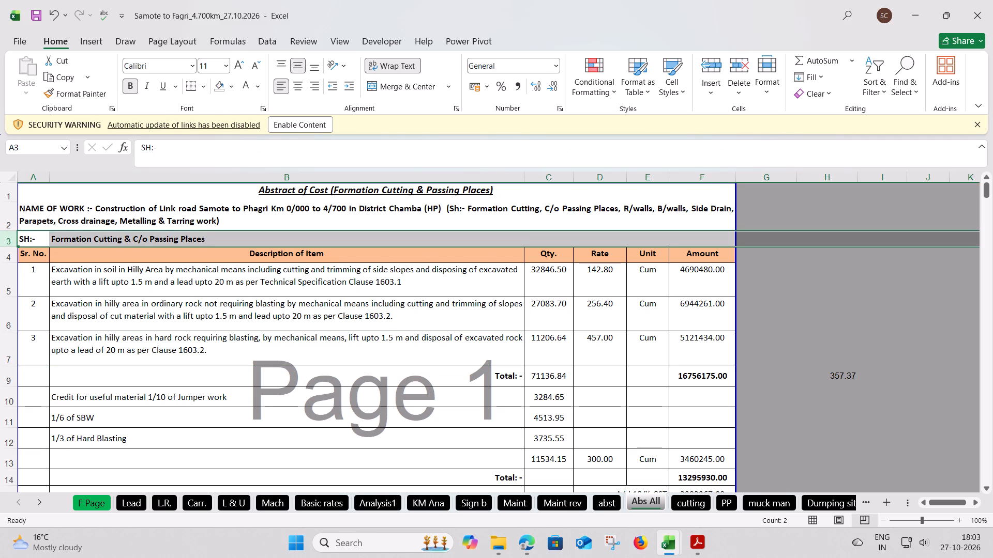
{"action": "left_click", "coordinate": [124, 307]}
{"action": "left_click_drag", "start_coordinate": [7, 191], "coordinate": [13, 214]}
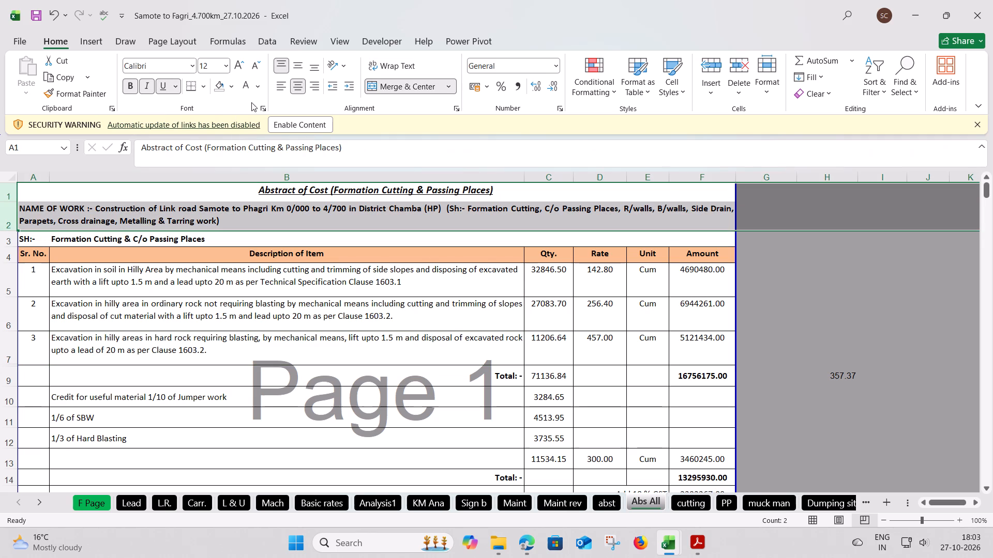
{"action": "left_click", "coordinate": [296, 64]}
{"action": "left_click", "coordinate": [194, 328]}
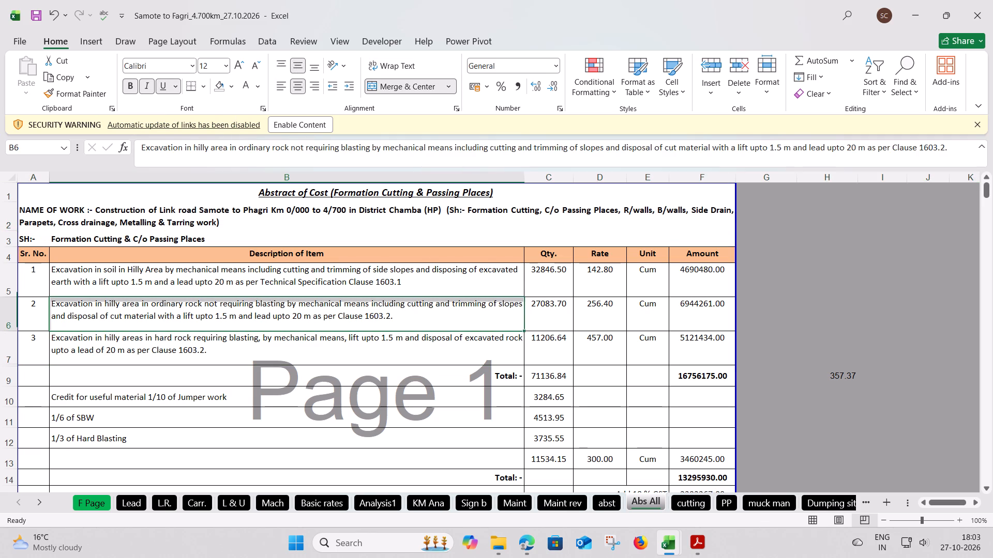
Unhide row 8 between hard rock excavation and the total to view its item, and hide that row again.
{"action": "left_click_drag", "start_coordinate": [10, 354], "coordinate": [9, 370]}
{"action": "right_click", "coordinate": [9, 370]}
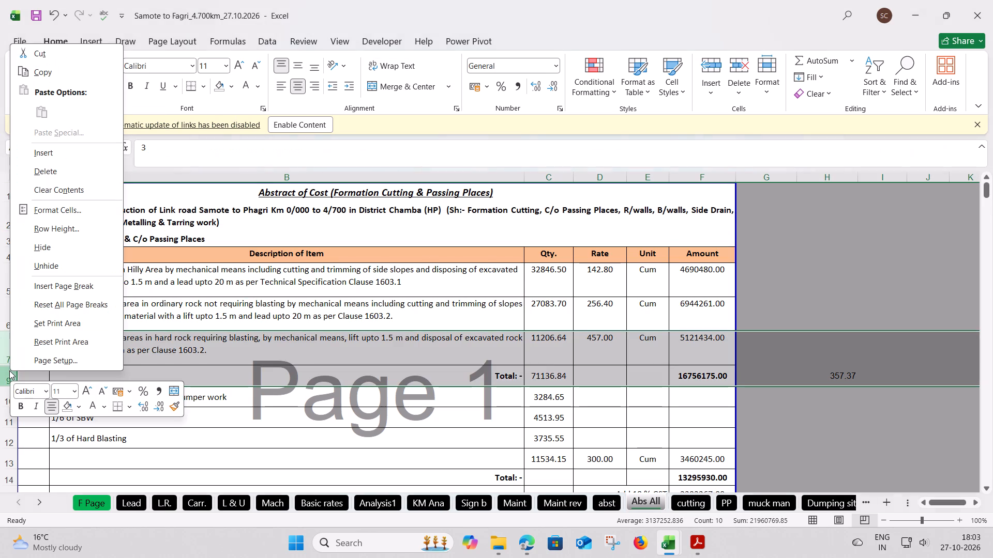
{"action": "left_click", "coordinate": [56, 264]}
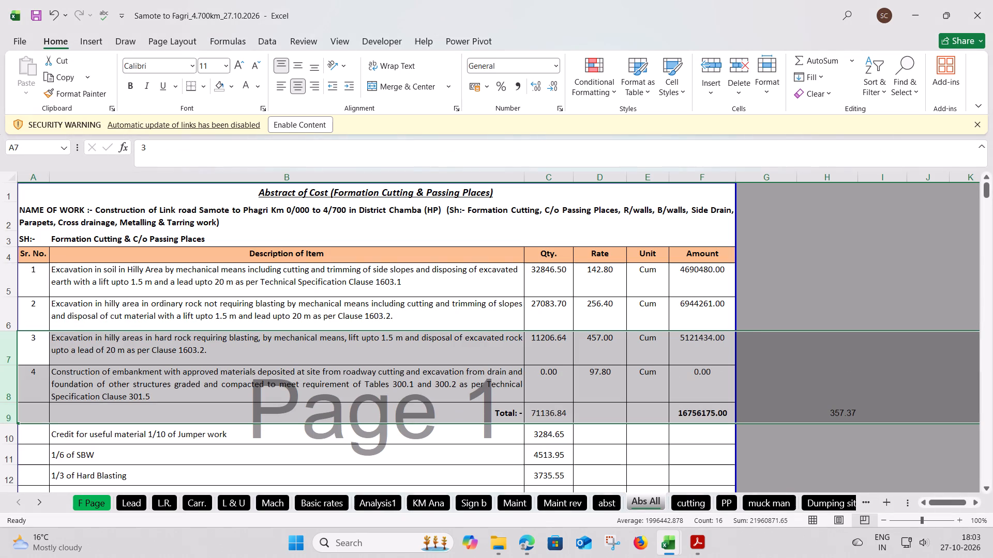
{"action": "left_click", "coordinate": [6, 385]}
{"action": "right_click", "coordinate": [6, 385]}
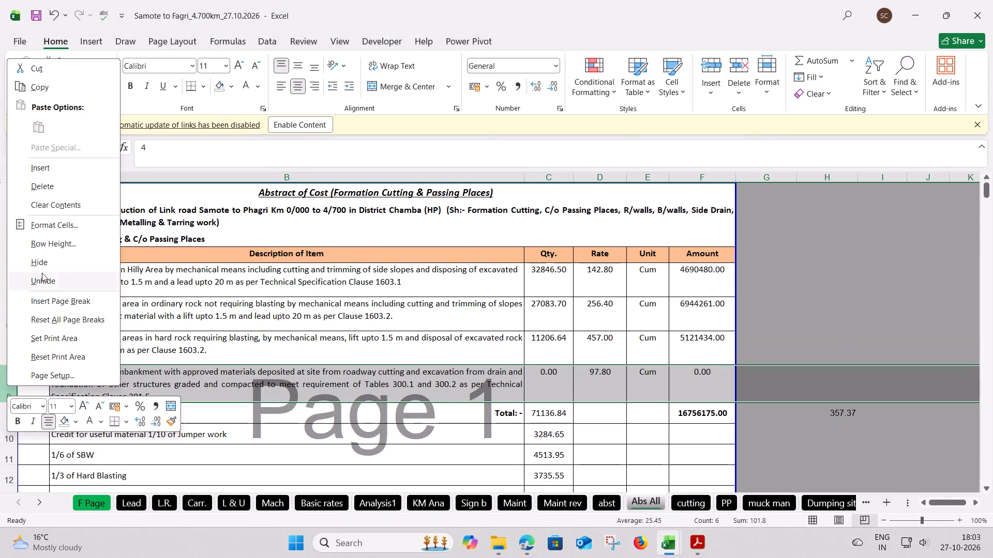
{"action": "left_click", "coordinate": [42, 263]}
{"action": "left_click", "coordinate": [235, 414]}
Review the layout and page divisions from the formation cutting abstract through the general wall abstract to the retaining walls abstract.
{"action": "scroll", "coordinate": [261, 377], "scroll_direction": "down", "scroll_amount": 1}
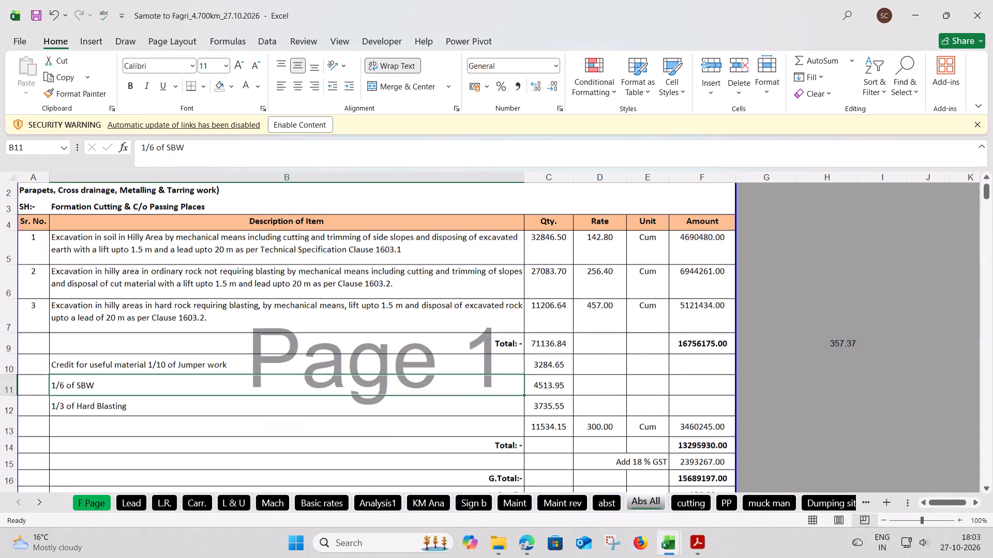
{"action": "scroll", "coordinate": [261, 377], "scroll_direction": "down", "scroll_amount": 6}
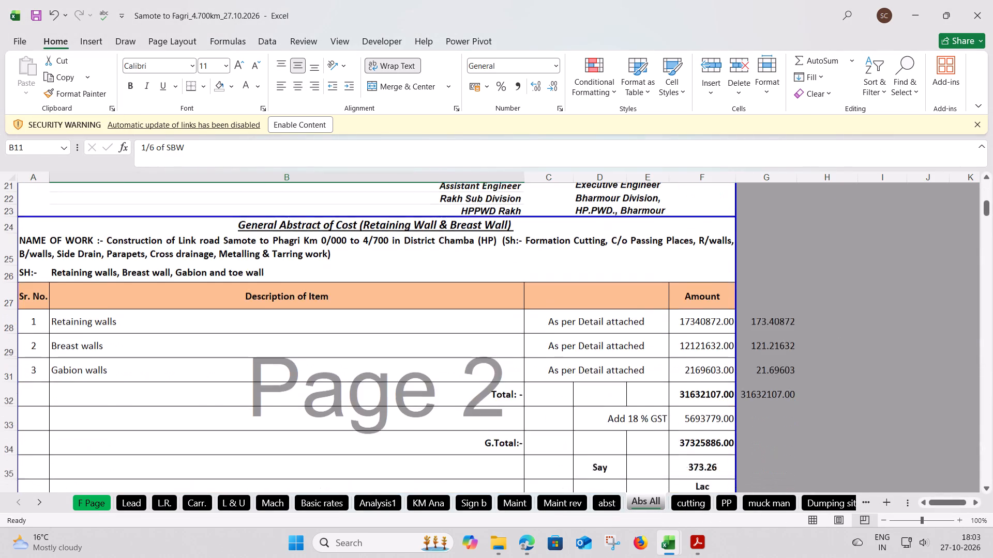
{"action": "scroll", "coordinate": [261, 377], "scroll_direction": "down", "scroll_amount": 2}
{"action": "scroll", "coordinate": [317, 380], "scroll_direction": "down", "scroll_amount": 2}
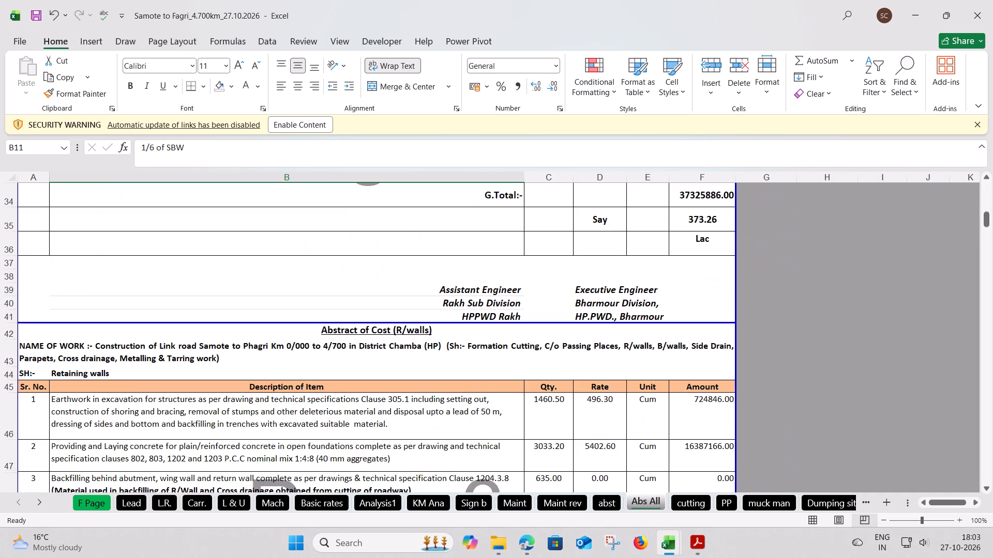
{"action": "scroll", "coordinate": [317, 380], "scroll_direction": "down", "scroll_amount": 4}
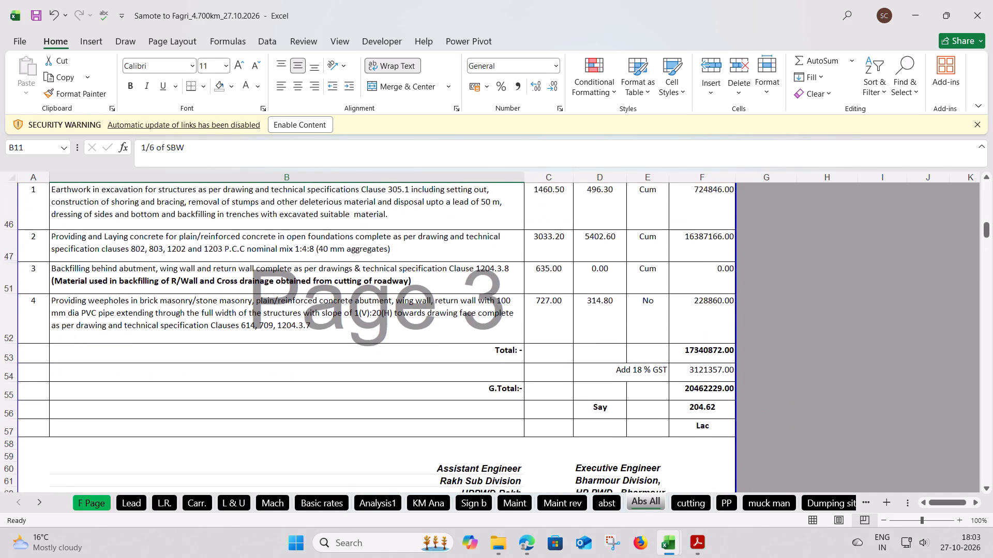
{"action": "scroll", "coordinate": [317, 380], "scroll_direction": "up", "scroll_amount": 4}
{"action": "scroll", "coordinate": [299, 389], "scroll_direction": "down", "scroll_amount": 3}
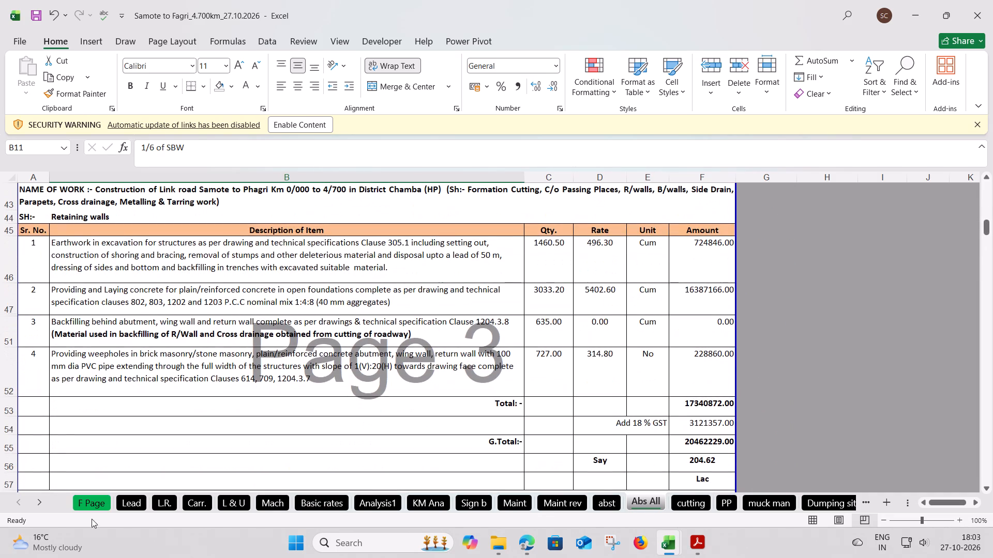
Save the workbook with the F Page cover sheet open at its top.
{"action": "left_click", "coordinate": [83, 508]}
{"action": "scroll", "coordinate": [223, 393], "scroll_direction": "up", "scroll_amount": 4}
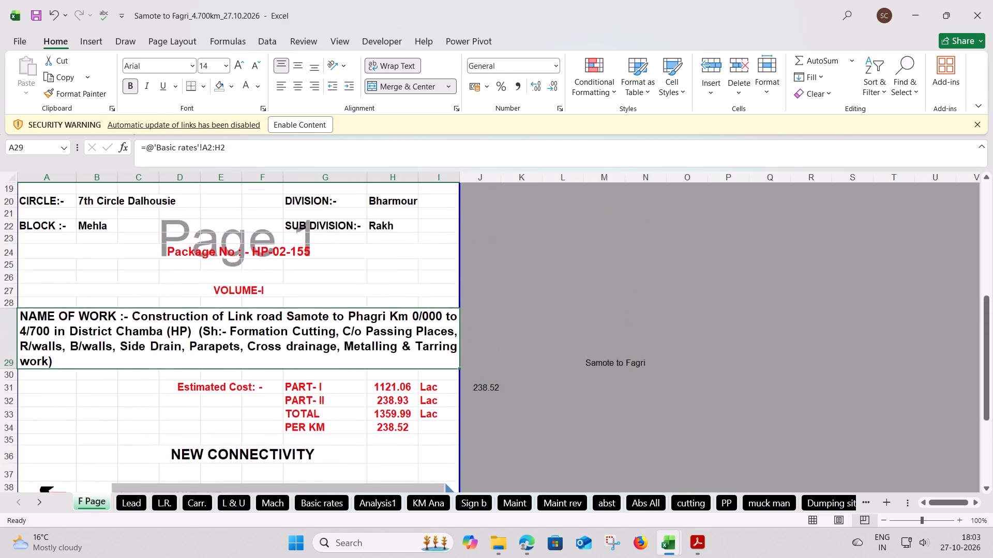
{"action": "scroll", "coordinate": [223, 393], "scroll_direction": "up", "scroll_amount": 5}
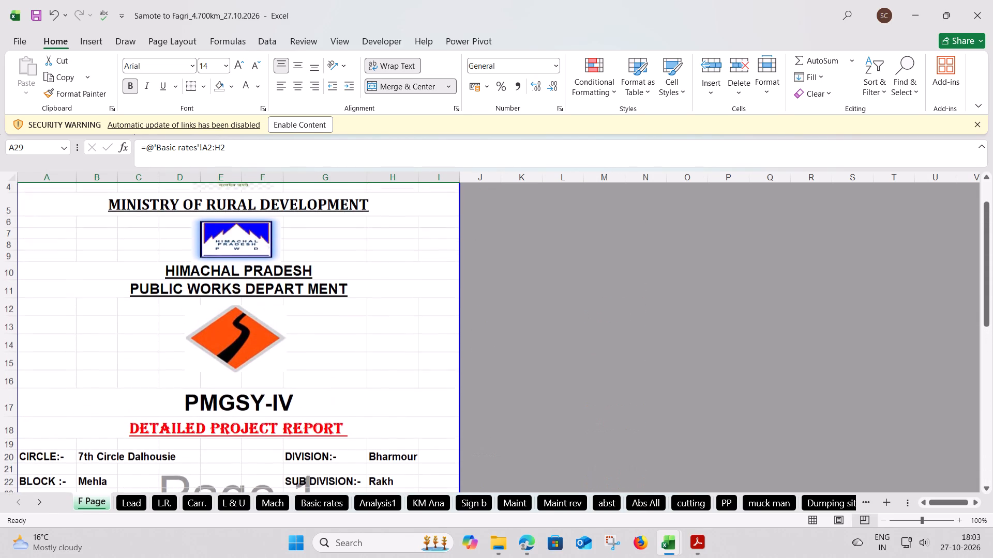